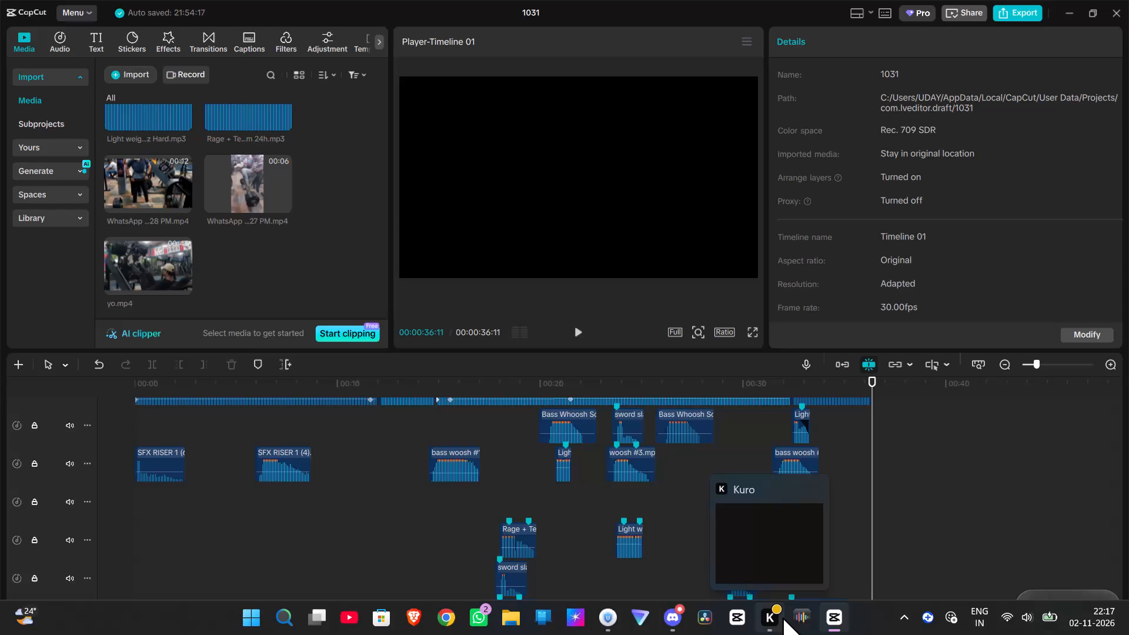
Play back the first second or so of the audio timeline from 00:00:00:00.
scroll(841, 407, up, 4)
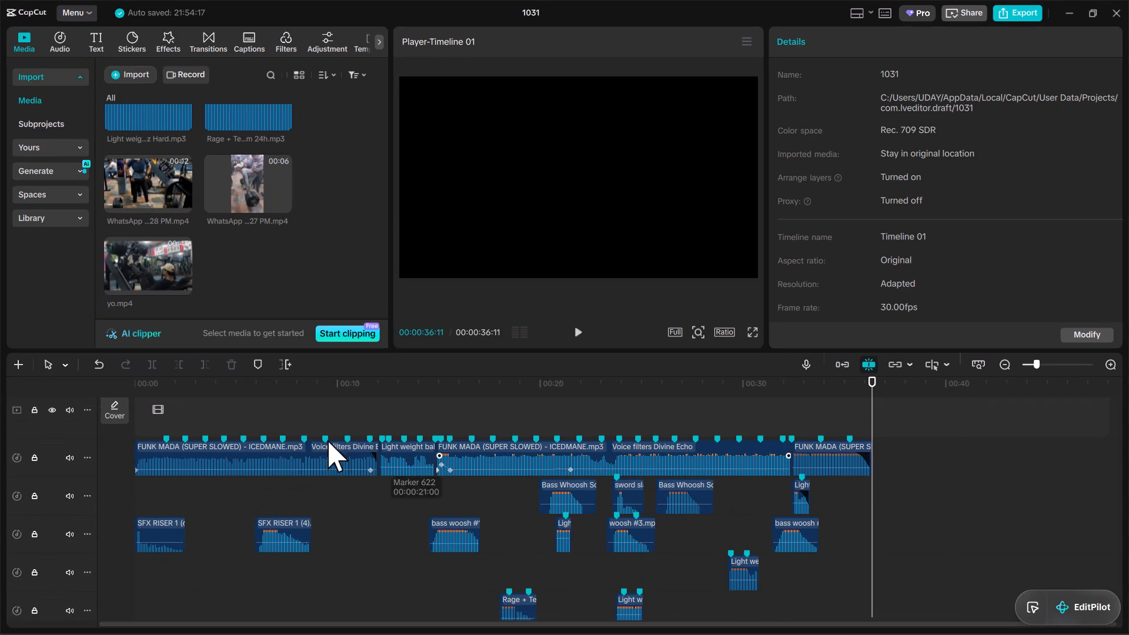
click(136, 379)
drag(138, 379, 116, 388)
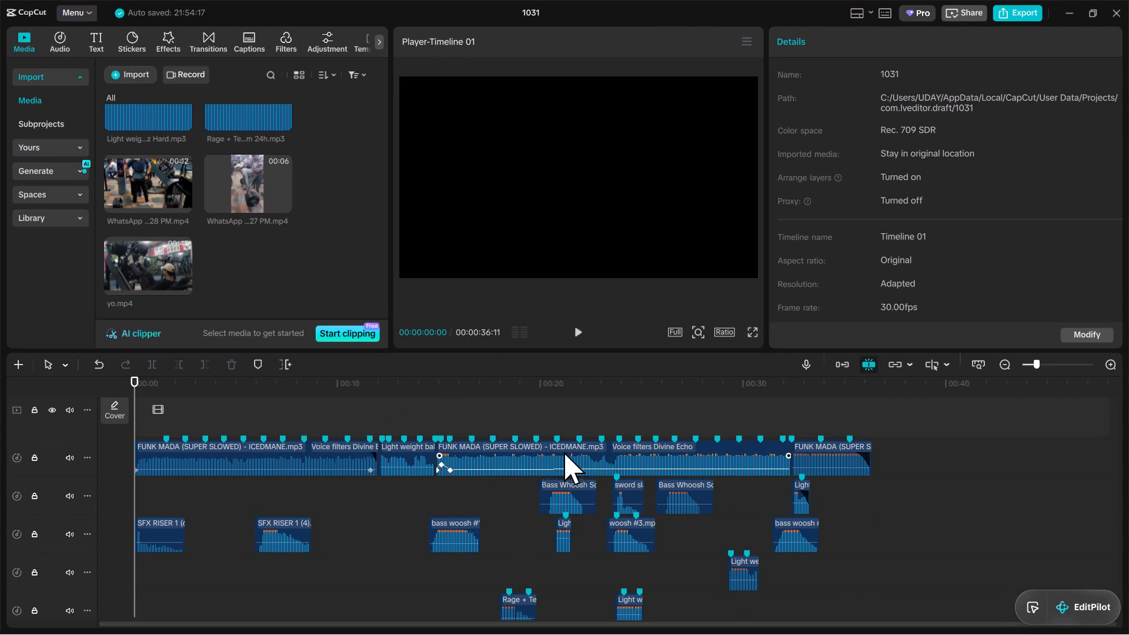
scroll(610, 409, up, 2)
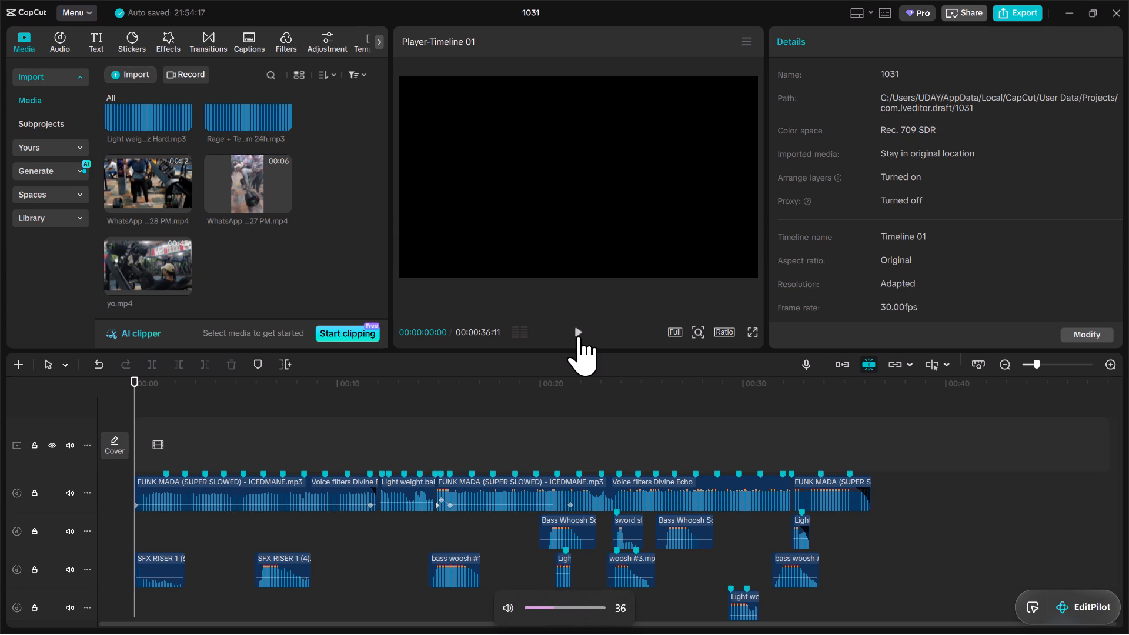
key(space)
key(space)
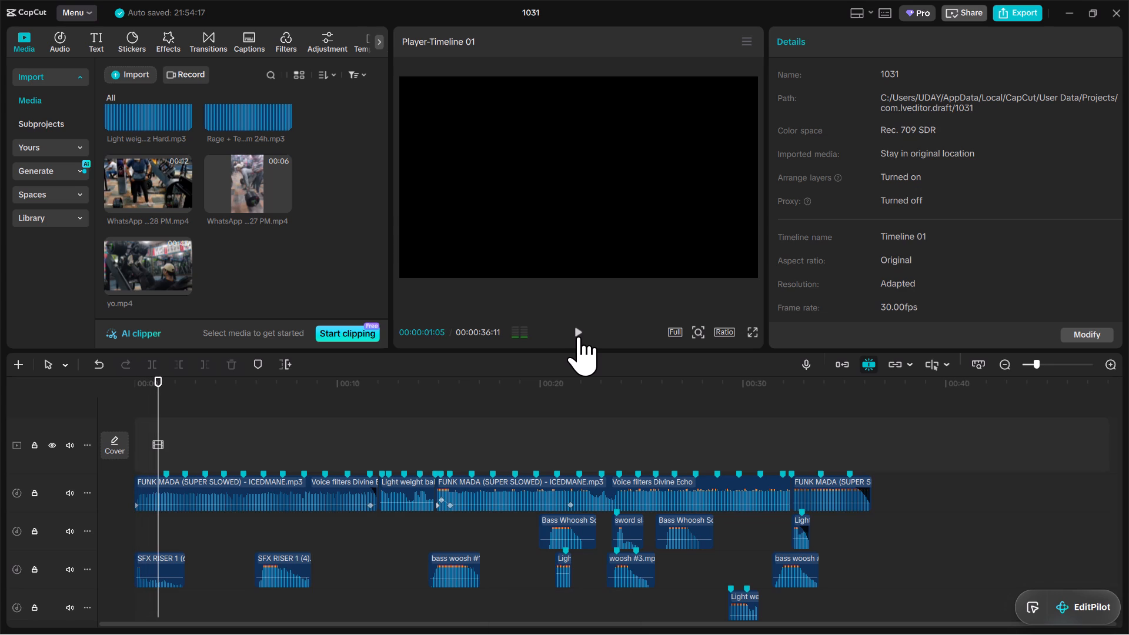
scroll(237, 367, up, 4)
Open the video effects library and try to reload its content.
click(164, 31)
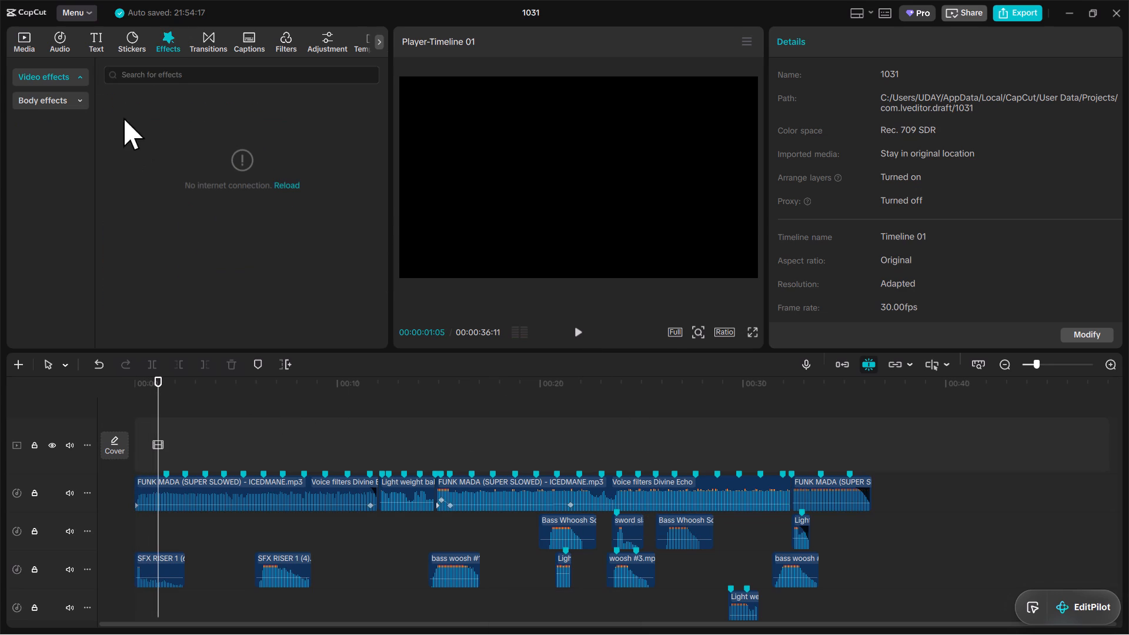
click(290, 182)
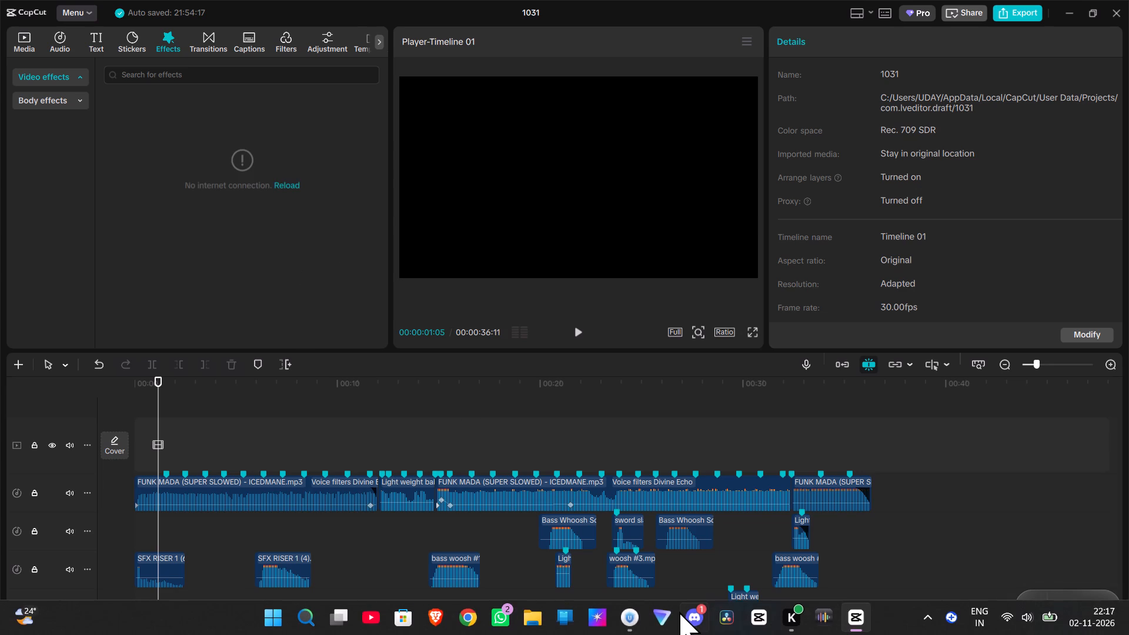
Switch to the UrbanVPN app to check its connection status, and close its window.
click(633, 554)
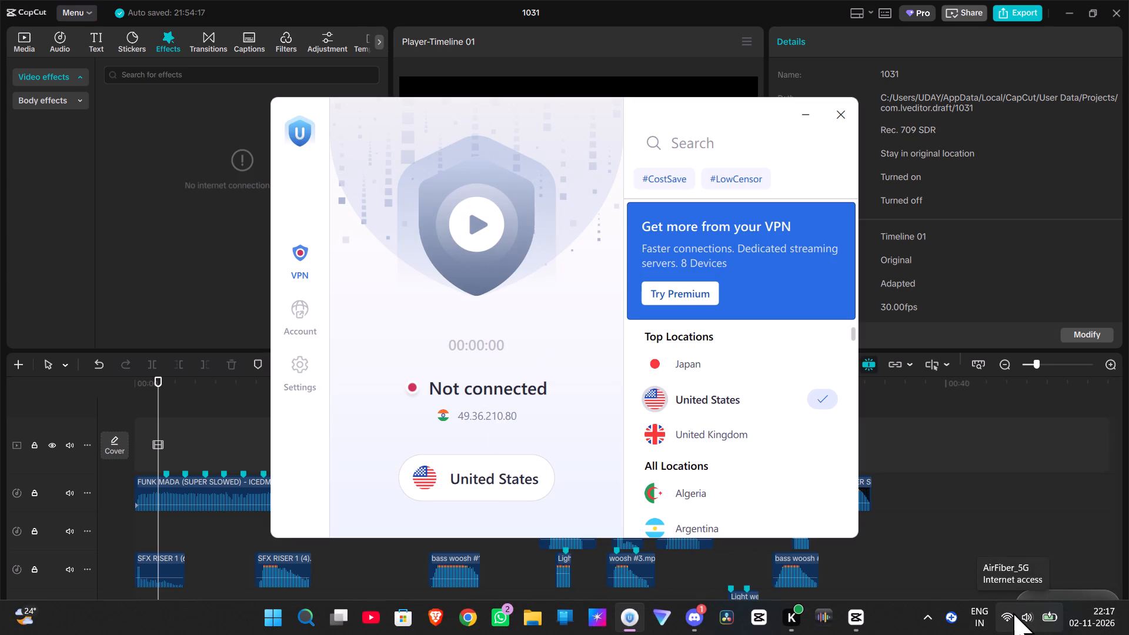
click(846, 117)
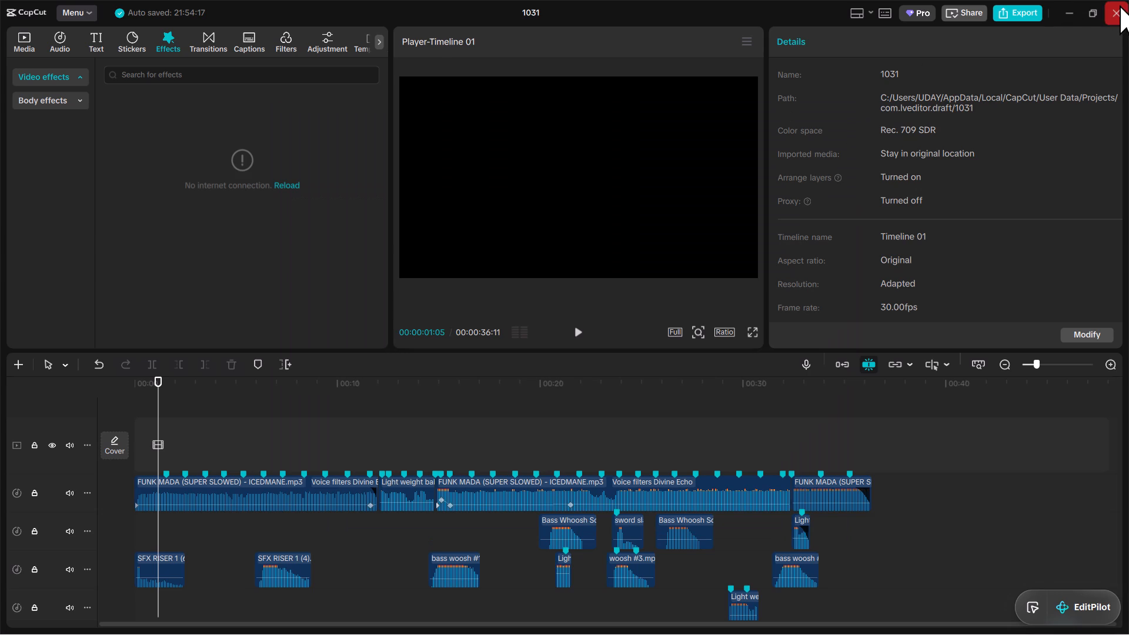
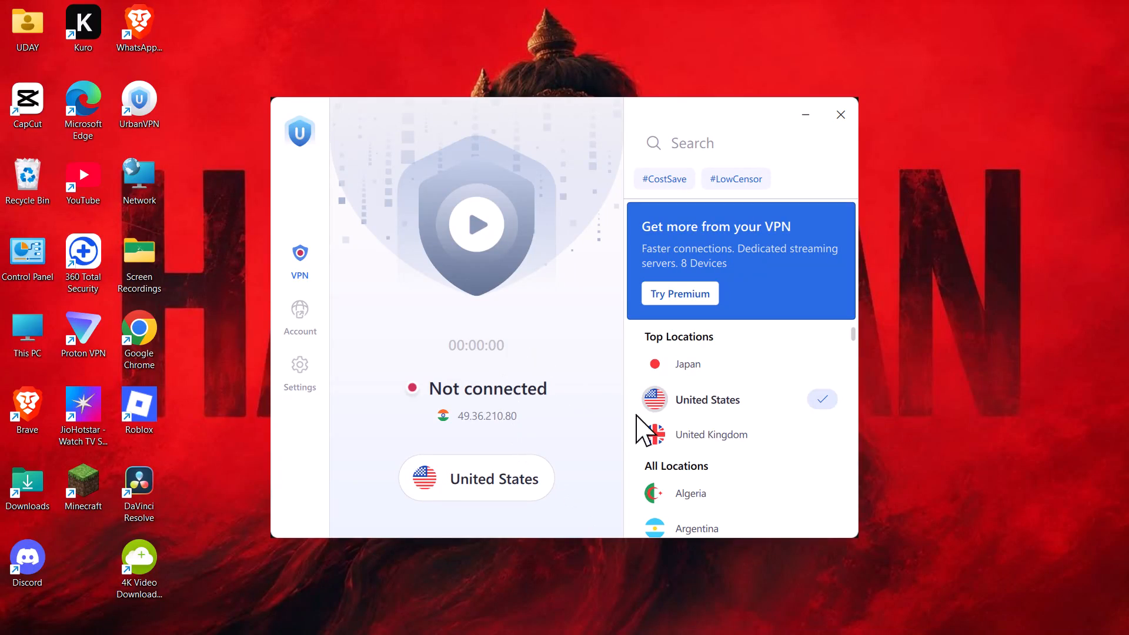
Connect the VPN to the Japan location.
click(703, 371)
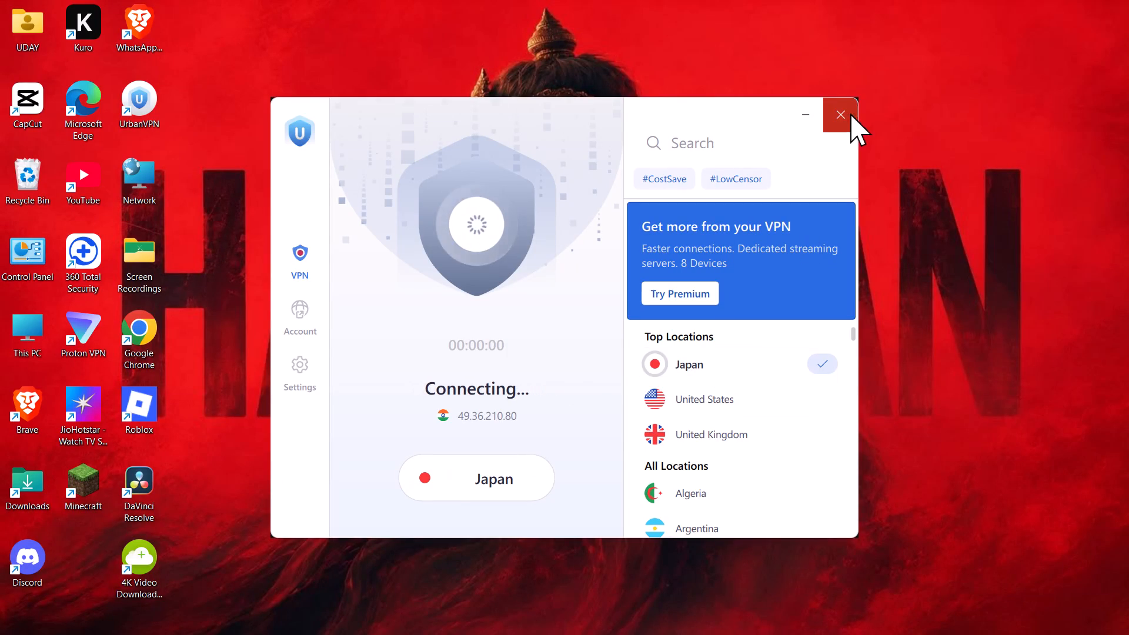
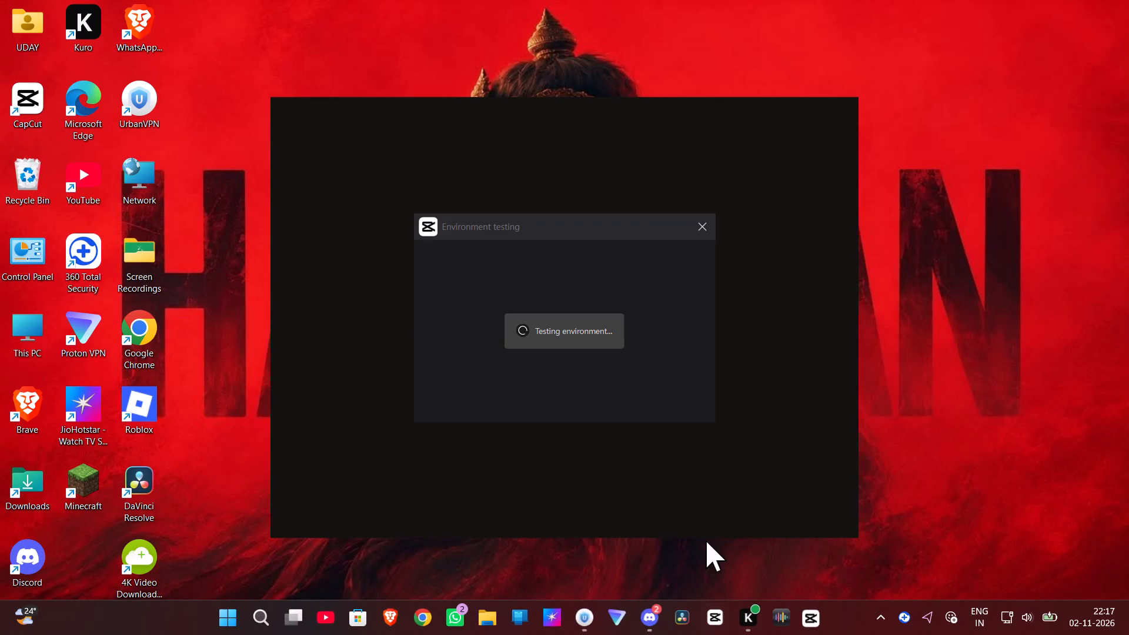
Dismiss the Environment testing dialog while CapCut is starting up.
drag(623, 230, 649, 234)
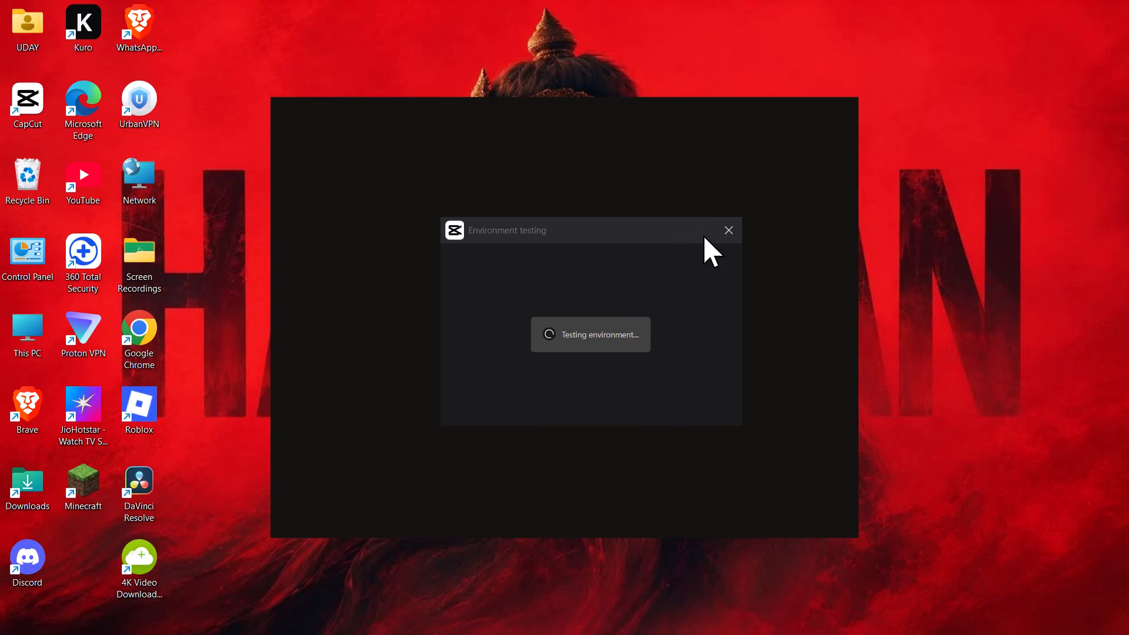
click(721, 231)
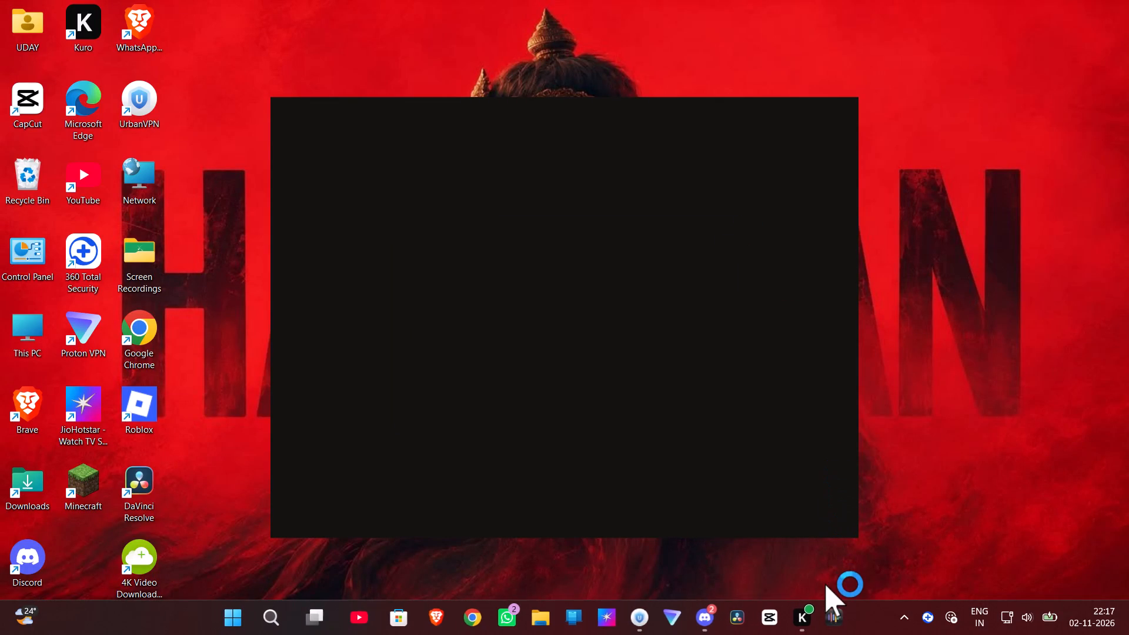
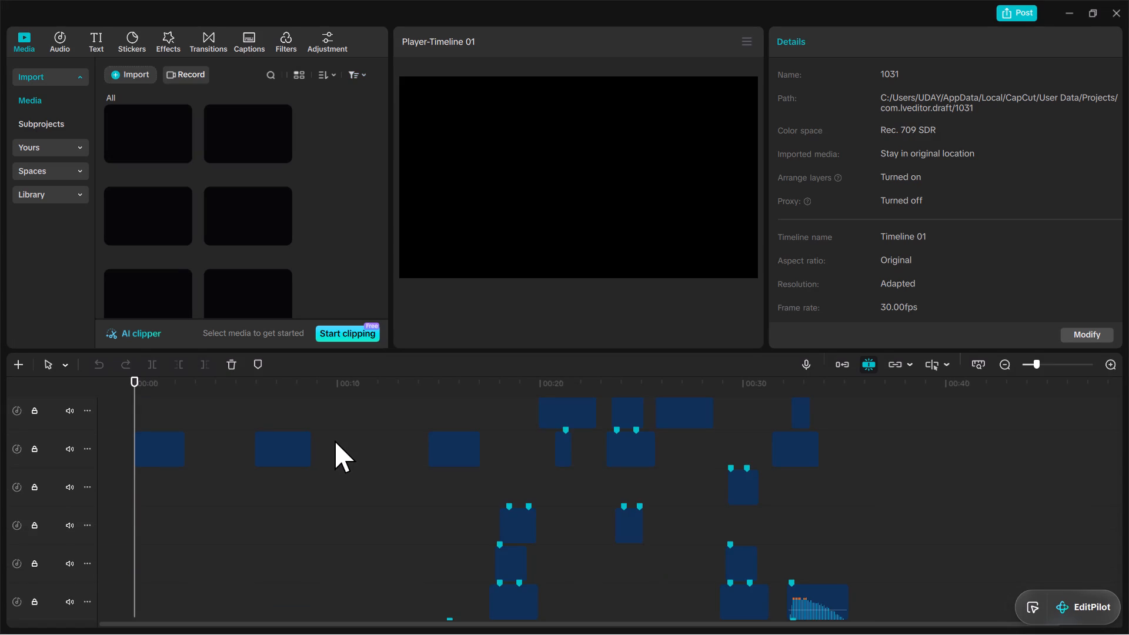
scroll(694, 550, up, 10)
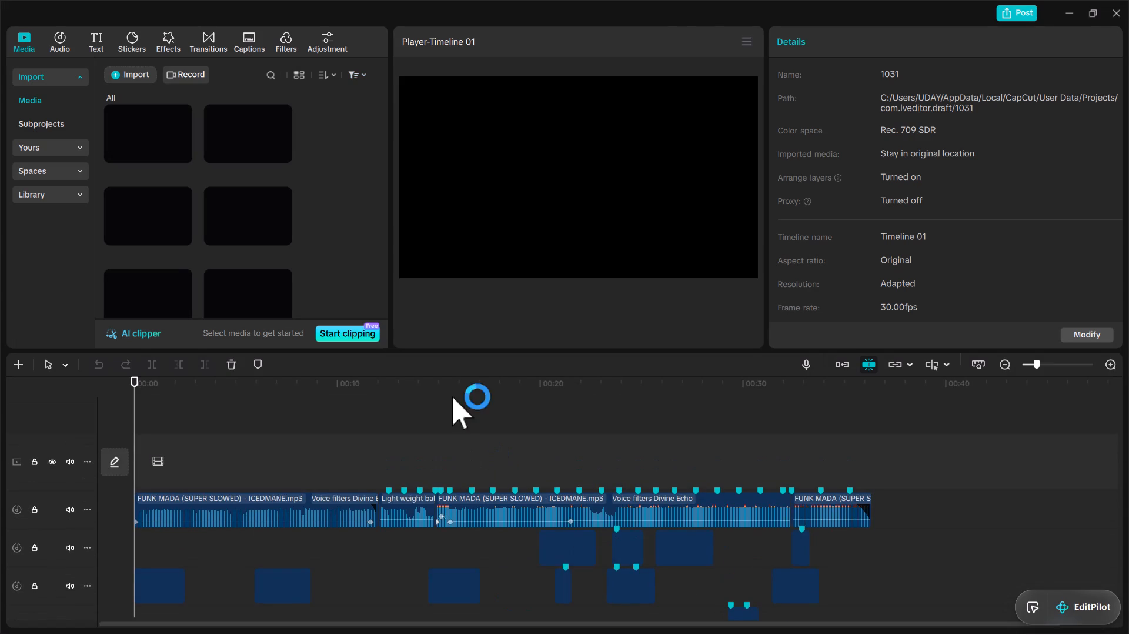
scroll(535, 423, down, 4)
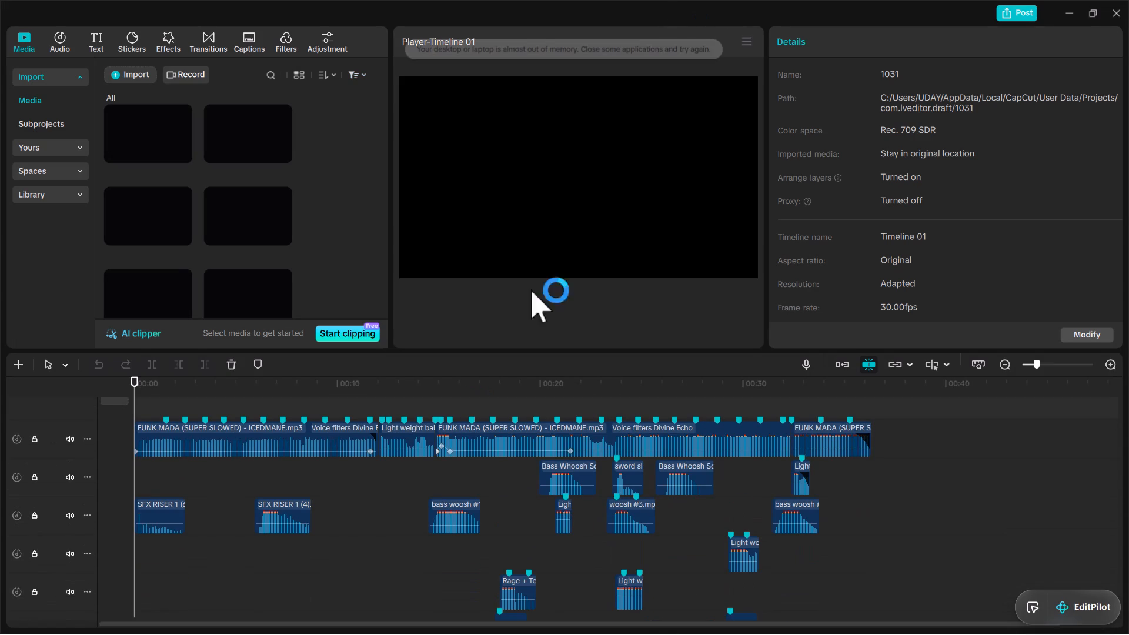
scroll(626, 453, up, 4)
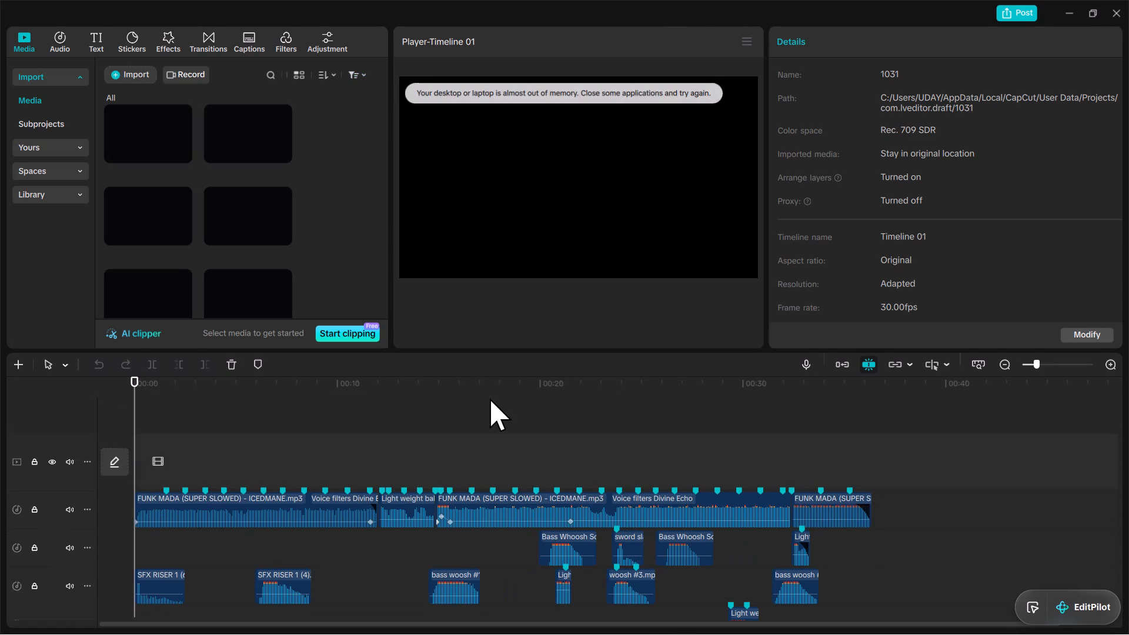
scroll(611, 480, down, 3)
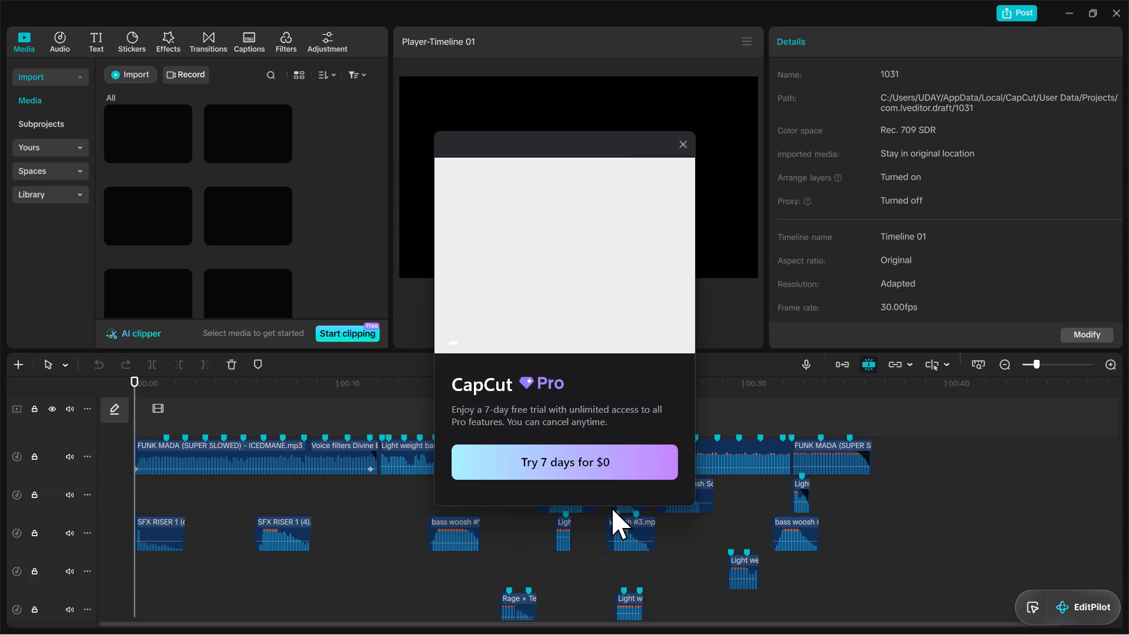
Dismiss the CapCut Pro free-trial offer.
click(673, 144)
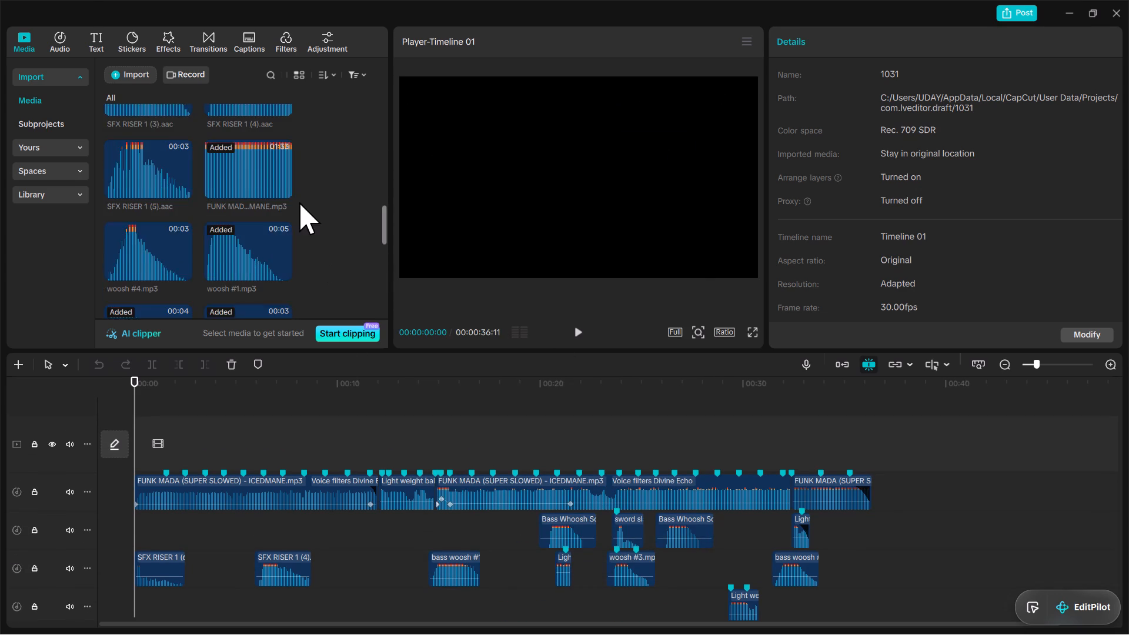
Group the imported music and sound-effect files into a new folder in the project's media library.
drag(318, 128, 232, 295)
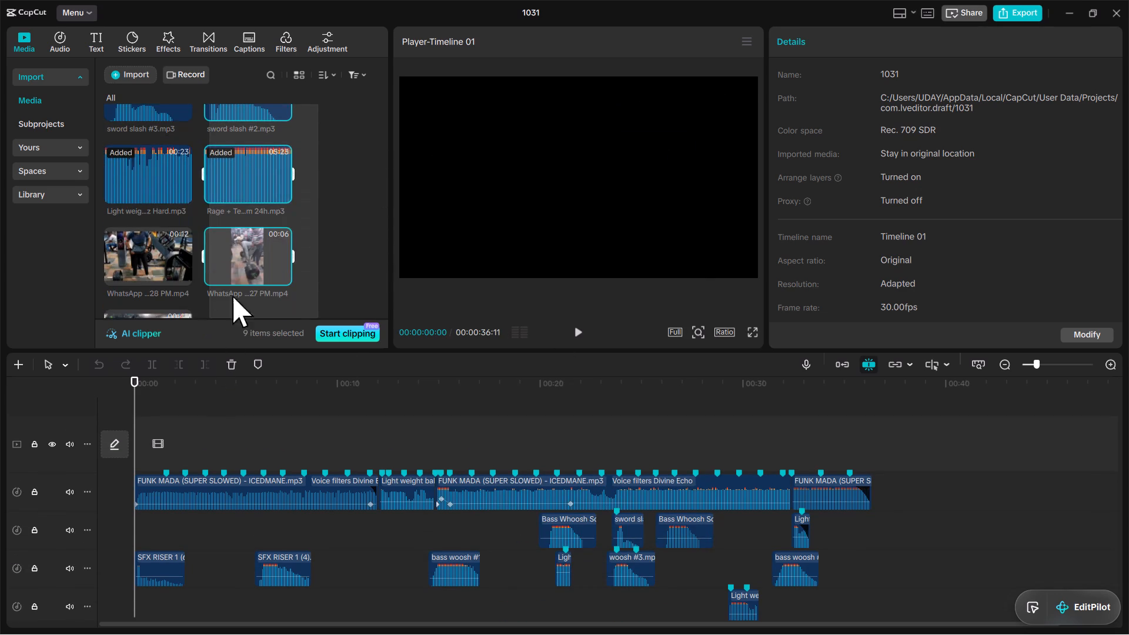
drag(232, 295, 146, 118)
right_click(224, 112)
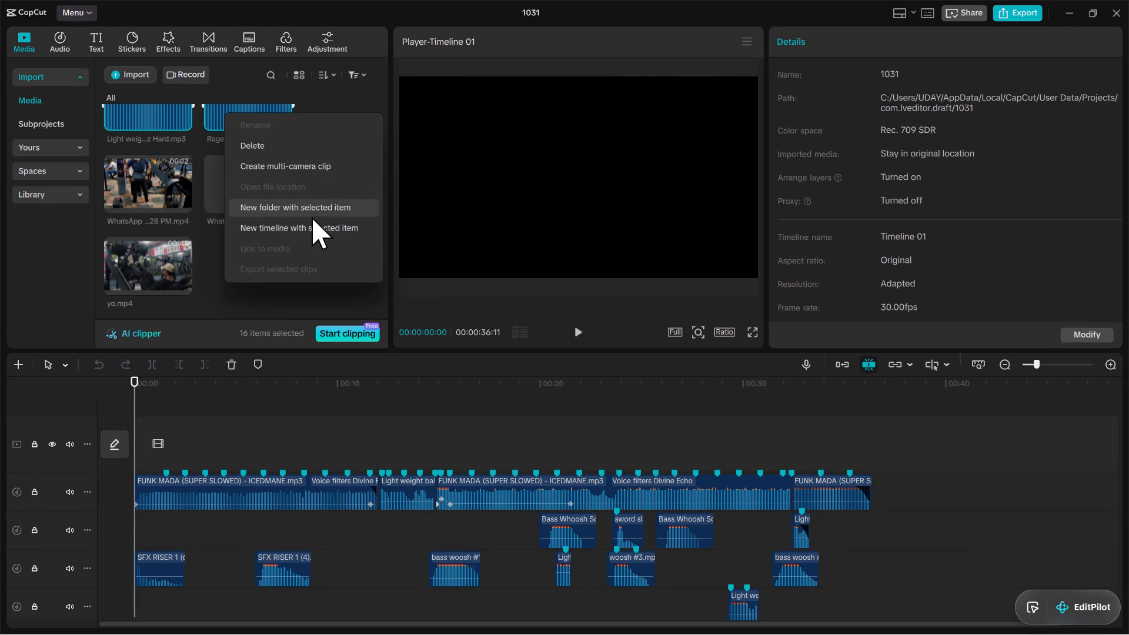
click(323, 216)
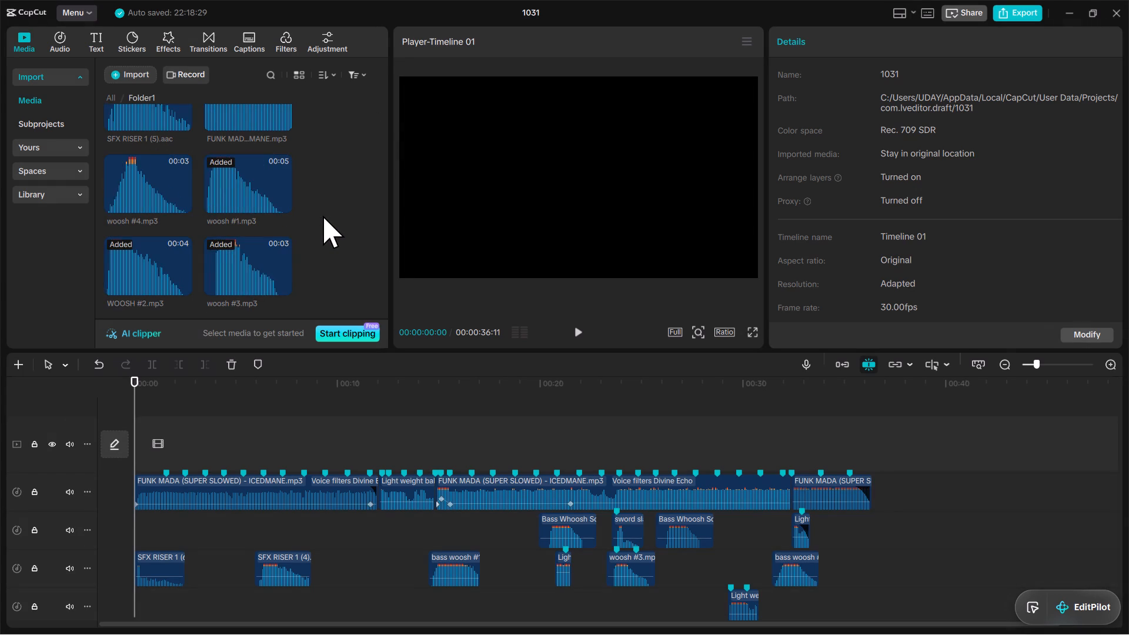
Look through the new folder, the subprojects and the imported media for the project's files.
scroll(164, 223, down, 2)
scroll(163, 223, up, 6)
scroll(163, 221, down, 6)
scroll(163, 221, up, 1)
scroll(165, 220, down, 5)
scroll(168, 223, up, 5)
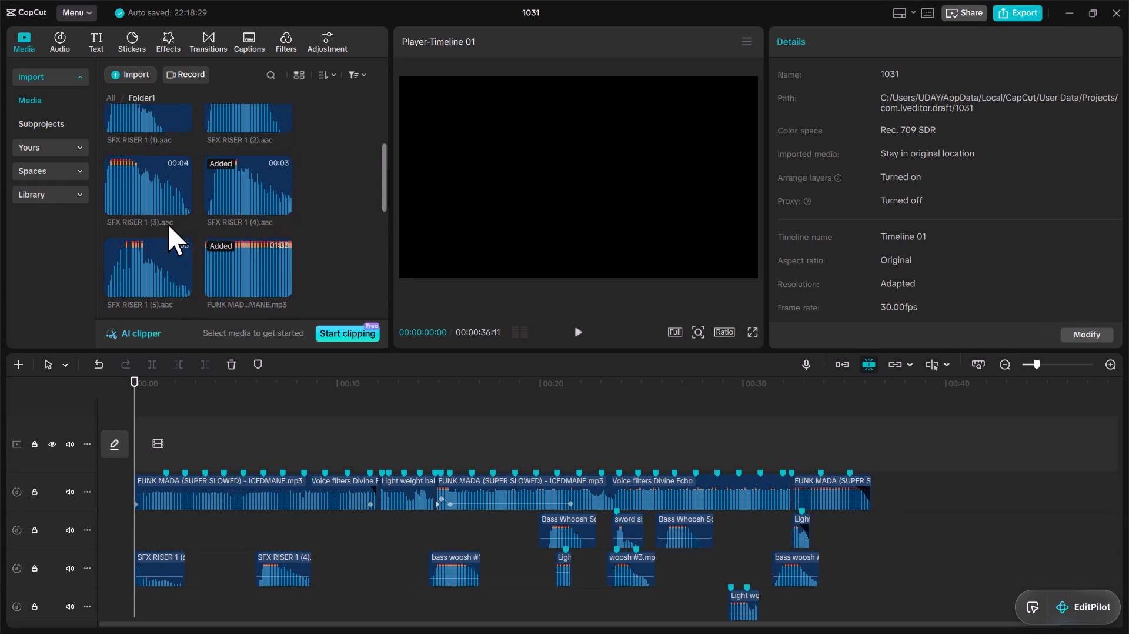
scroll(168, 223, up, 8)
click(221, 197)
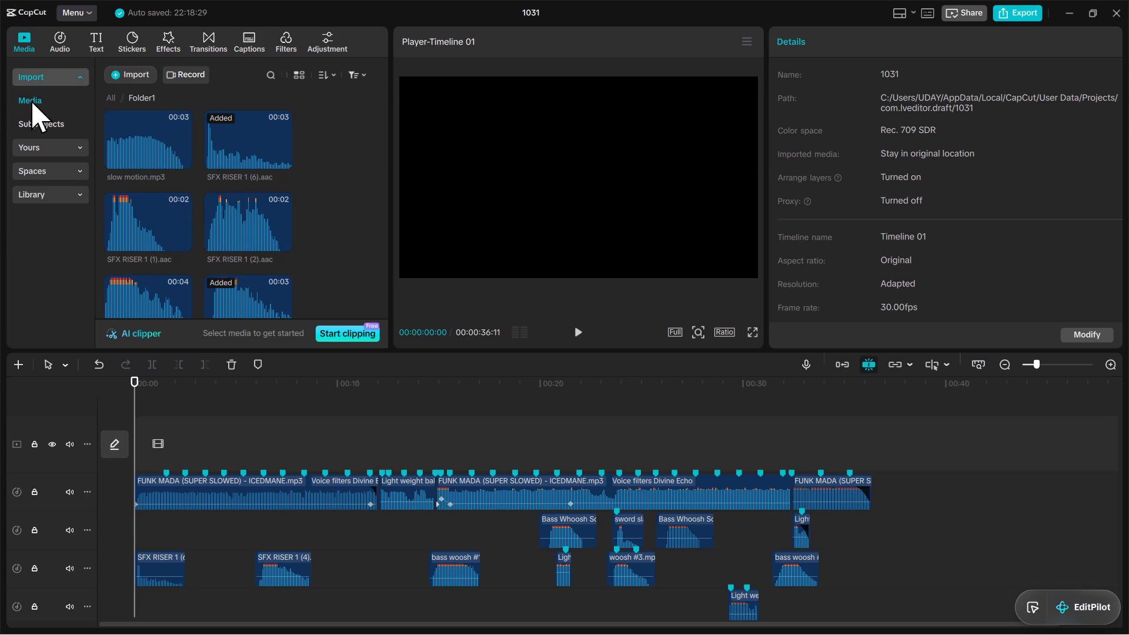
click(43, 125)
click(70, 82)
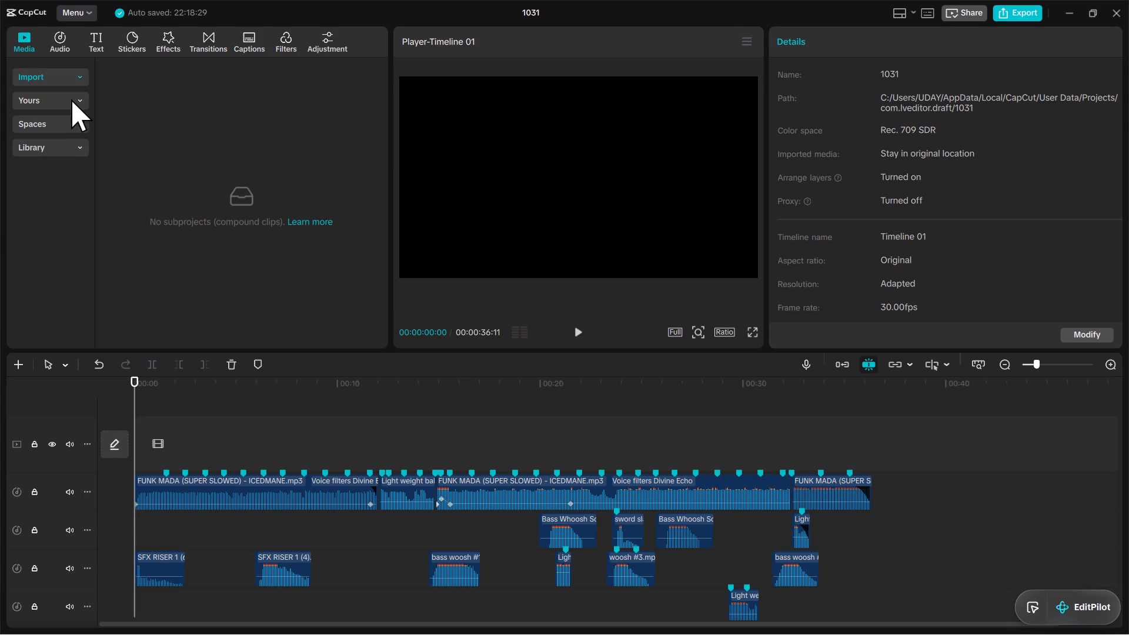
click(66, 83)
click(68, 96)
click(49, 122)
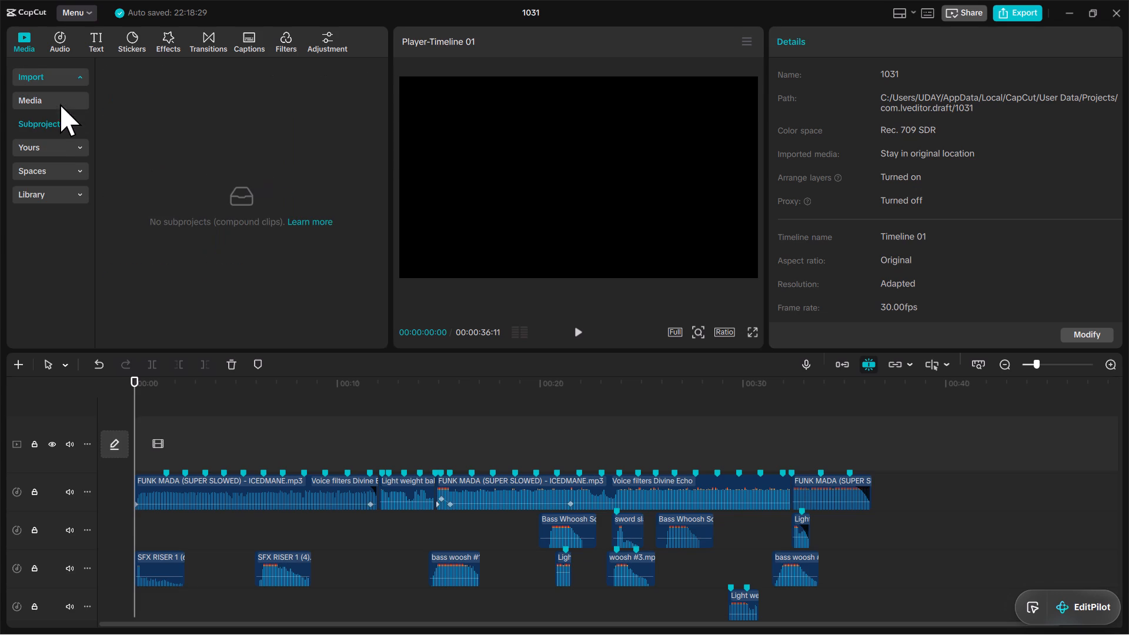
click(60, 104)
scroll(191, 151, down, 19)
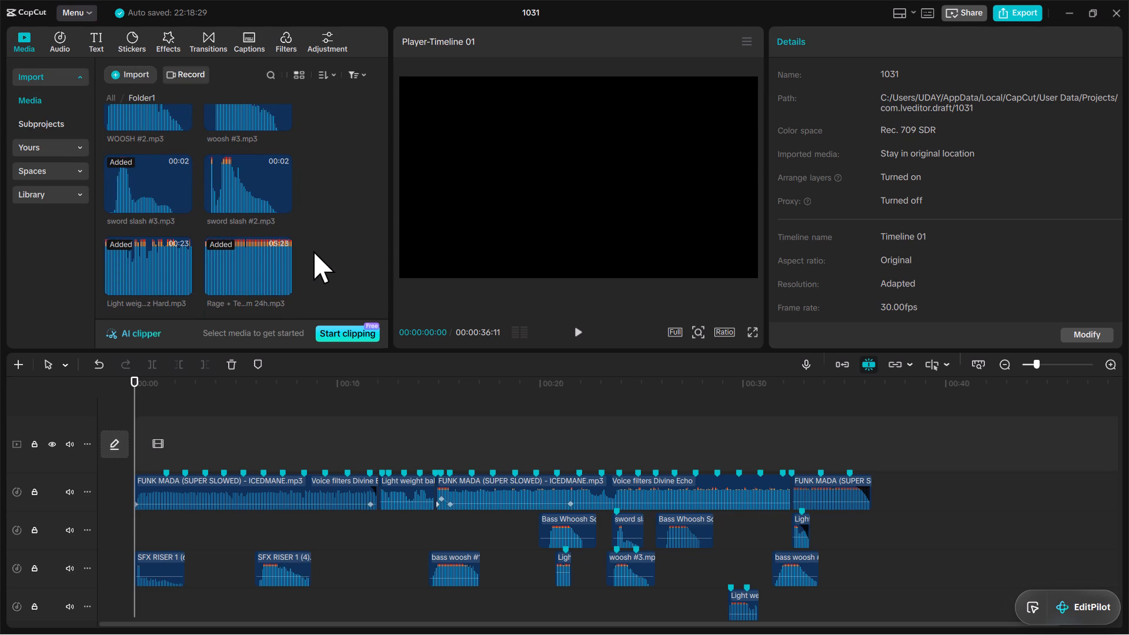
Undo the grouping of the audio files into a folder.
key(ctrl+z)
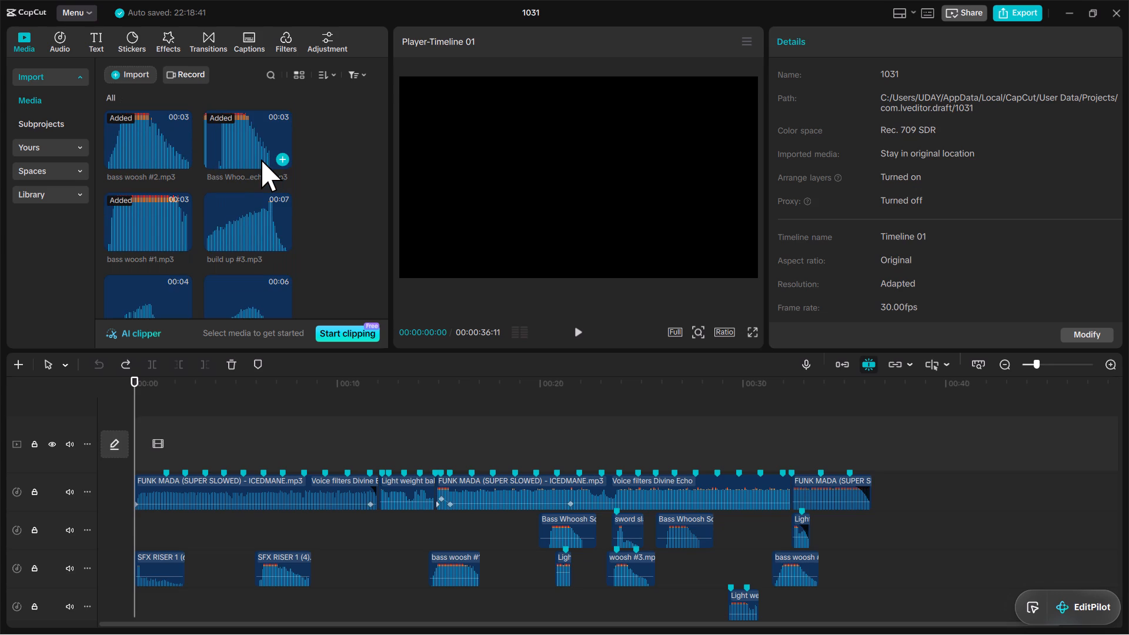
Add the yo.mp4 video to the main track above the music.
scroll(263, 163, down, 20)
scroll(263, 163, down, 2)
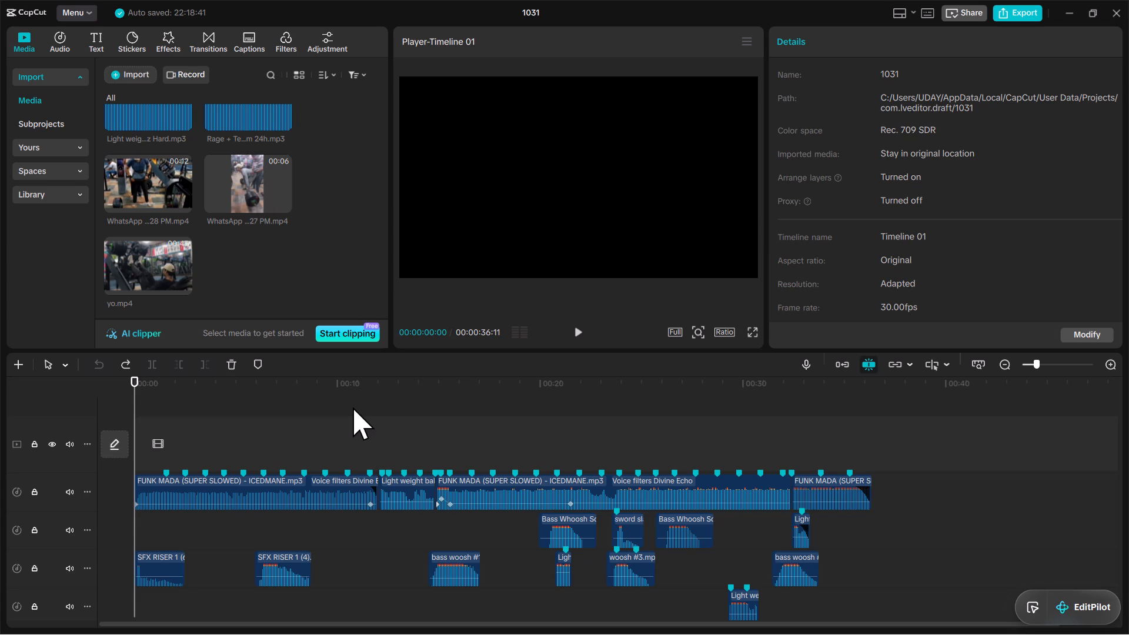
scroll(389, 477, up, 3)
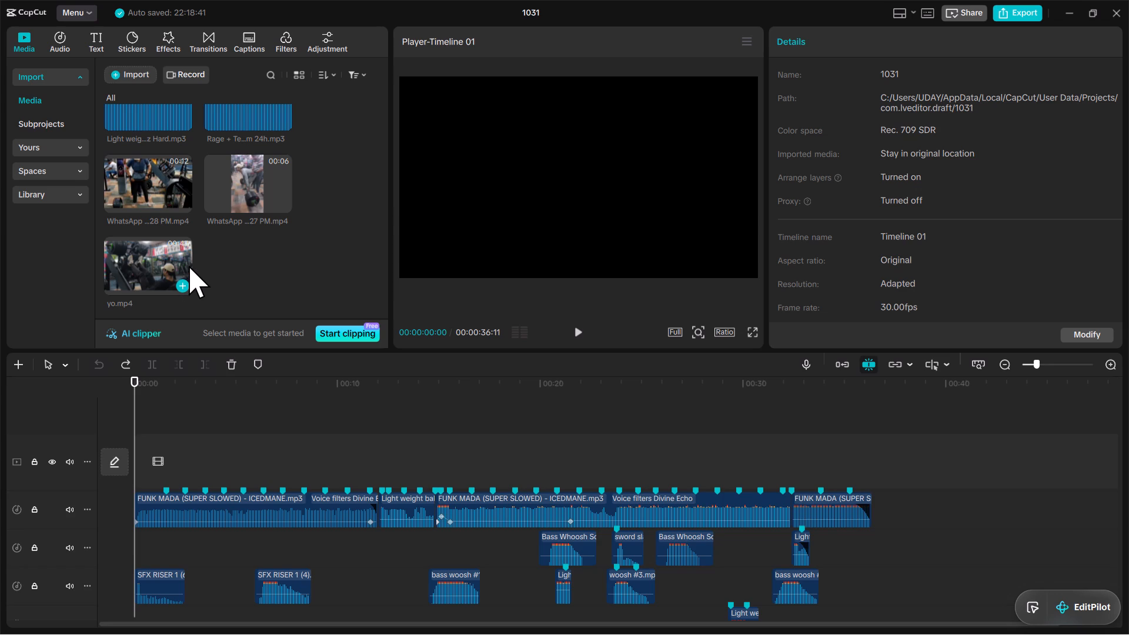
drag(169, 249, 209, 305)
drag(209, 305, 142, 453)
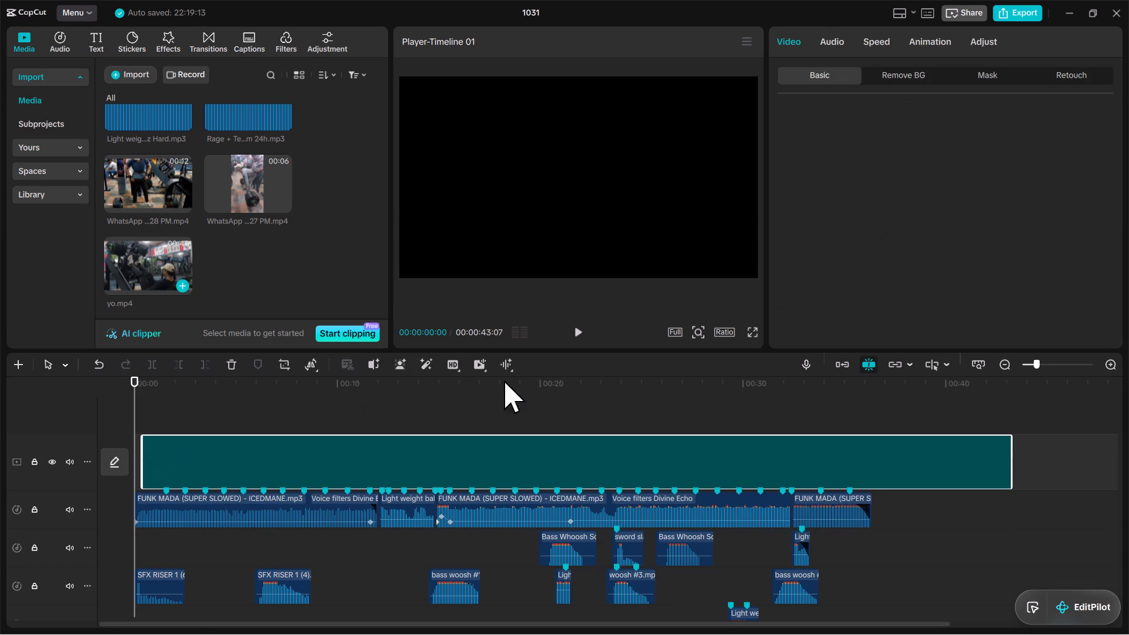
Mute the yo.mp4 clip by lowering its volume to -∞ dB.
click(834, 38)
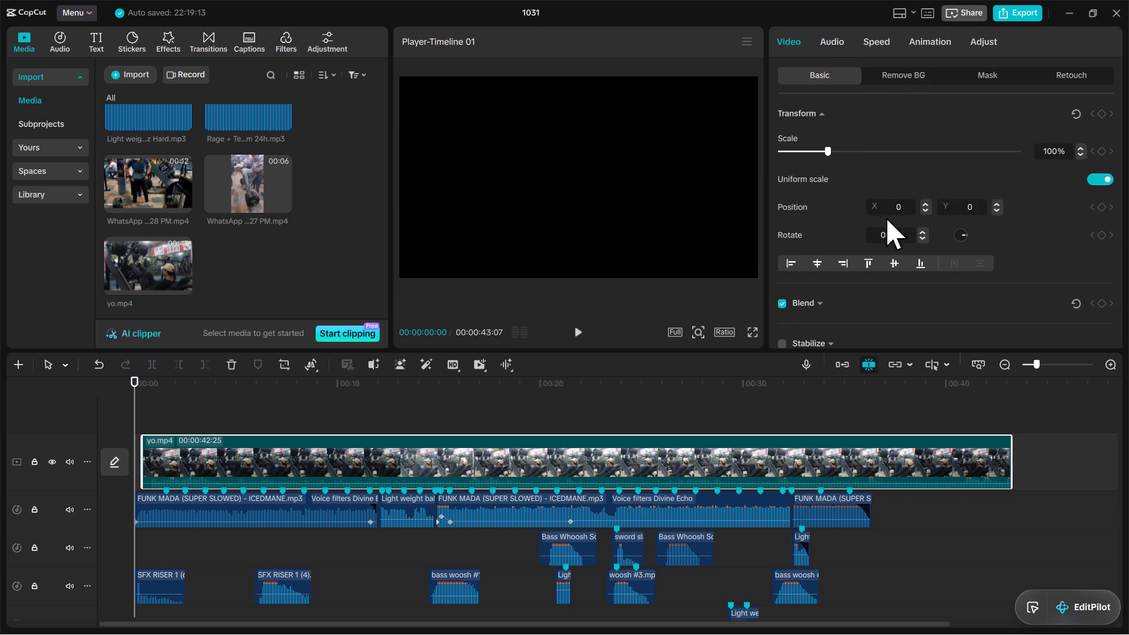
drag(954, 147, 430, 276)
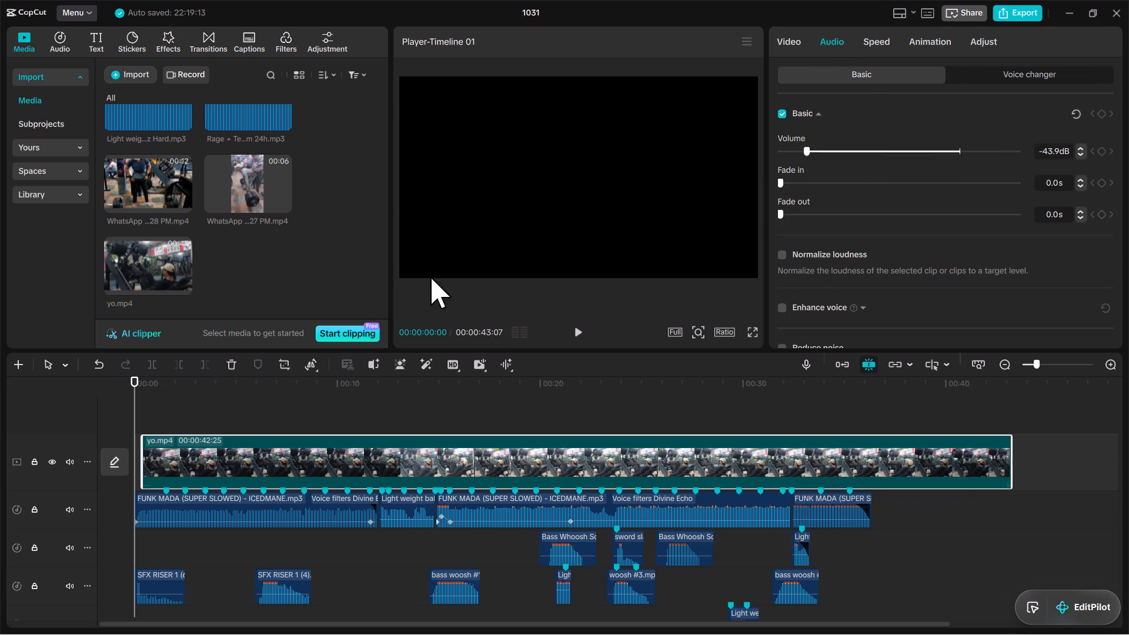
drag(430, 276, 318, 309)
Move the yo.mp4 clip to the very start of the timeline at 00:00.
drag(254, 444, 230, 445)
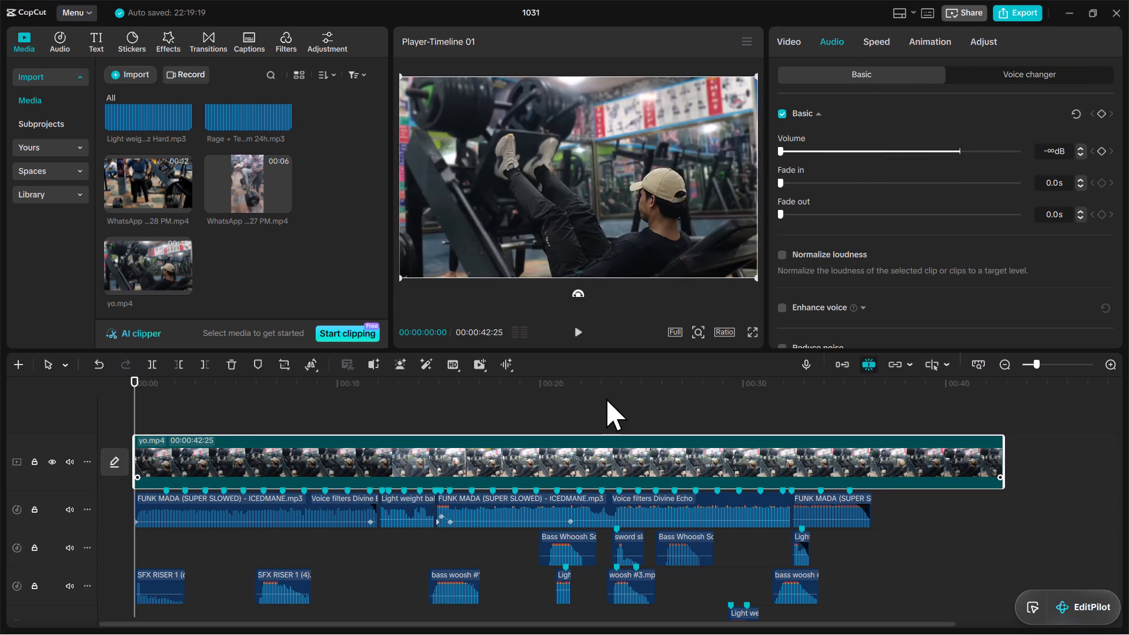
Set the project's aspect ratio to 16:9.
click(720, 325)
click(724, 333)
click(760, 386)
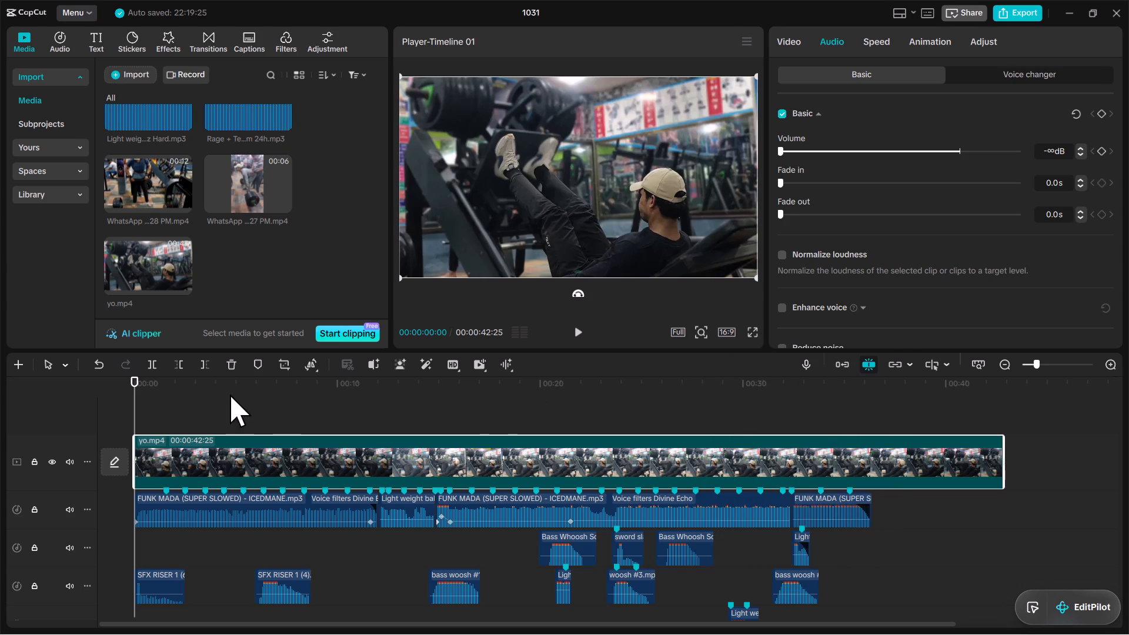
Play the timeline from the start to about 19 seconds, reviewing the gym footage against the music and sound effects.
click(206, 392)
drag(206, 389, 90, 409)
key(space)
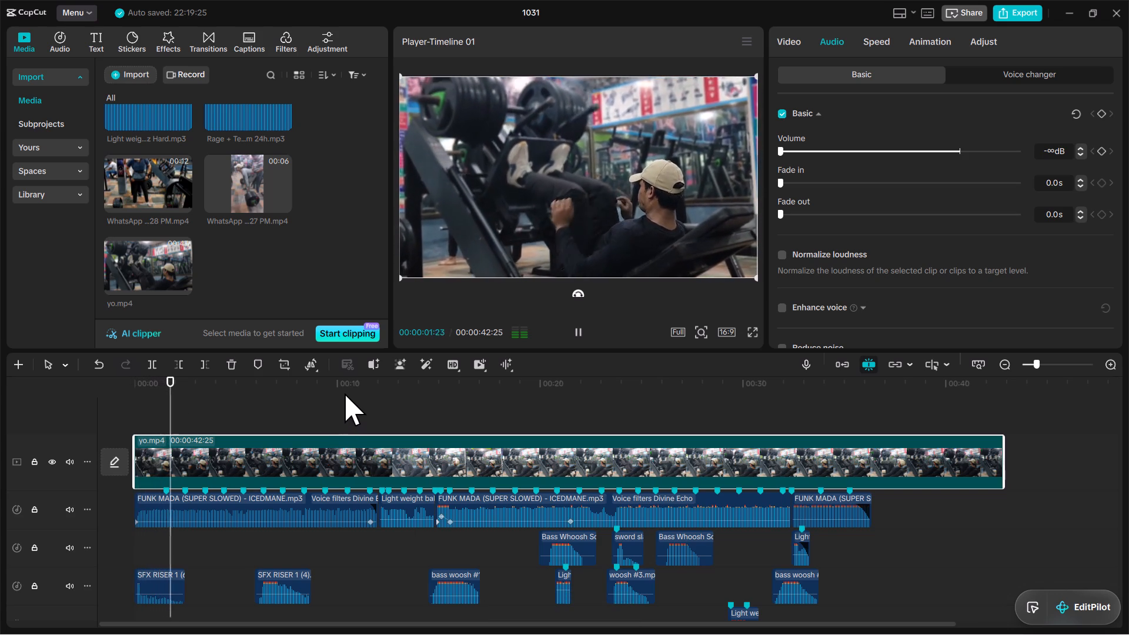
key(space)
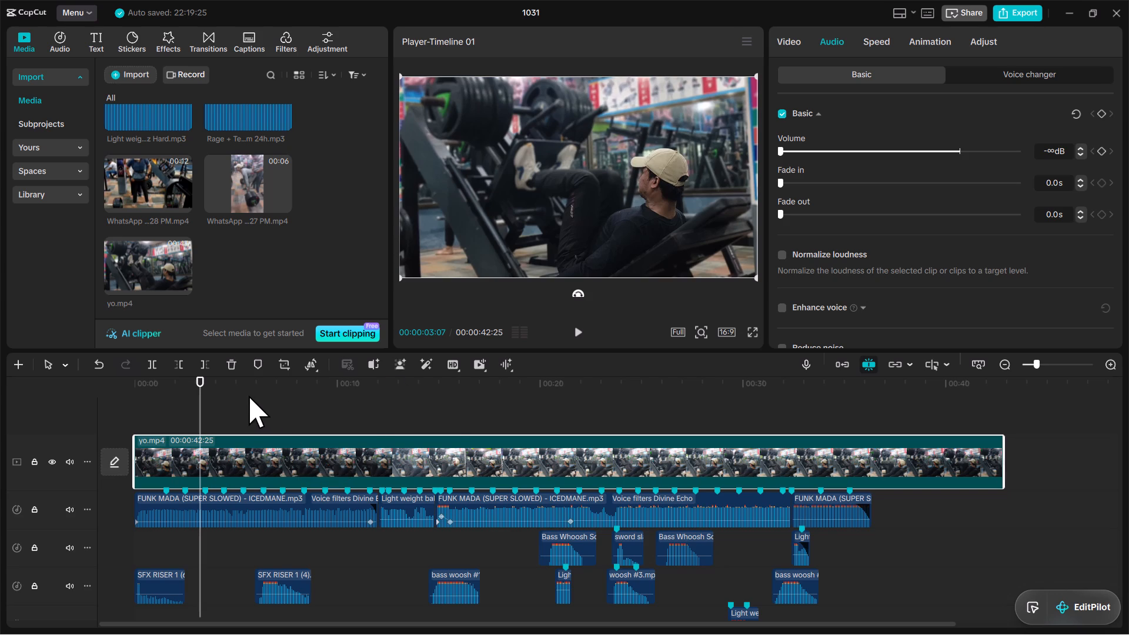
drag(204, 396, 197, 398)
key(space)
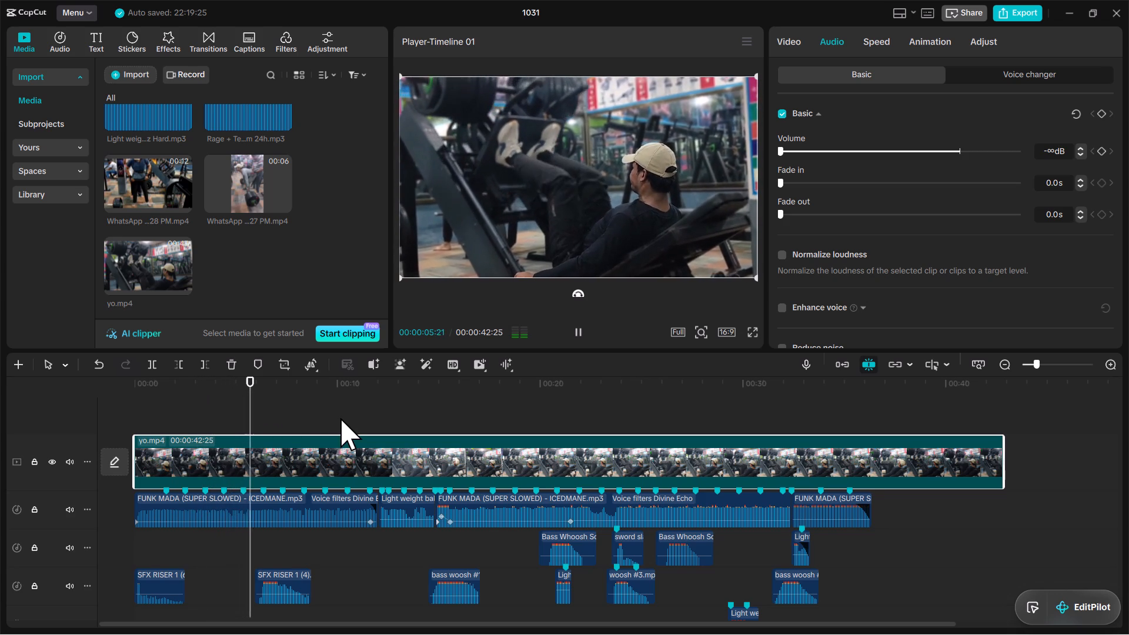
key(space)
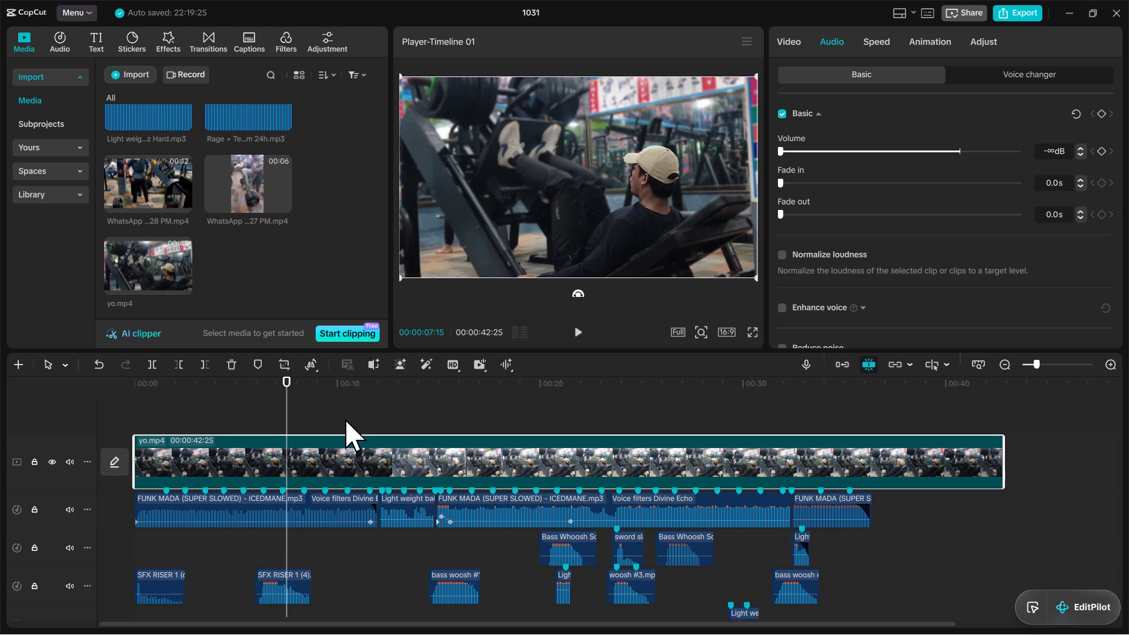
scroll(432, 527, down, 4)
scroll(439, 559, up, 4)
scroll(439, 559, down, 7)
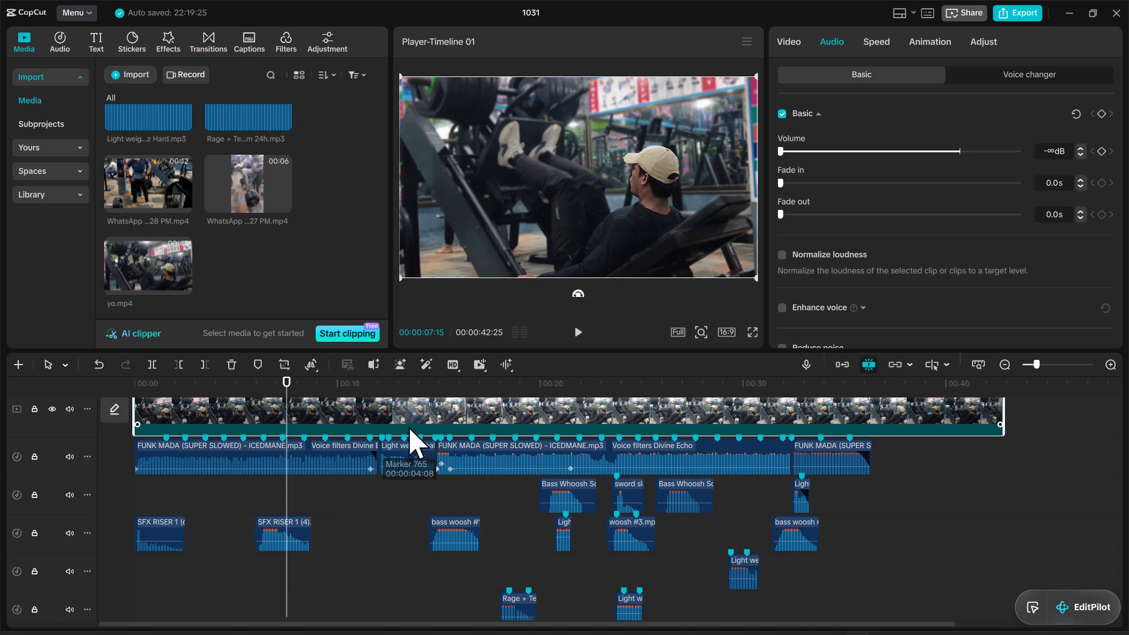
key(space)
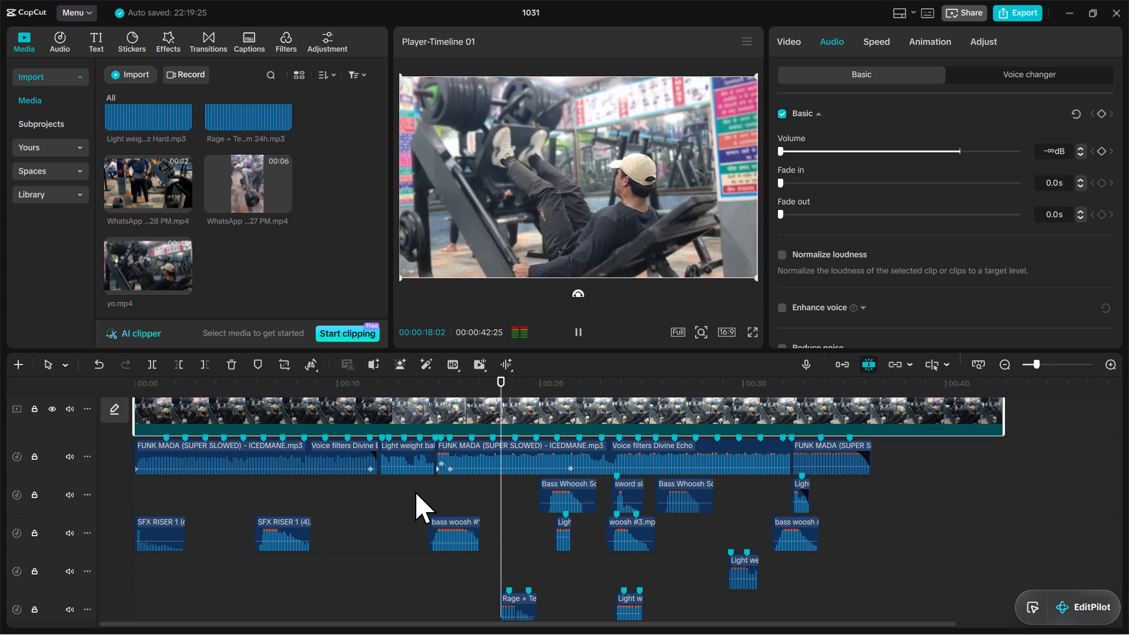
key(space)
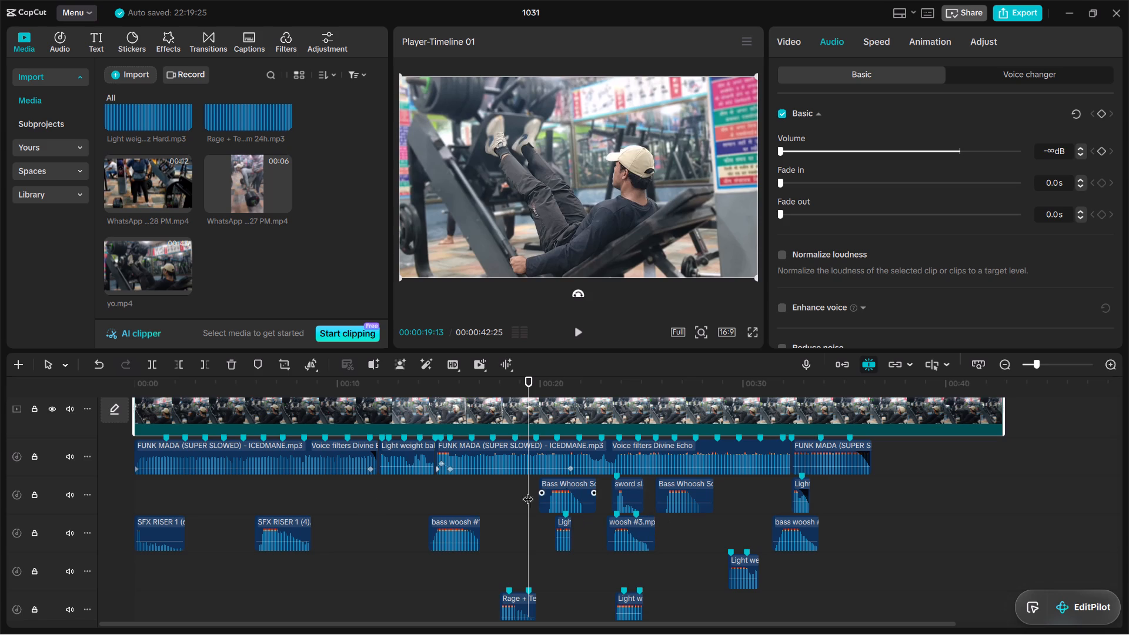
Return the playhead to the start and scrub through the first three seconds of the yo.mp4 footage.
scroll(166, 464, down, 1)
scroll(151, 462, up, 4)
click(144, 384)
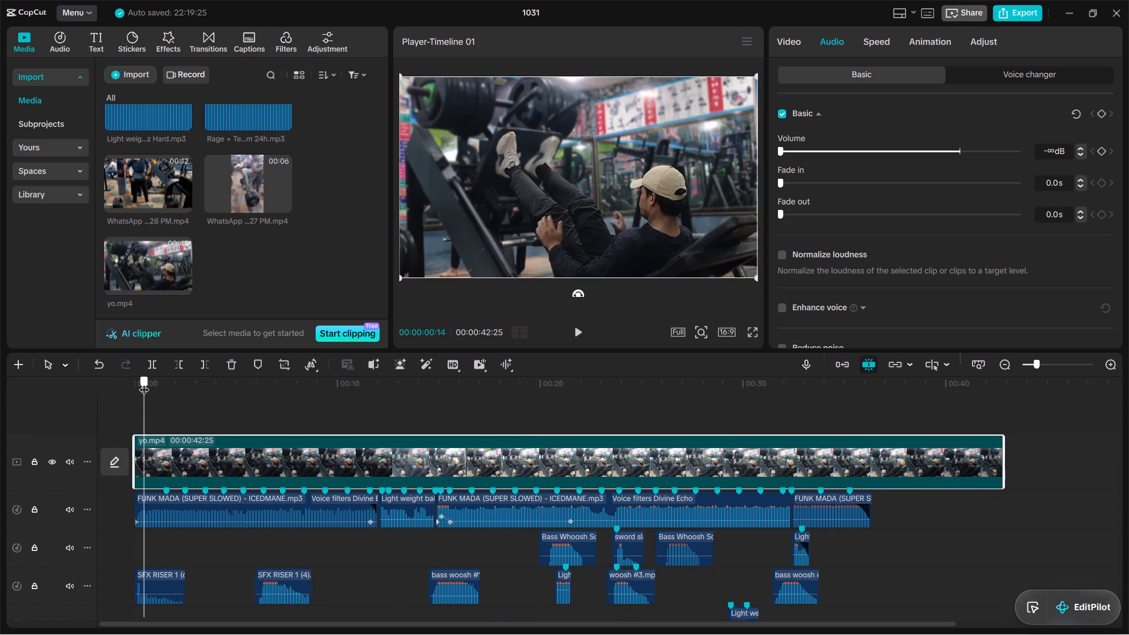
drag(140, 379, 128, 386)
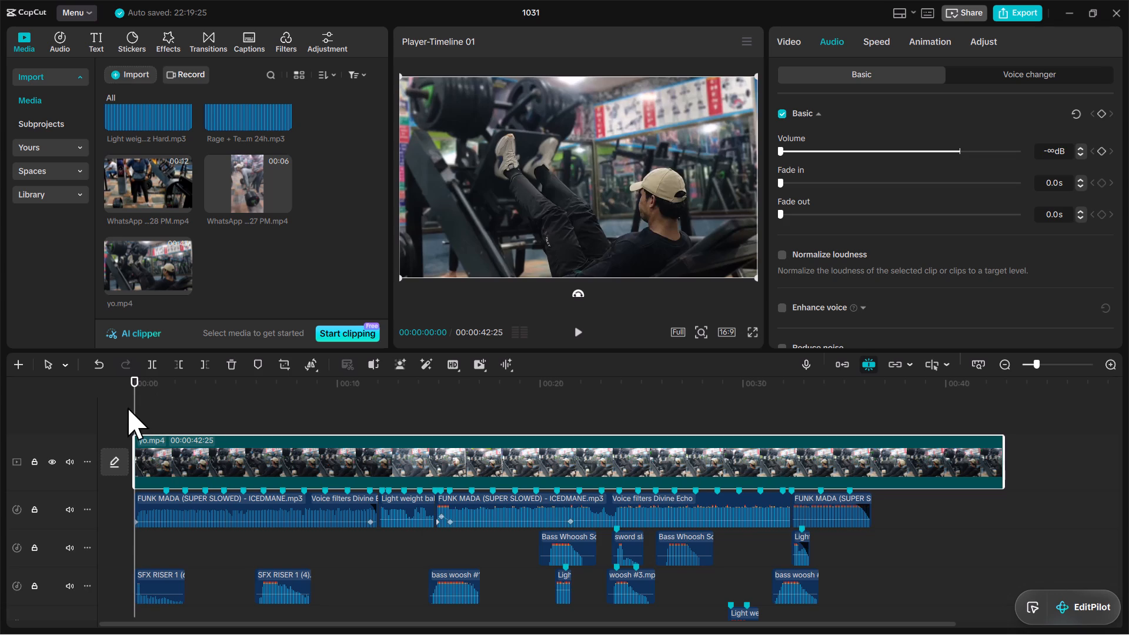
drag(138, 409, 199, 417)
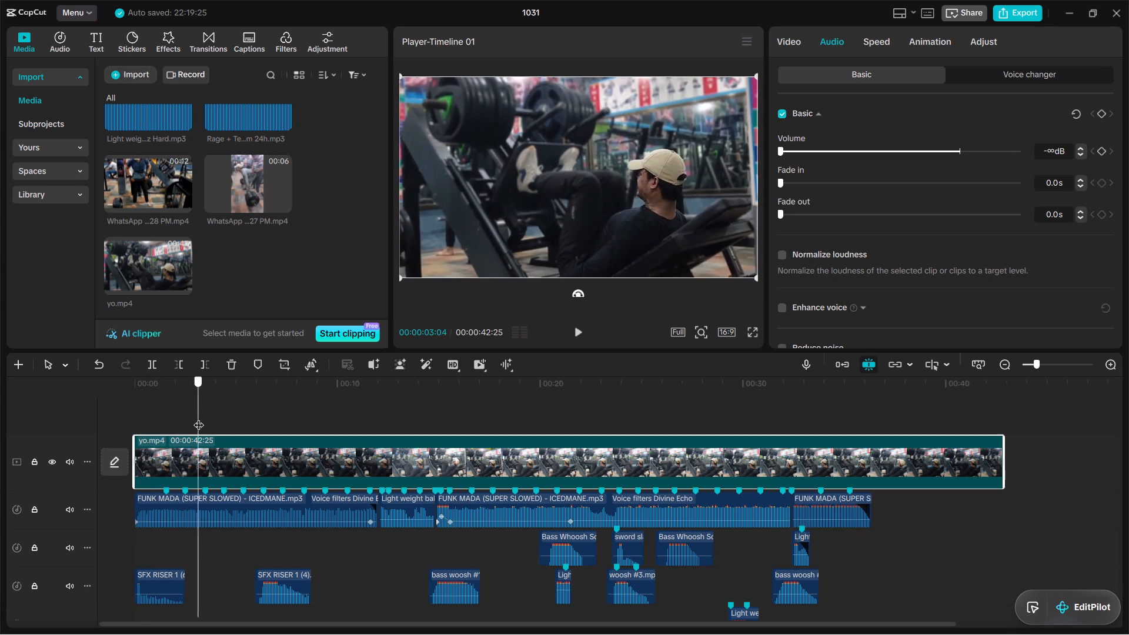
drag(199, 417, 142, 432)
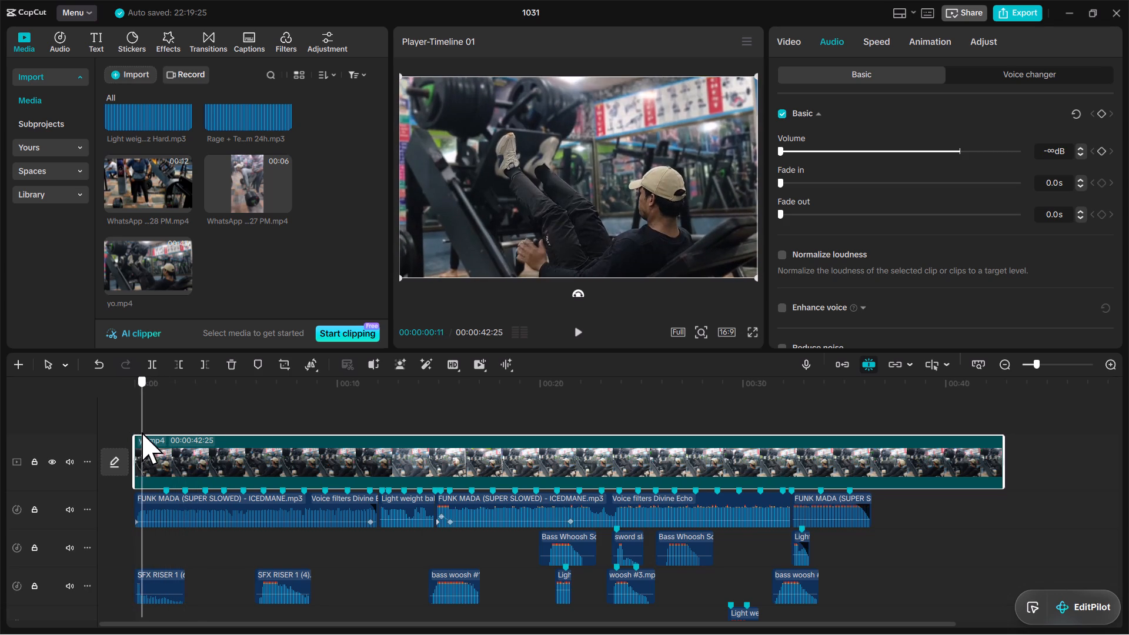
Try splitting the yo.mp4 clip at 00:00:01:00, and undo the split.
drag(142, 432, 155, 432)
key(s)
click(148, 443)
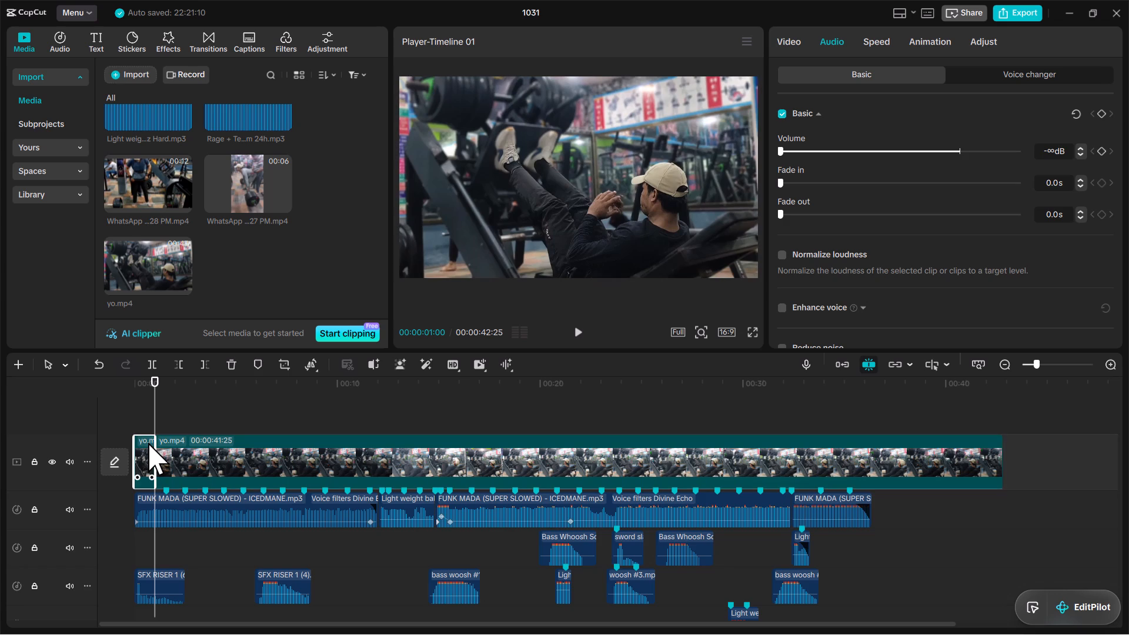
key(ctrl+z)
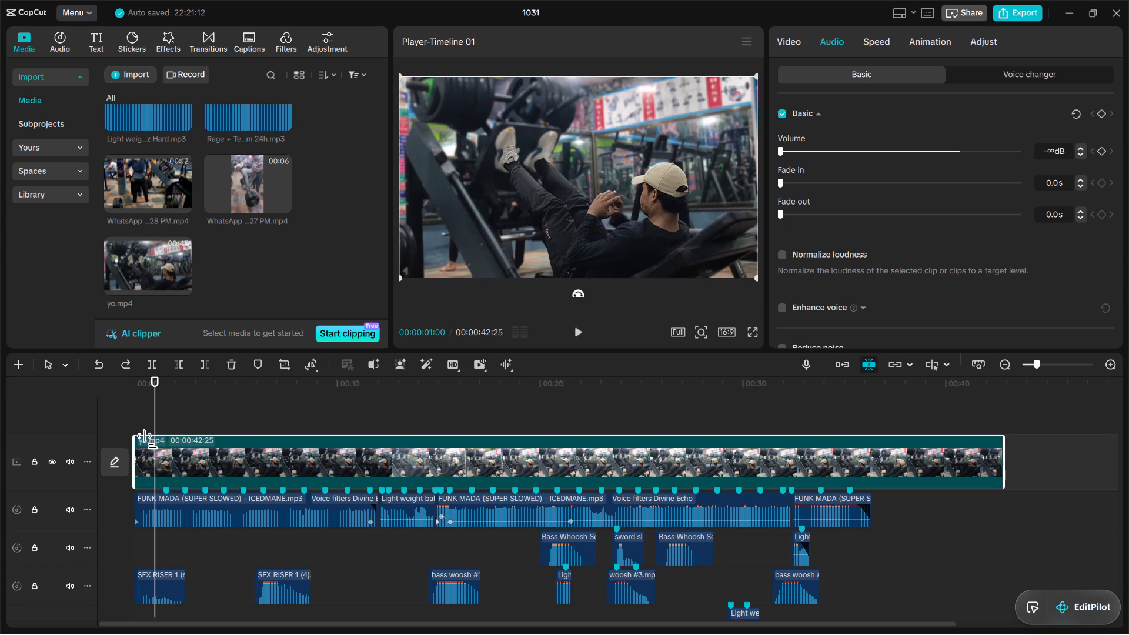
Trim the first second off the yo.mp4 clip and close the gap so it starts at 00:00.
key(q)
key(ctrl+z)
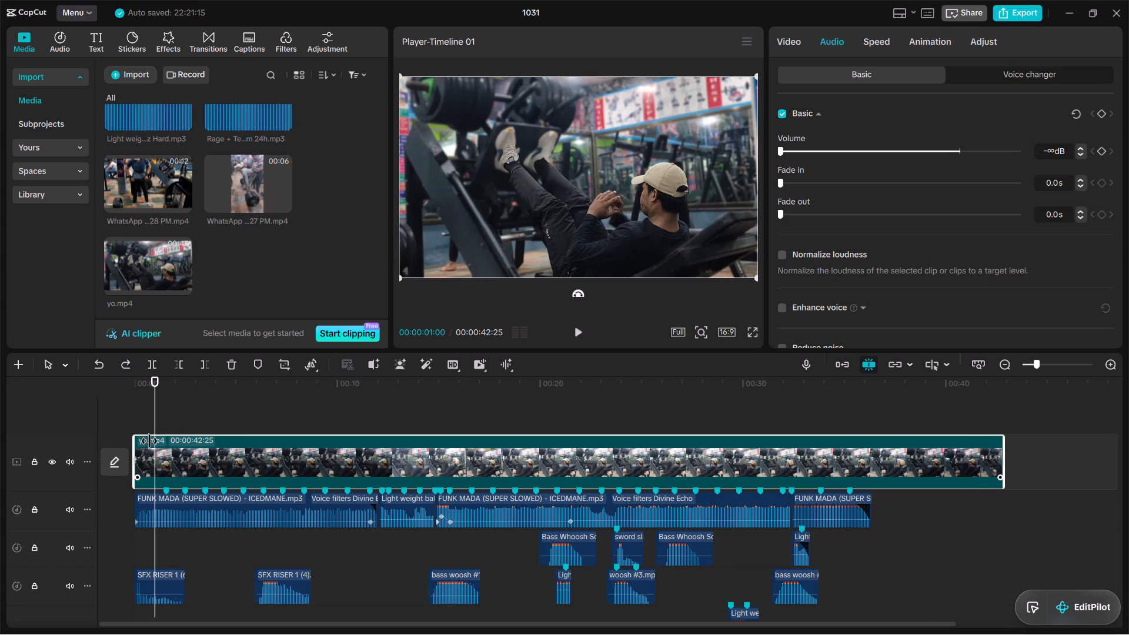
key(q)
right_click(149, 449)
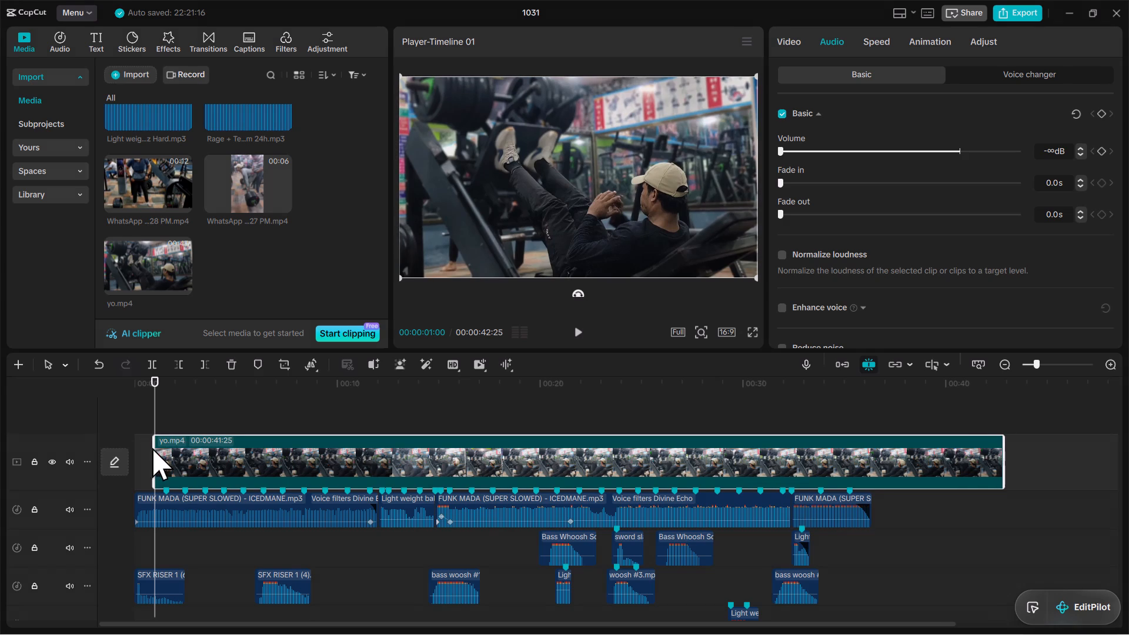
click(172, 457)
Play and scrub the opening three and a half seconds of the trimmed yo.mp4 footage, checking its movement against the music's beat markers.
drag(154, 417, 185, 425)
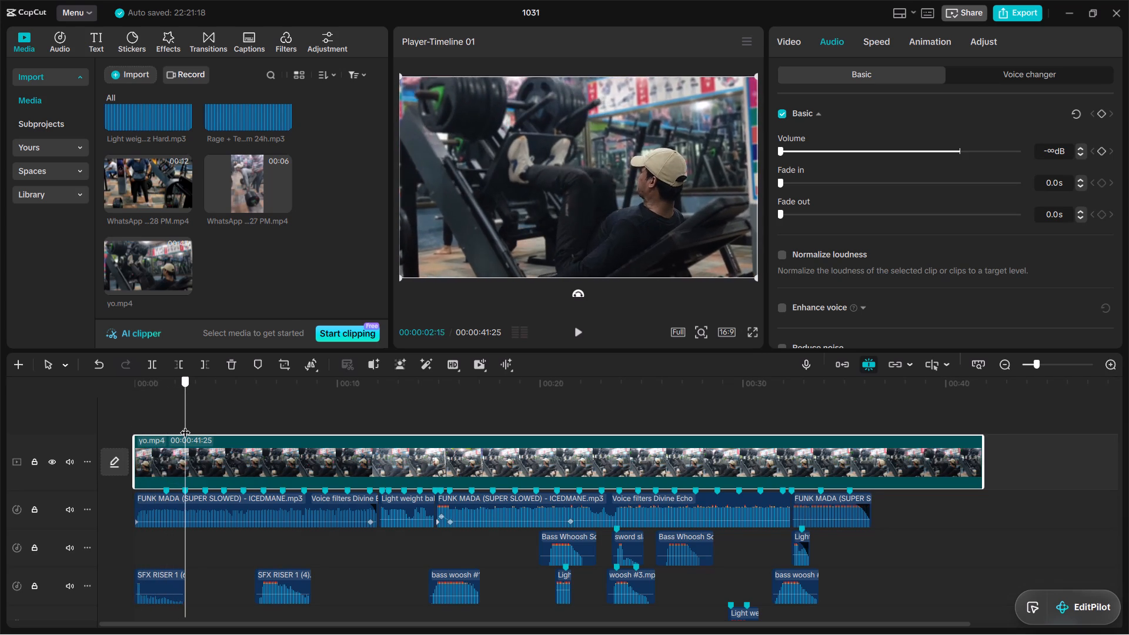
drag(185, 425, 170, 433)
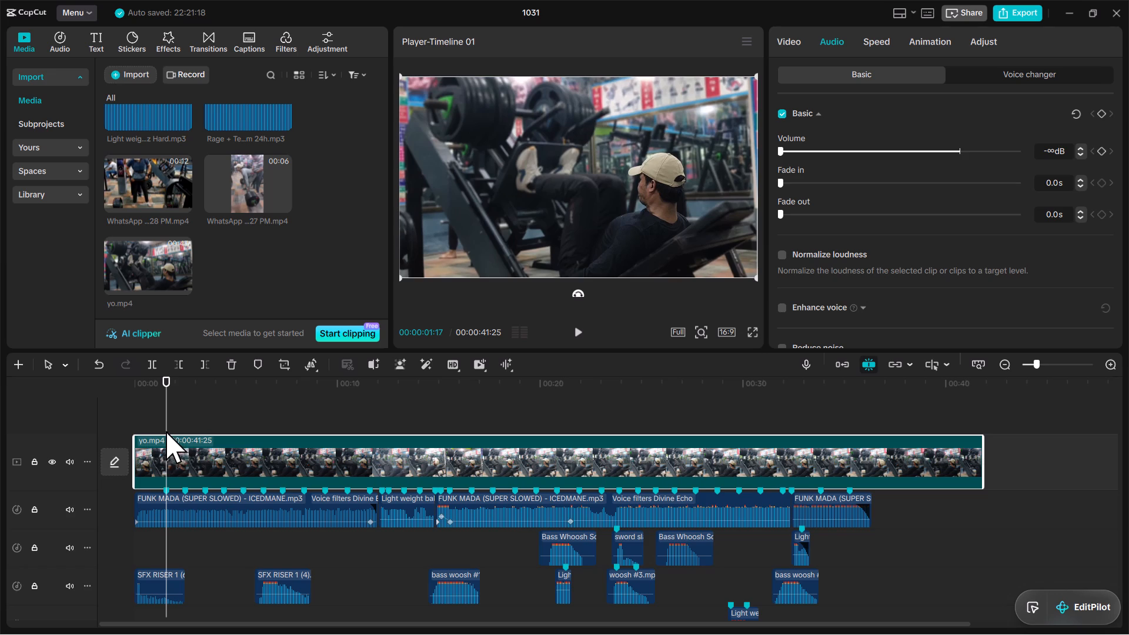
scroll(212, 475, down, 7)
scroll(204, 478, up, 8)
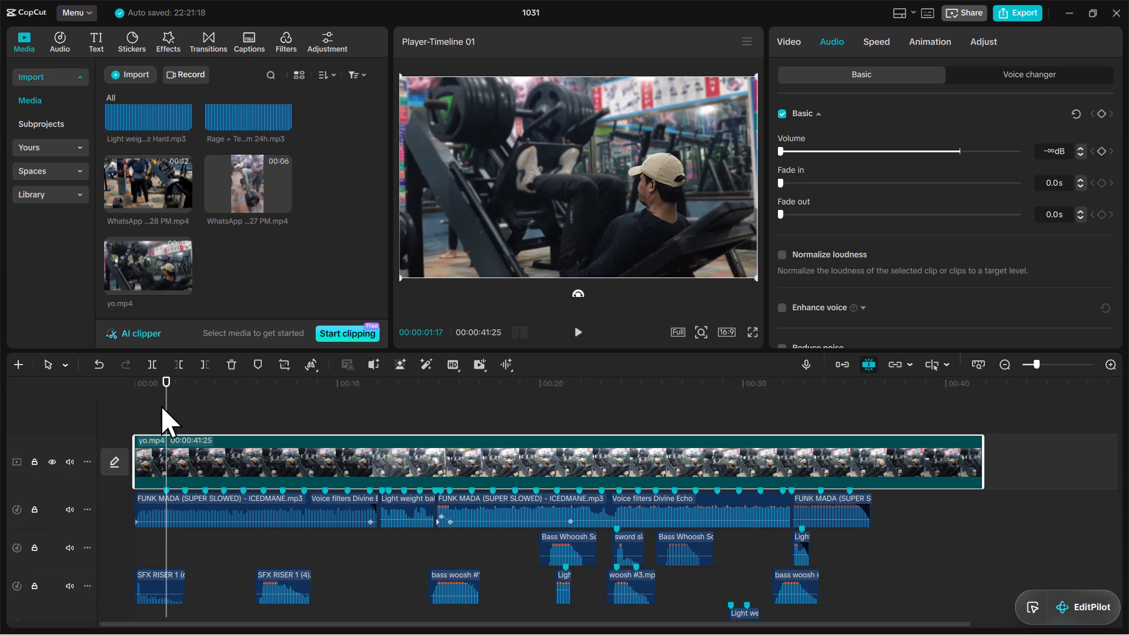
click(161, 406)
drag(165, 405, 51, 419)
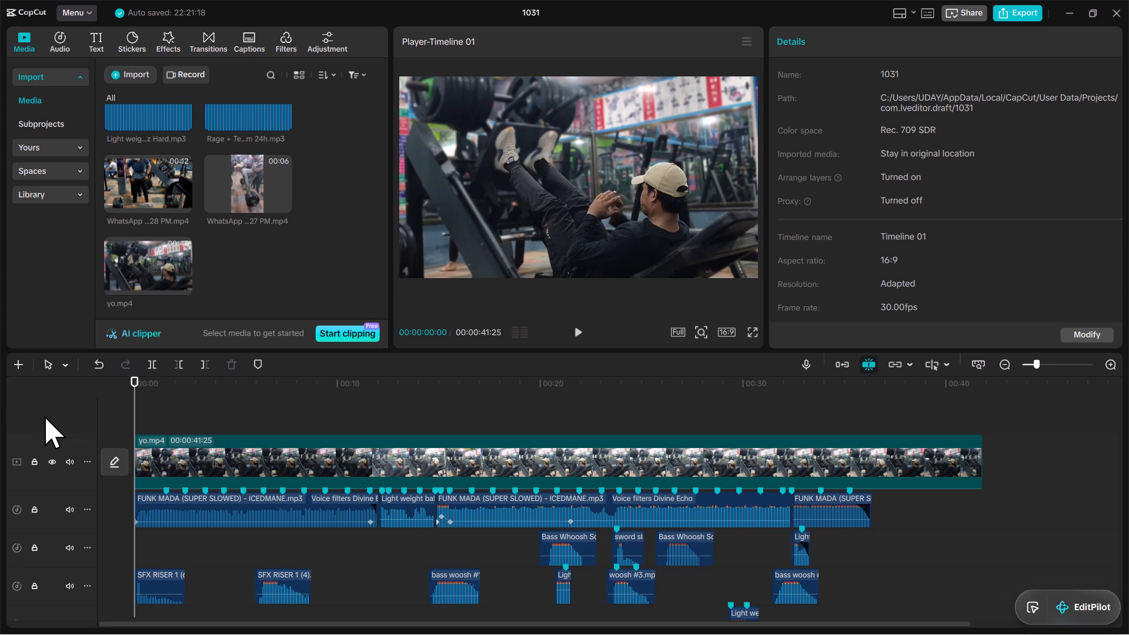
key(space)
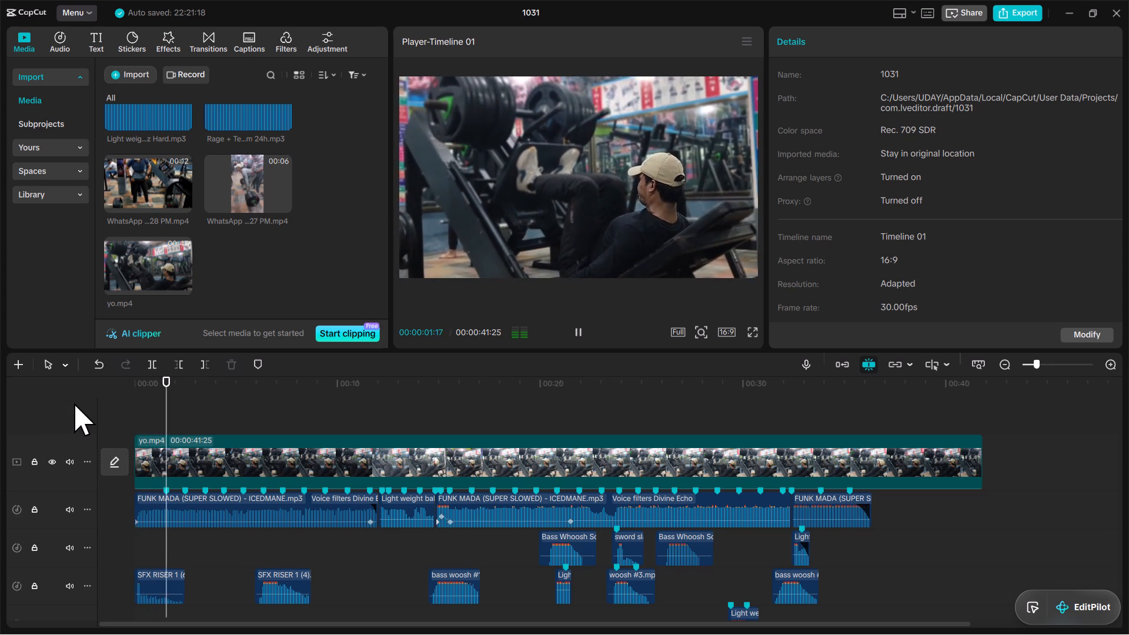
key(space)
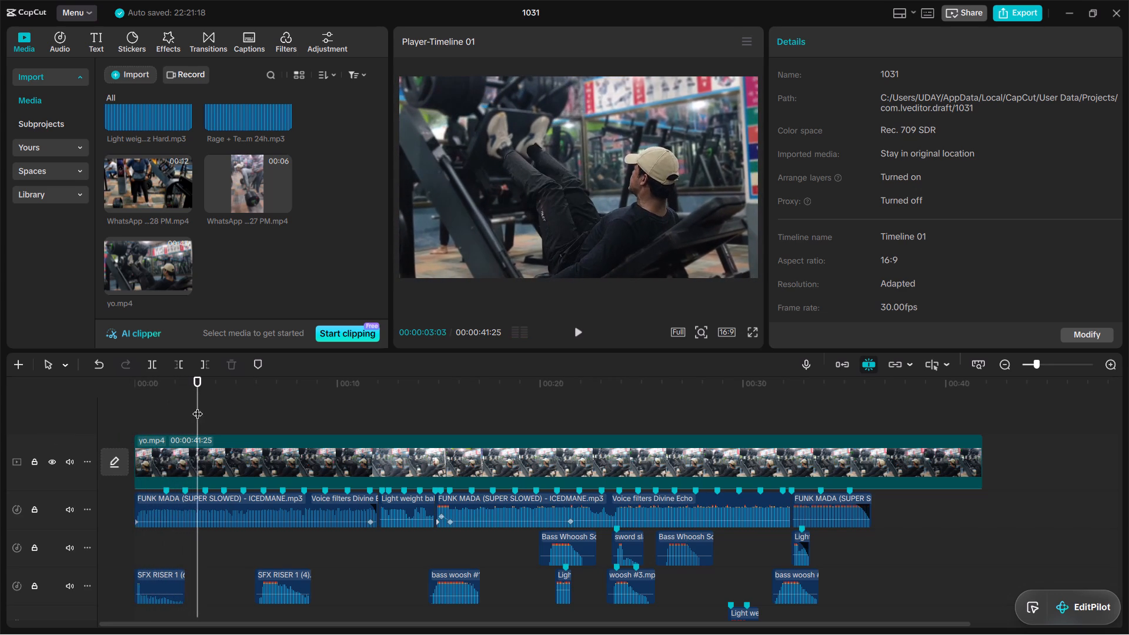
drag(198, 406, 91, 422)
key(space)
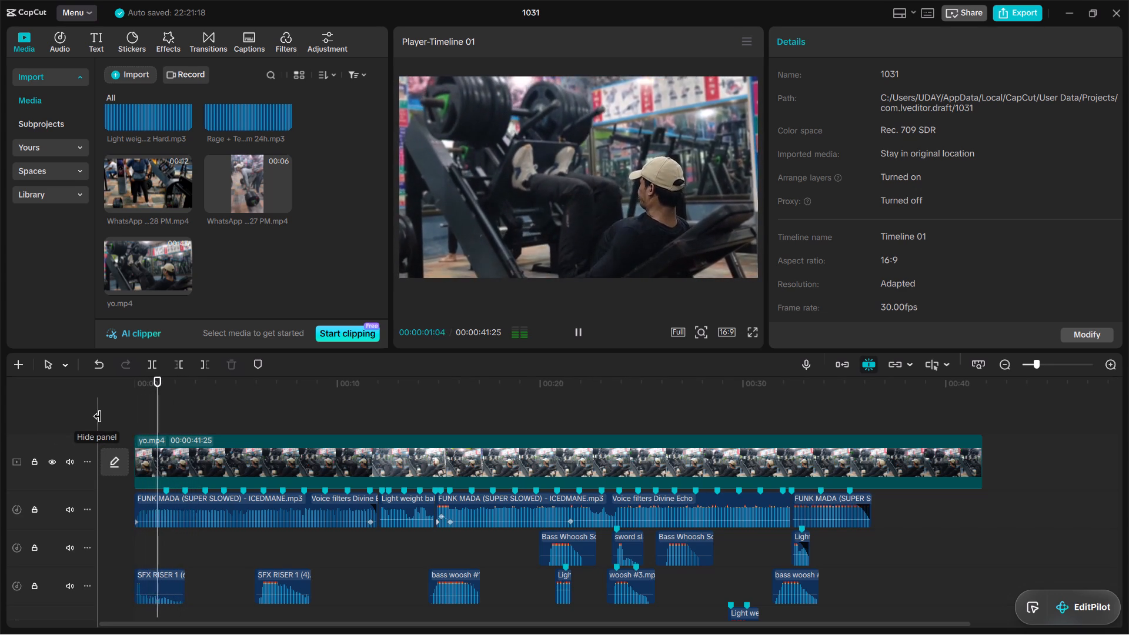
key(space)
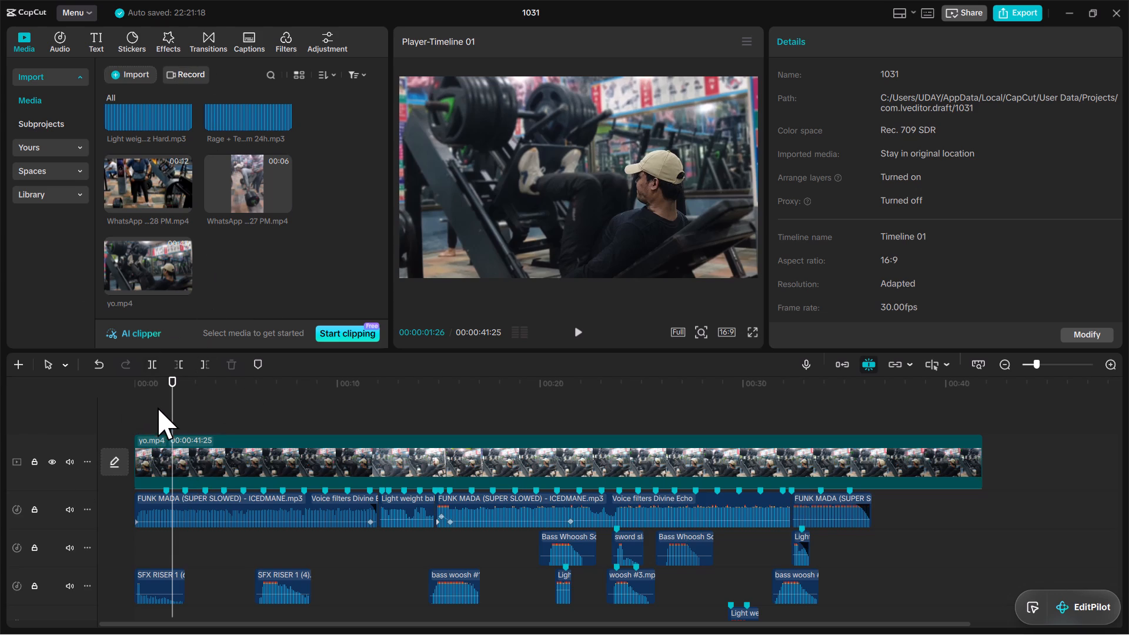
click(145, 386)
key(space)
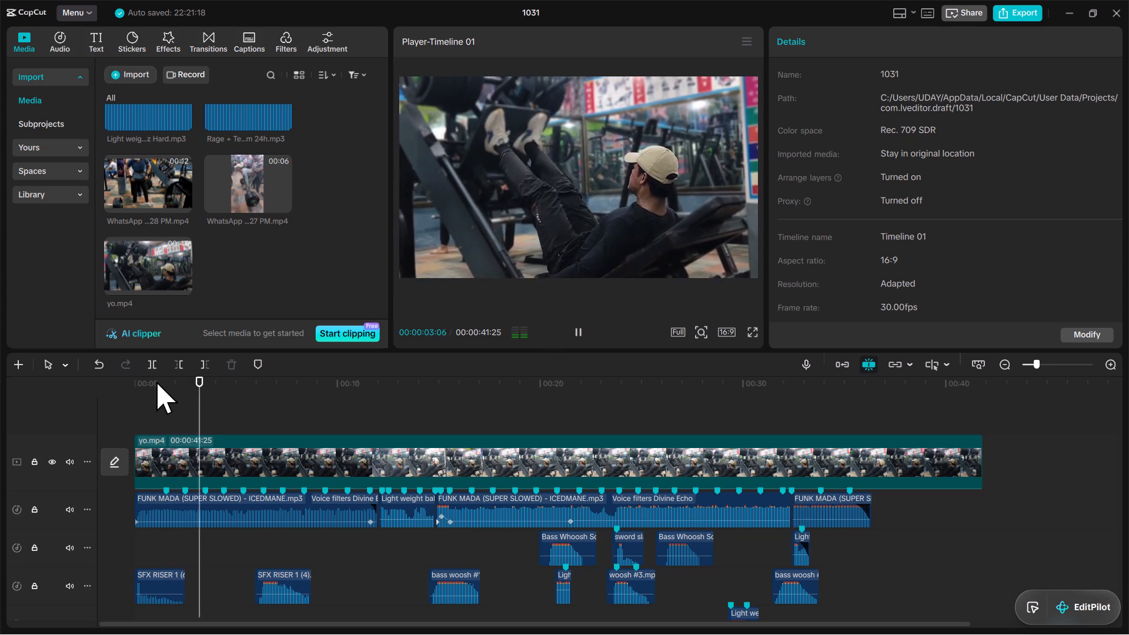
key(space)
click(196, 406)
drag(196, 406, 204, 408)
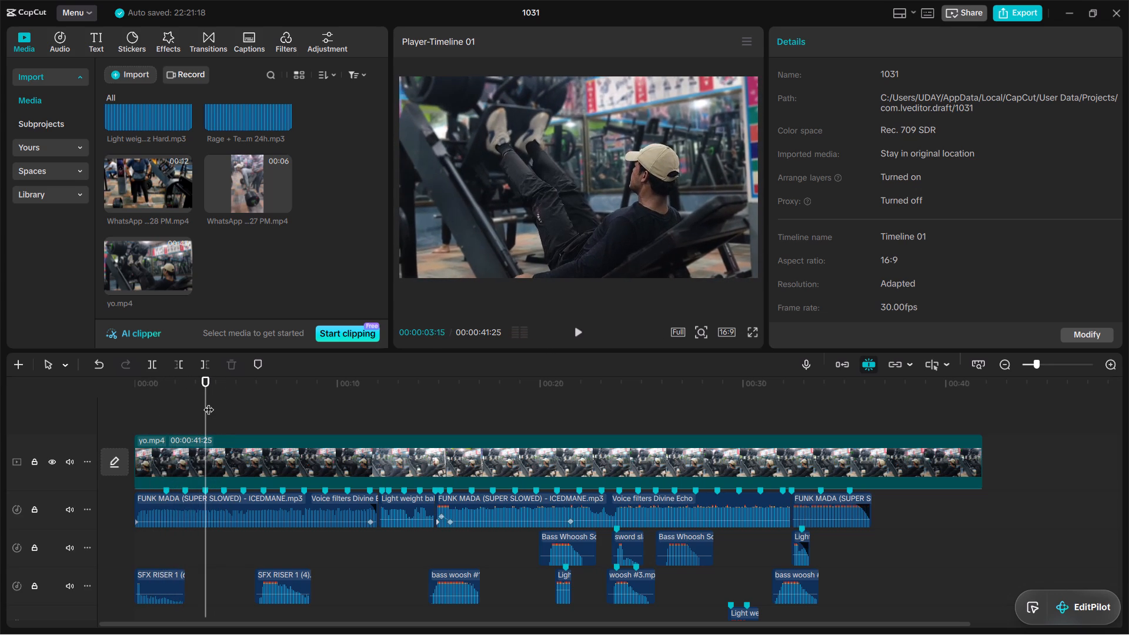
Look through all the sound-effect tracks beneath the yo.mp4 clip and music.
scroll(290, 420, down, 6)
scroll(415, 479, down, 1)
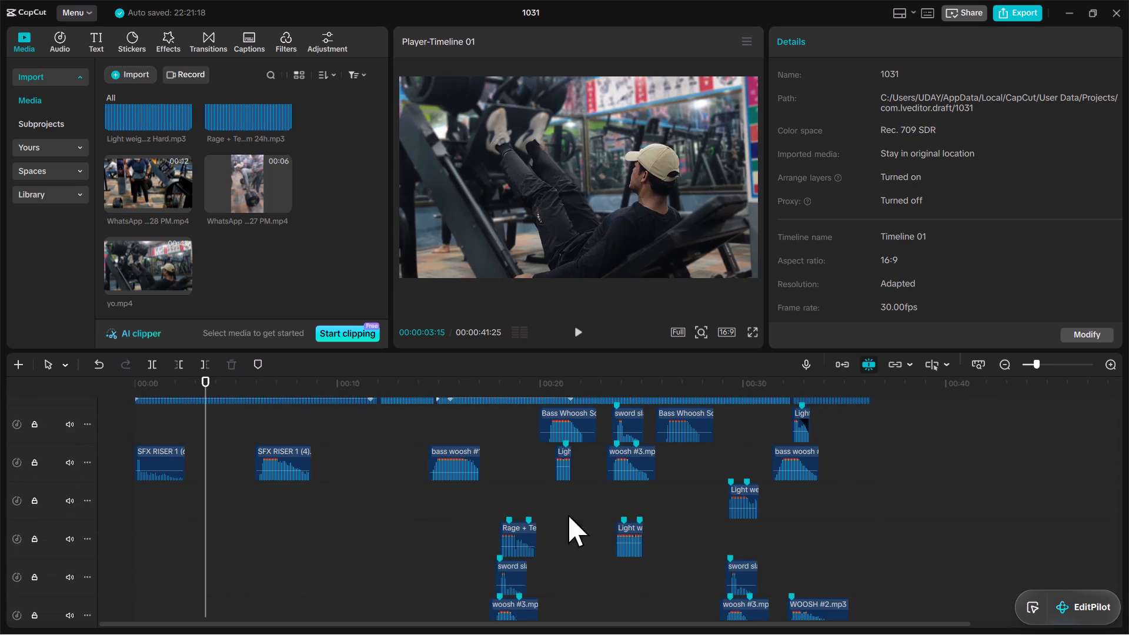
scroll(594, 515, down, 5)
scroll(595, 517, up, 6)
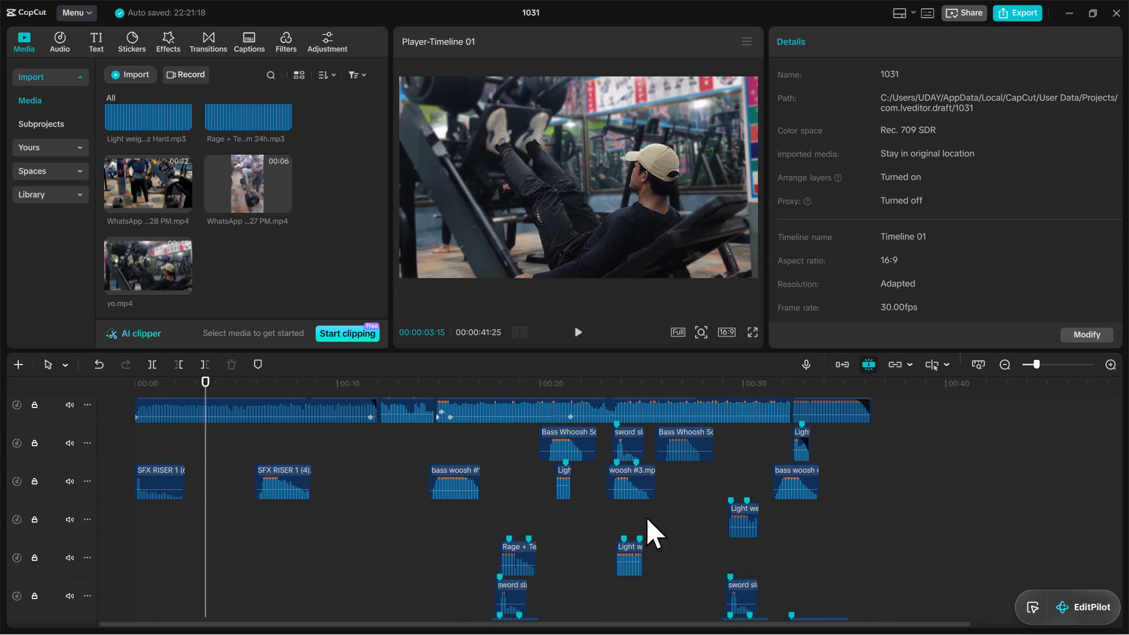
scroll(793, 527, down, 6)
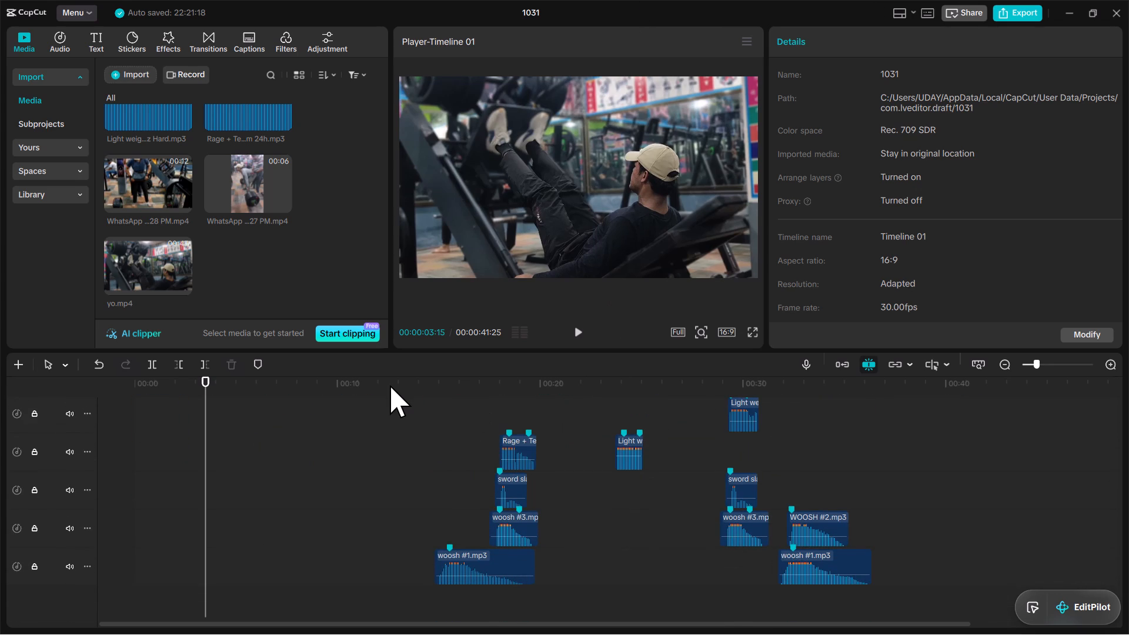
scroll(390, 385, up, 3)
scroll(402, 438, up, 11)
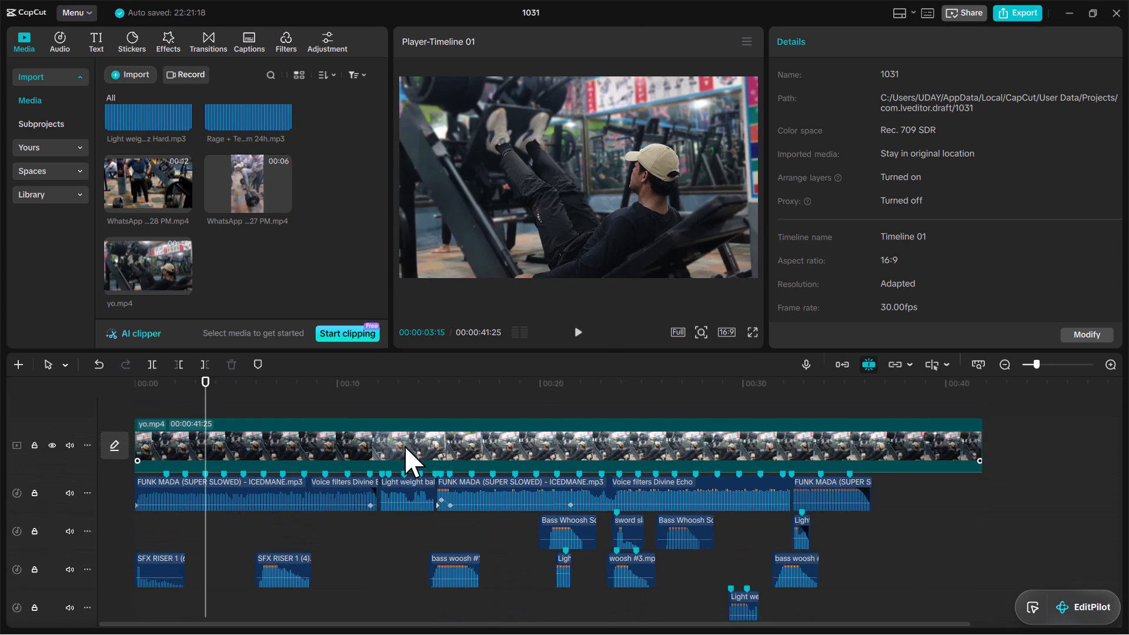
scroll(406, 446, up, 3)
Replay and scrub the footage between about 00:00:03:00 and 00:00:04:00, comparing the leg-press motion with the beat markers.
drag(201, 382, 202, 382)
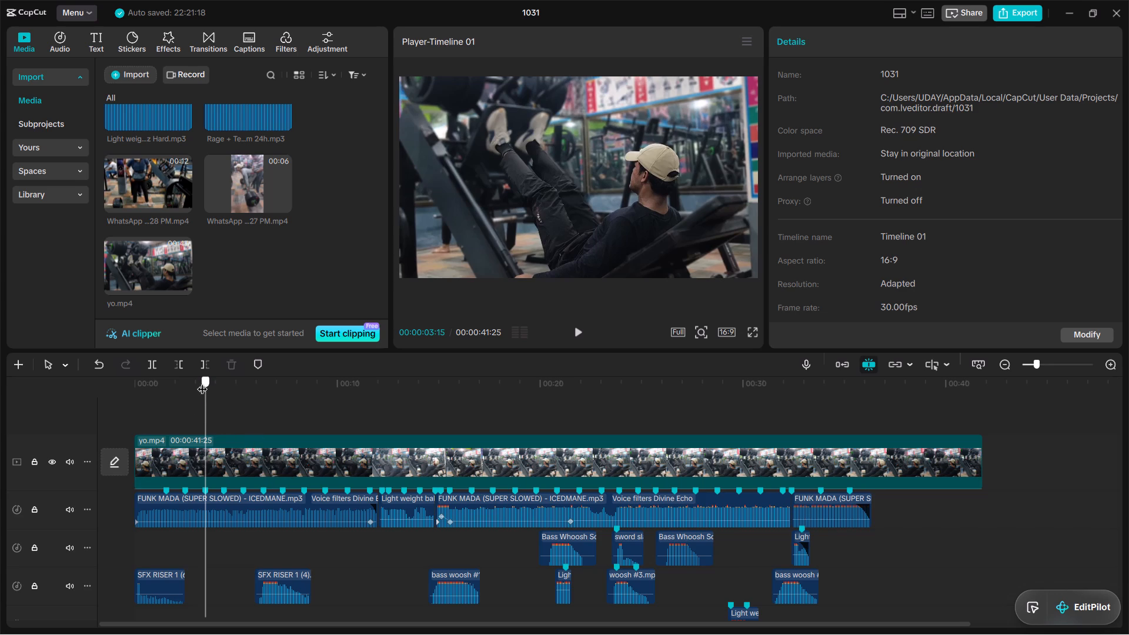
drag(202, 382, 209, 383)
click(209, 379)
click(208, 382)
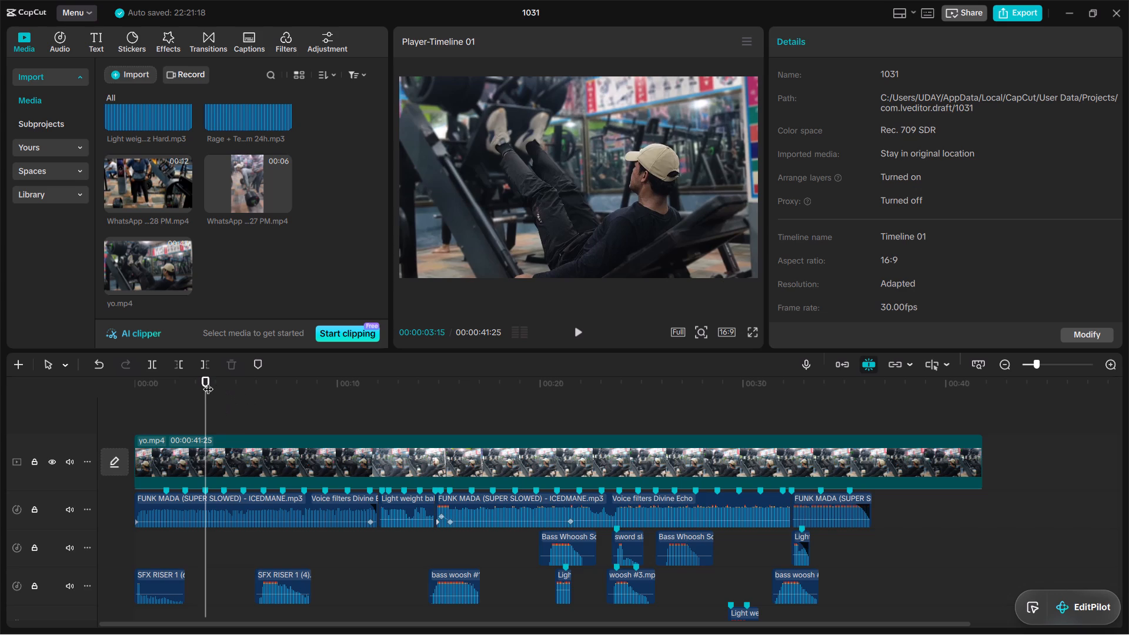
click(208, 382)
key(space)
key(space)
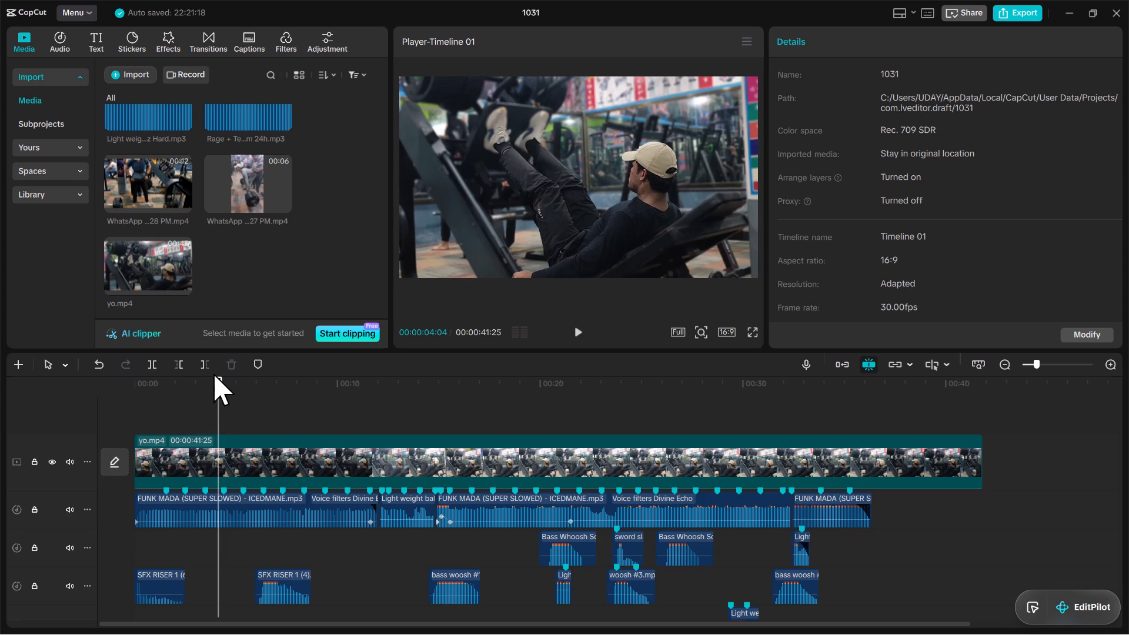
click(209, 380)
click(216, 383)
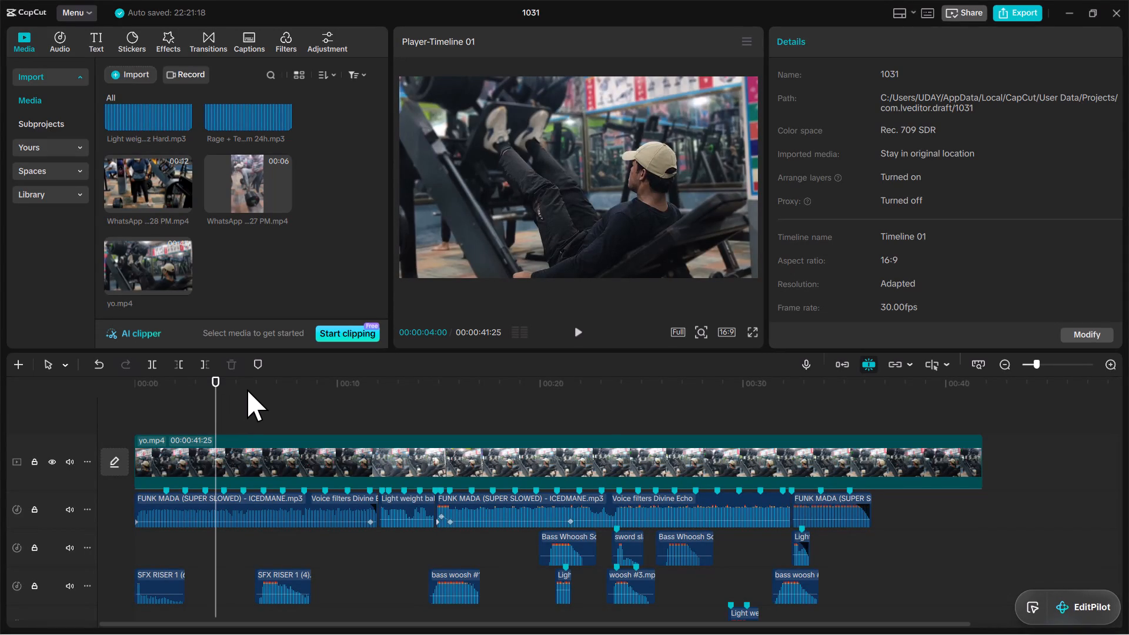
click(205, 386)
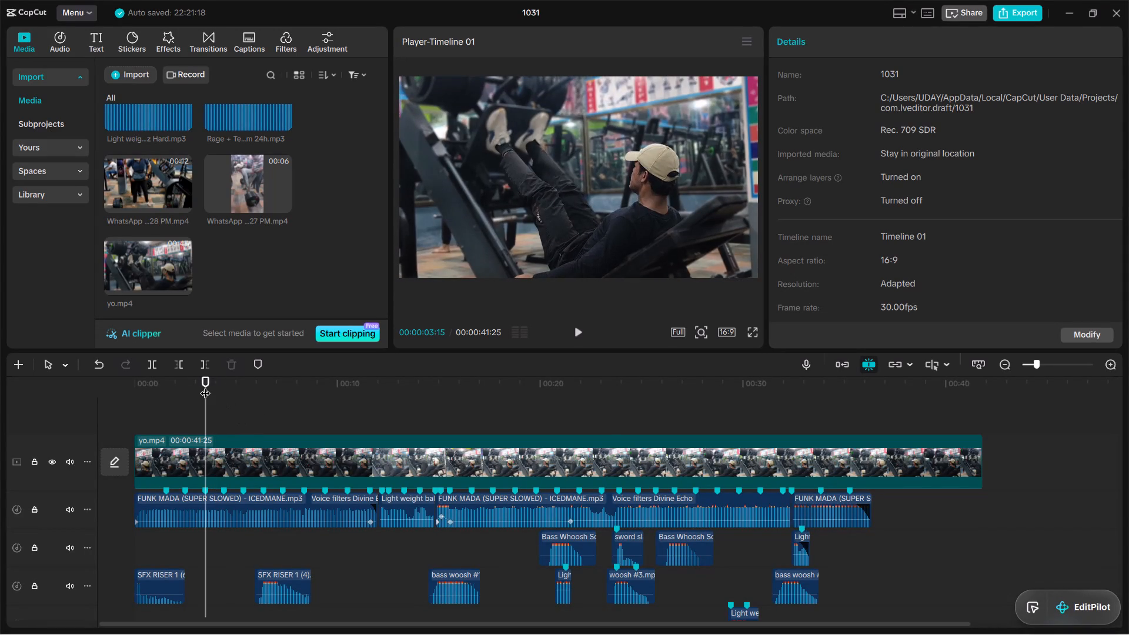
drag(205, 386, 206, 393)
drag(206, 393, 215, 393)
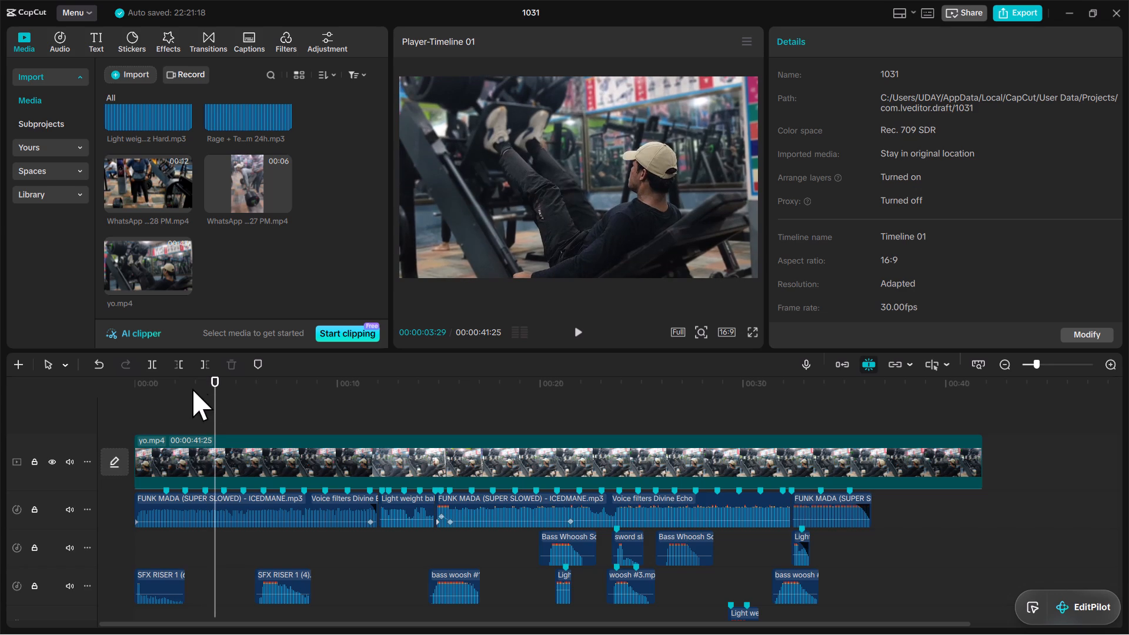
click(192, 389)
key(space)
key(space)
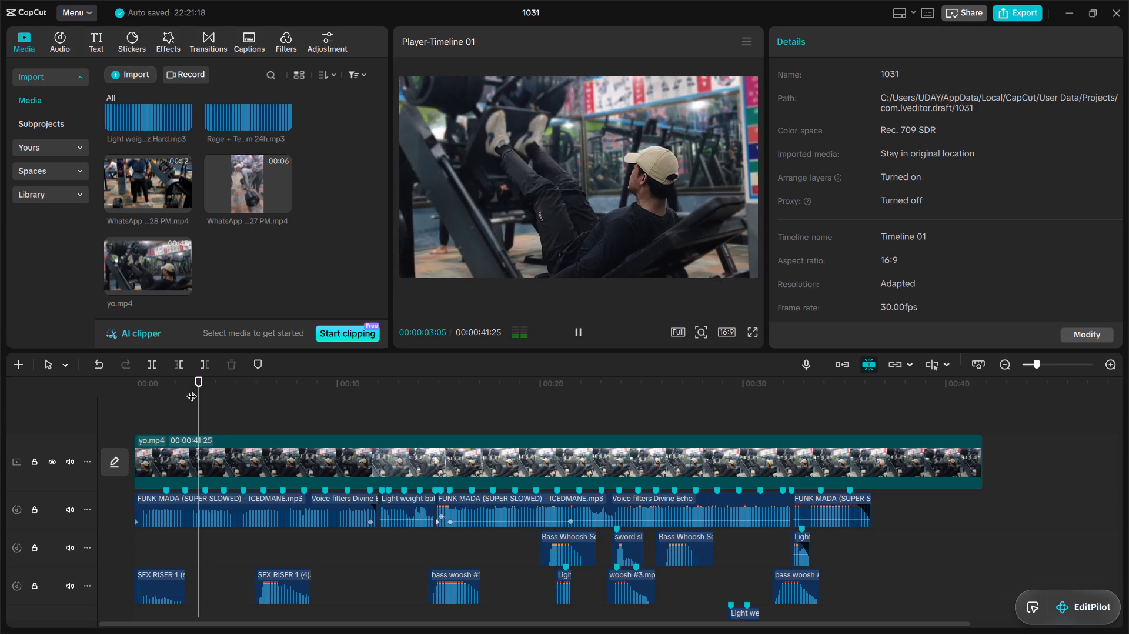
key(space)
key(space)
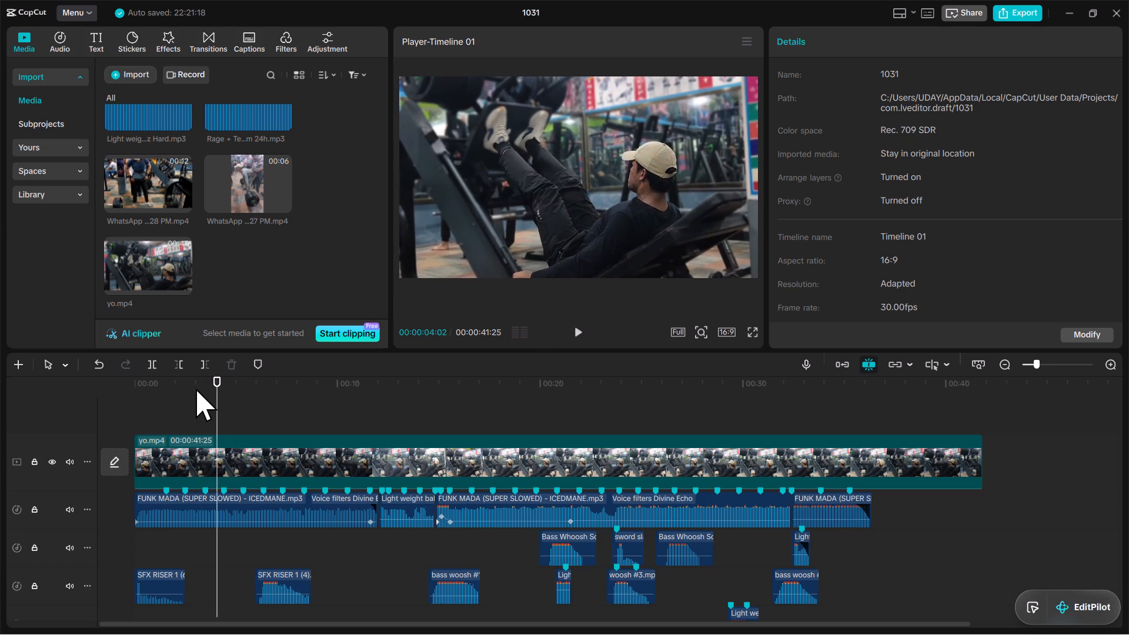
click(196, 389)
drag(196, 389, 216, 392)
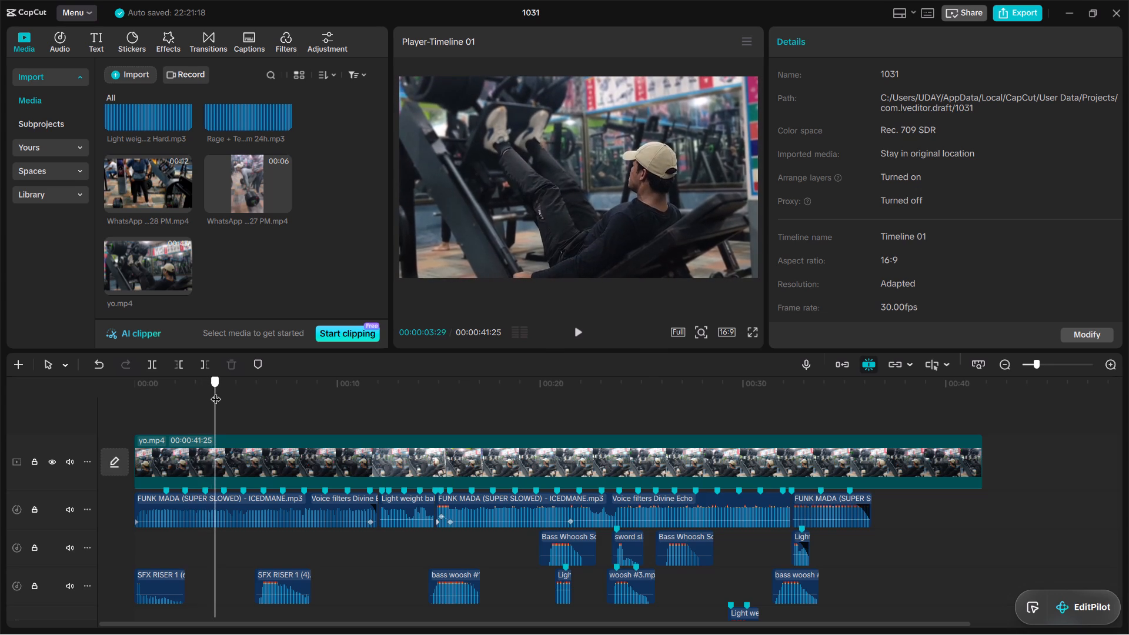
Split the yo.mp4 clip at 00:00:06:11 and delete everything after the cut.
drag(216, 392, 243, 392)
click(258, 441)
drag(247, 423, 239, 426)
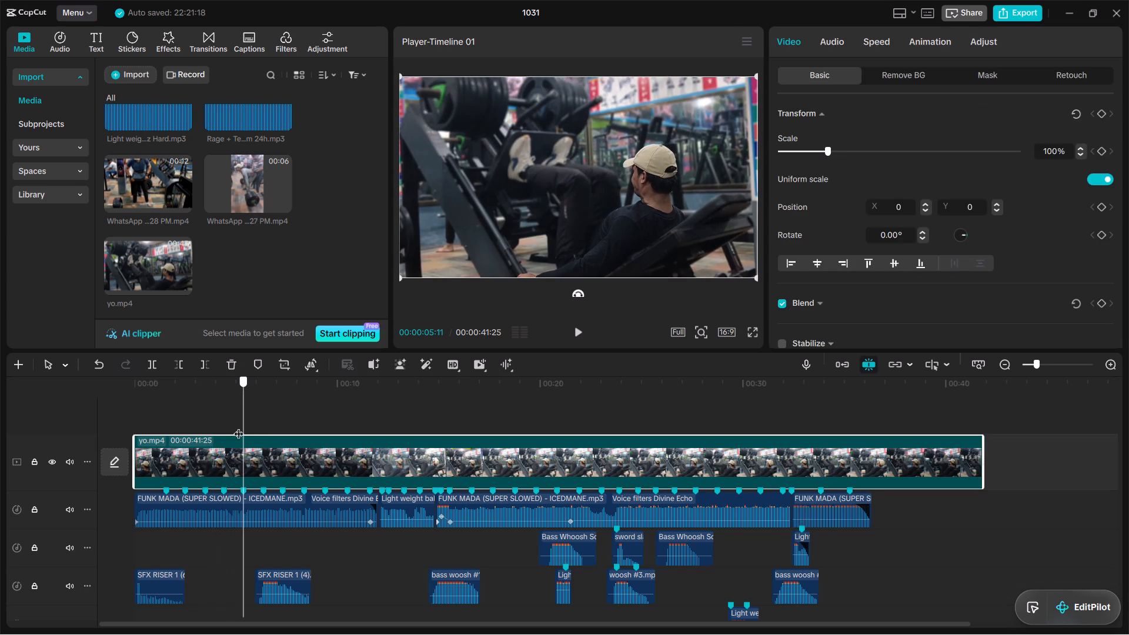
drag(239, 426, 233, 429)
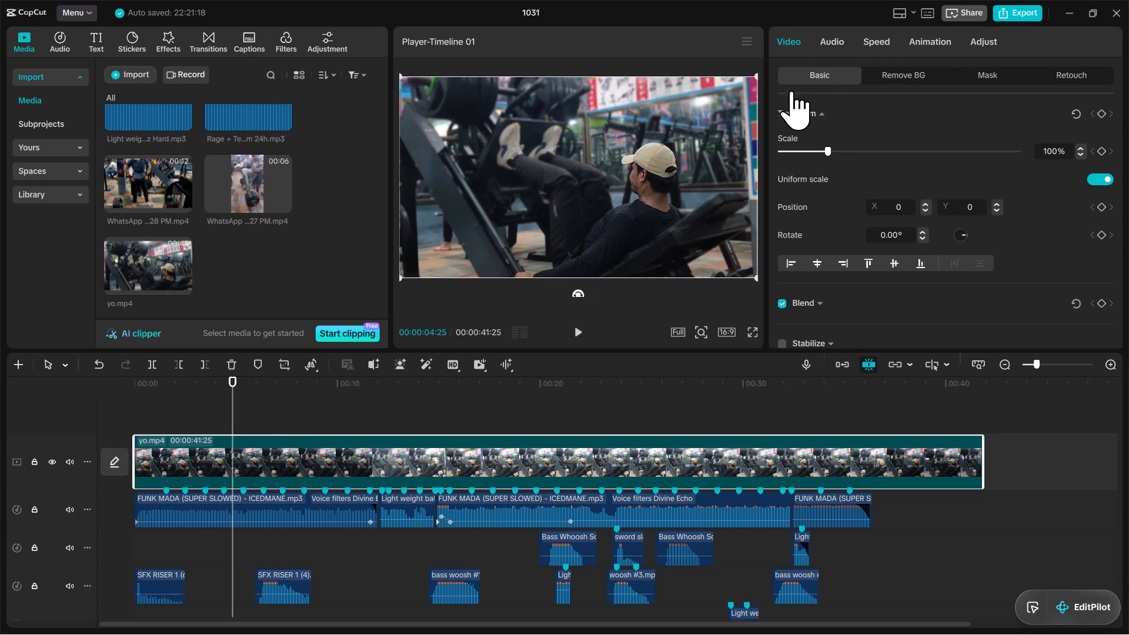
drag(234, 416, 240, 416)
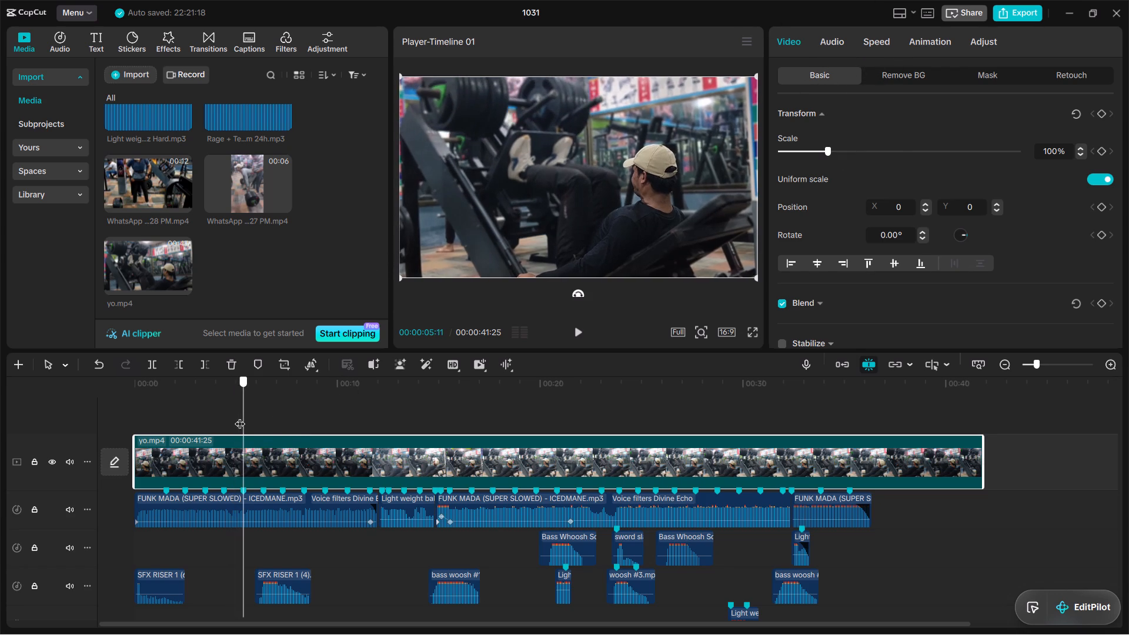
drag(240, 416, 243, 422)
drag(243, 422, 261, 421)
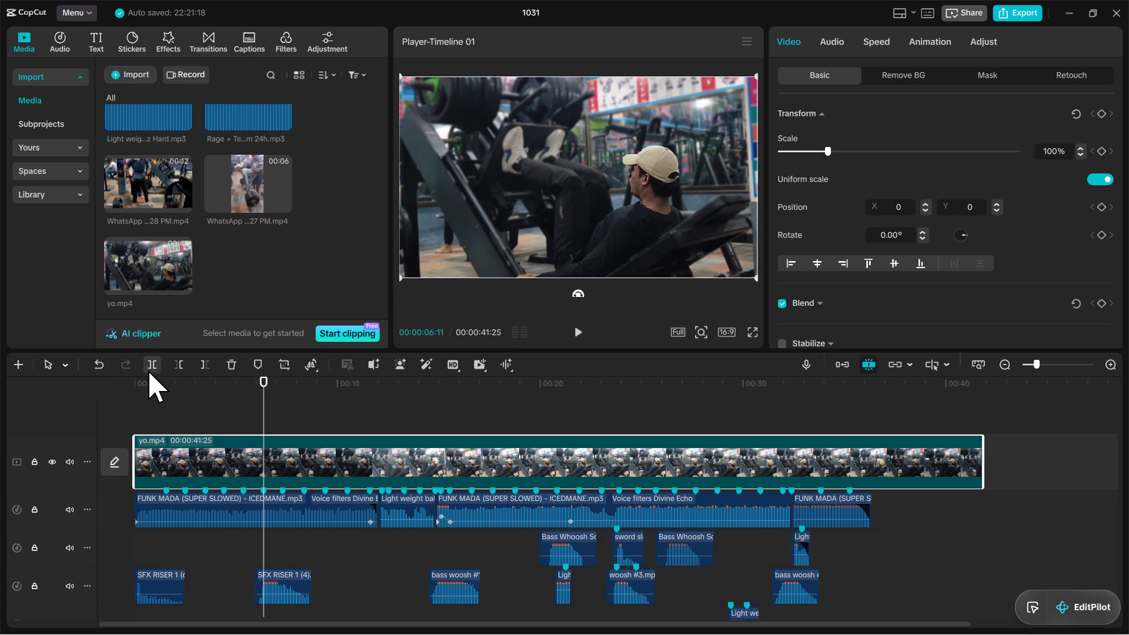
key(s)
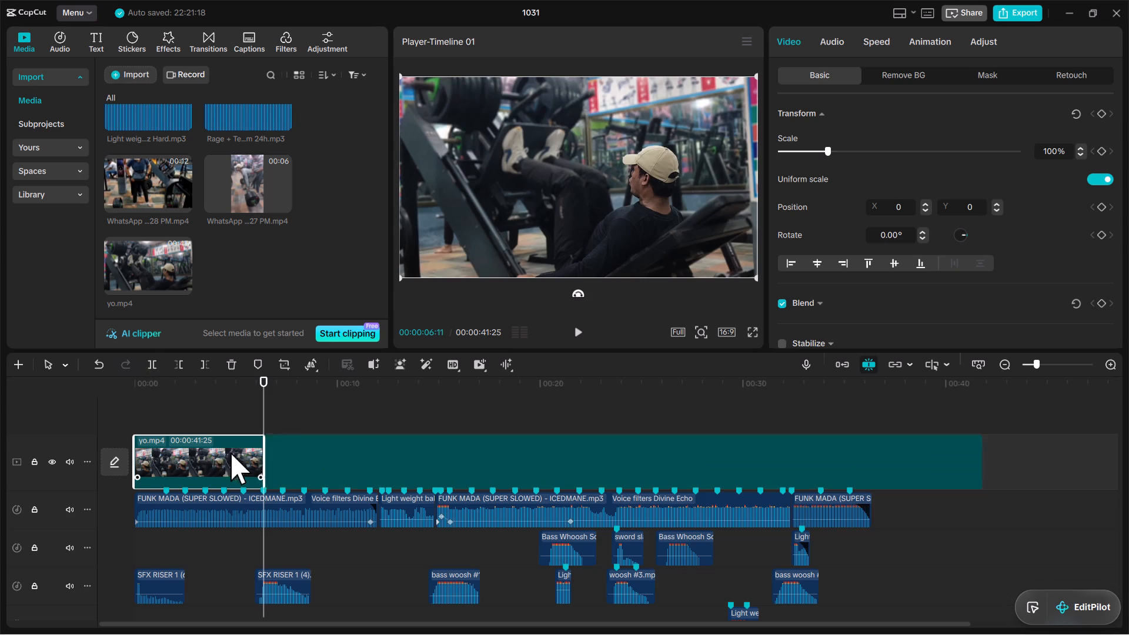
key(BackSpace)
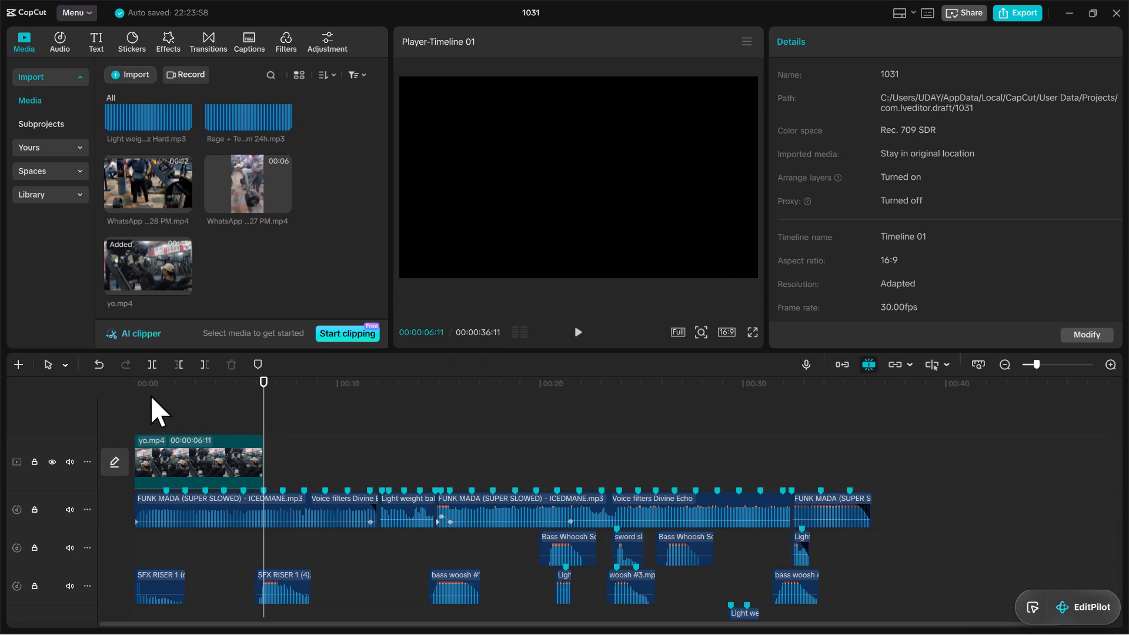
Apply the Fade In entrance animation to the yo.mp4 clip with a duration of 0.9 s.
click(151, 395)
drag(150, 394, 124, 406)
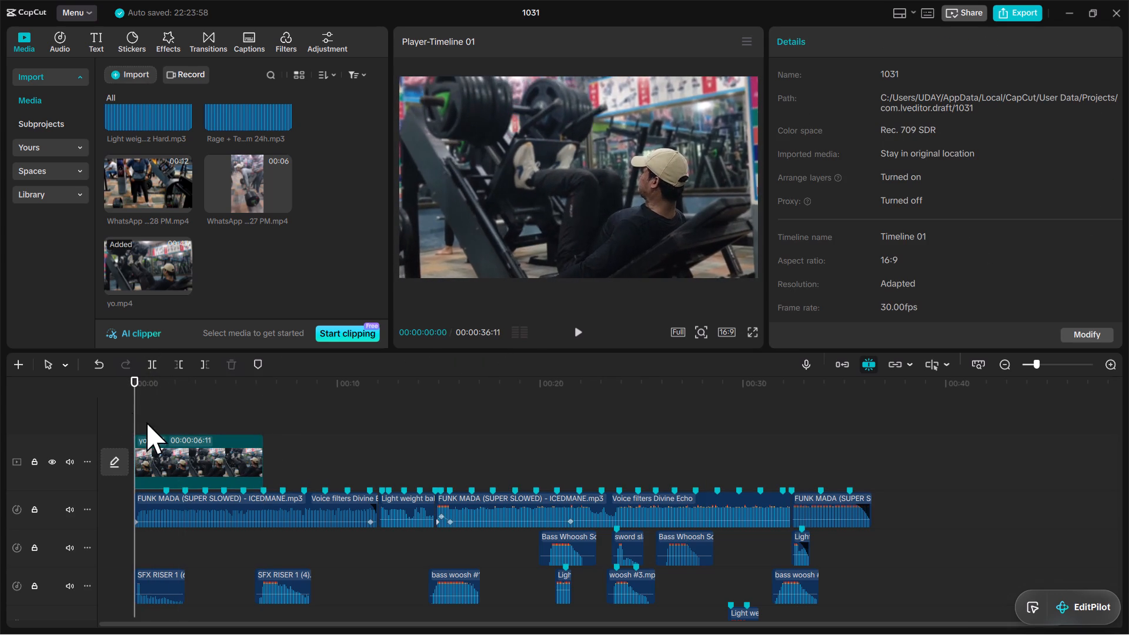
click(167, 452)
click(835, 41)
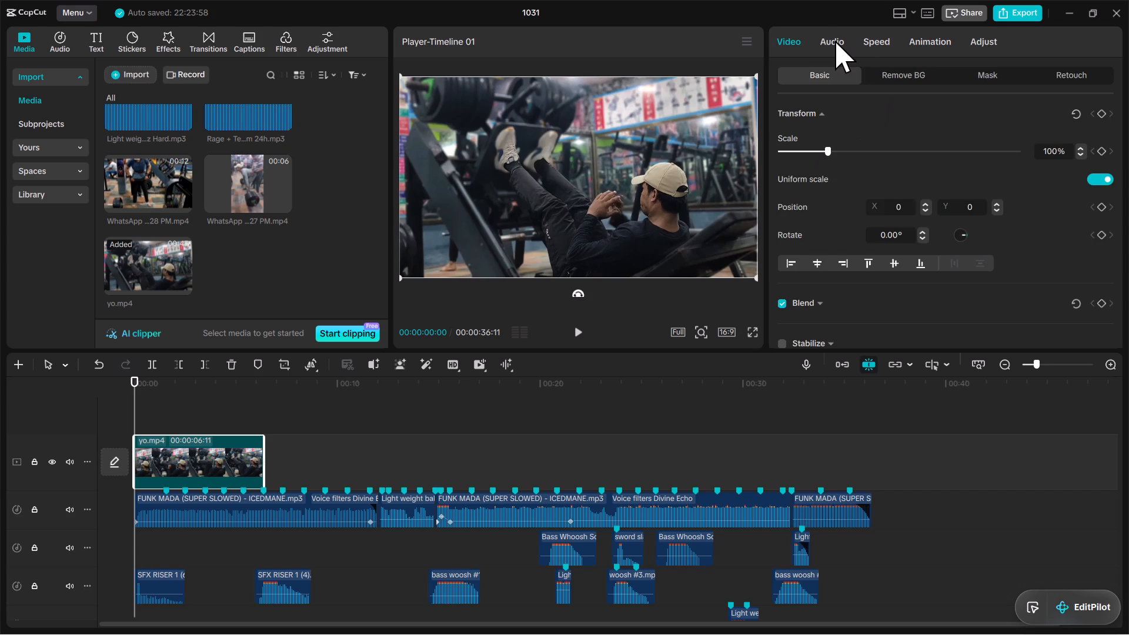
click(872, 41)
click(933, 41)
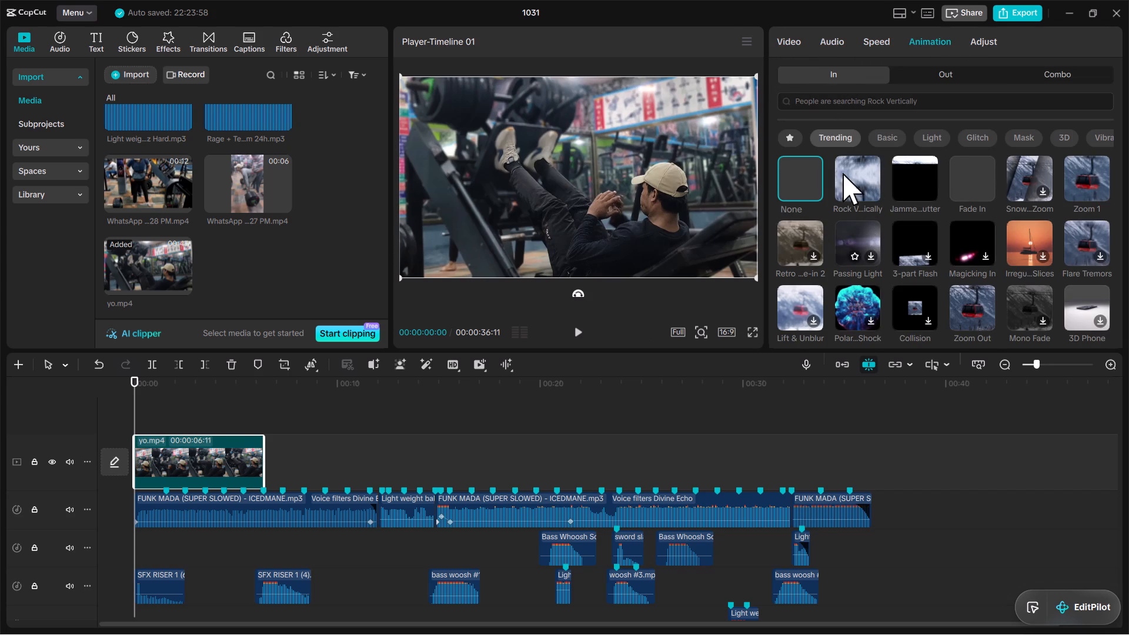
click(970, 180)
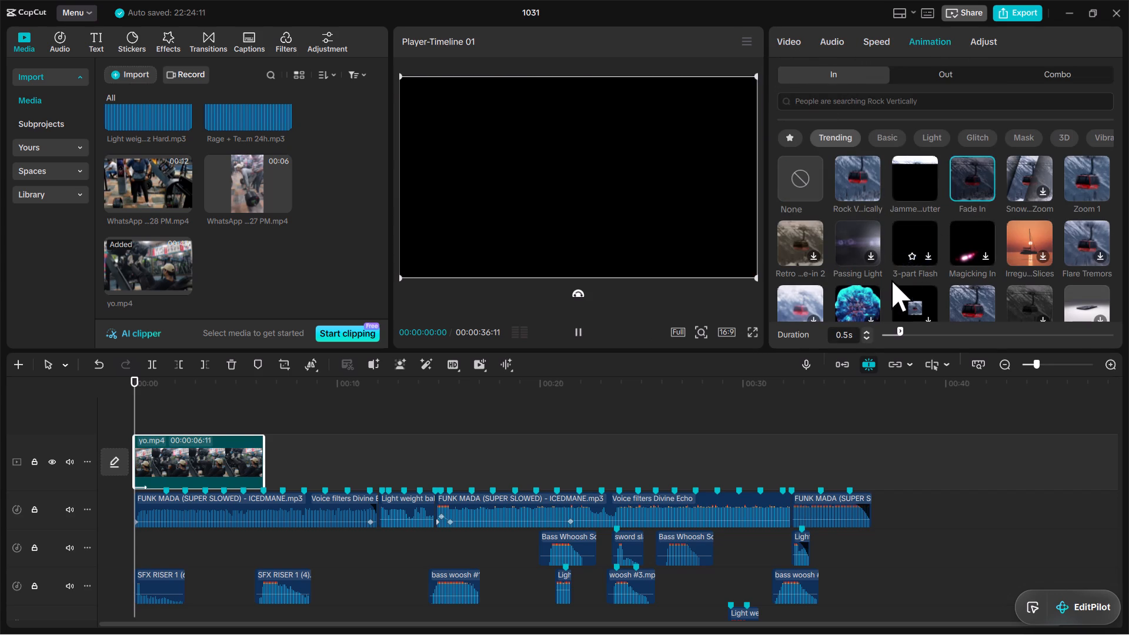
drag(901, 326, 924, 334)
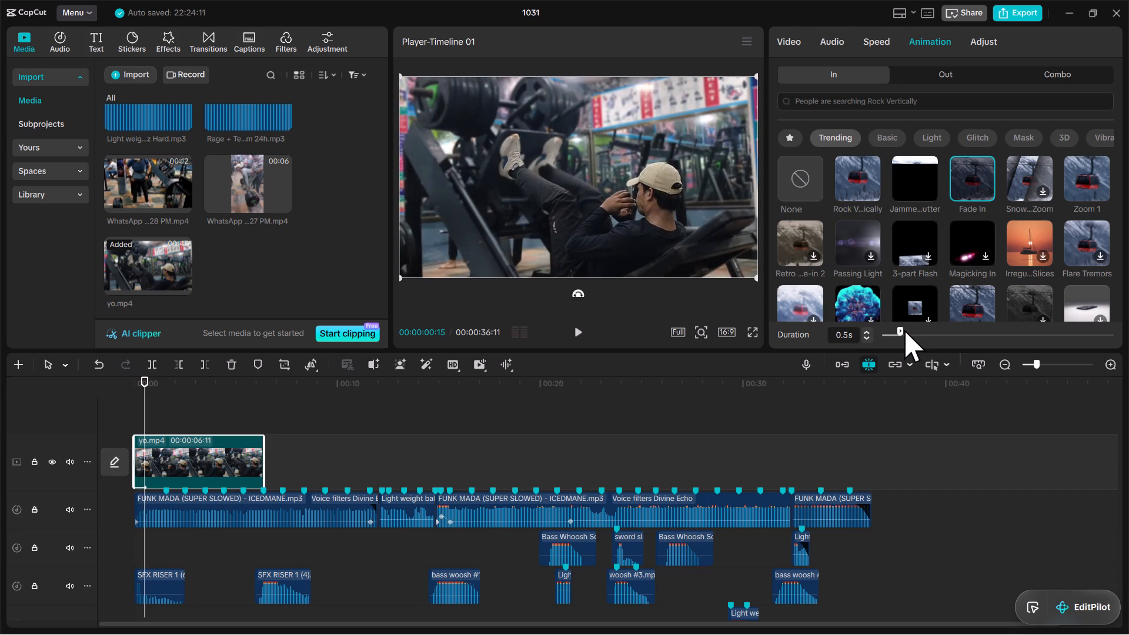
drag(904, 330, 914, 333)
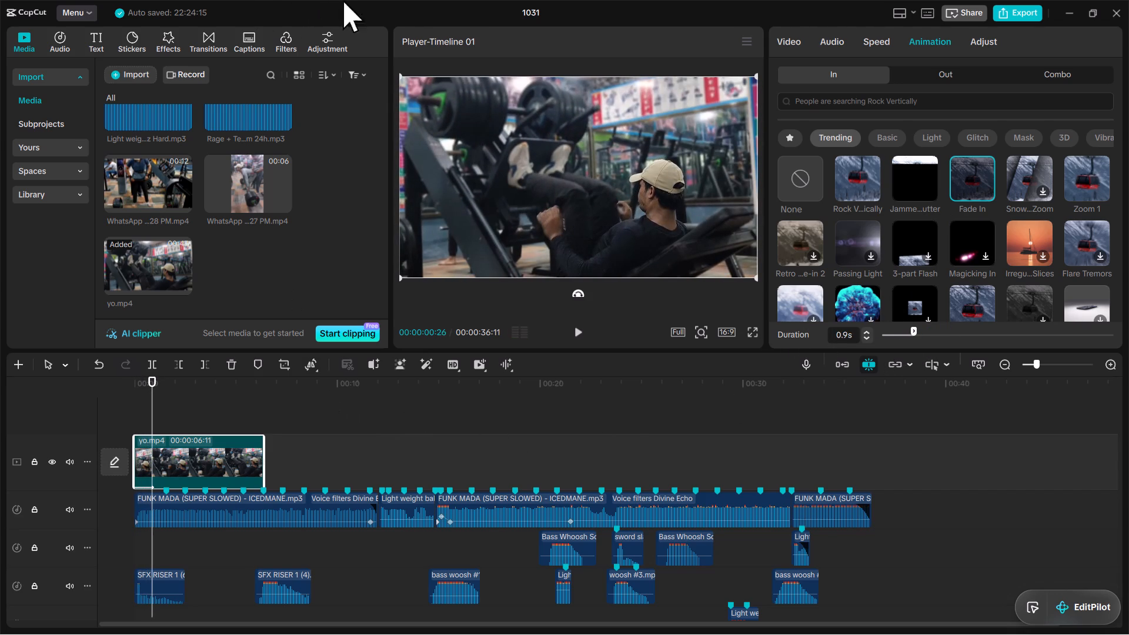
Add a Transform keyframe at the very start of the yo.mp4 clip with the scale at 135%.
drag(155, 423, 108, 439)
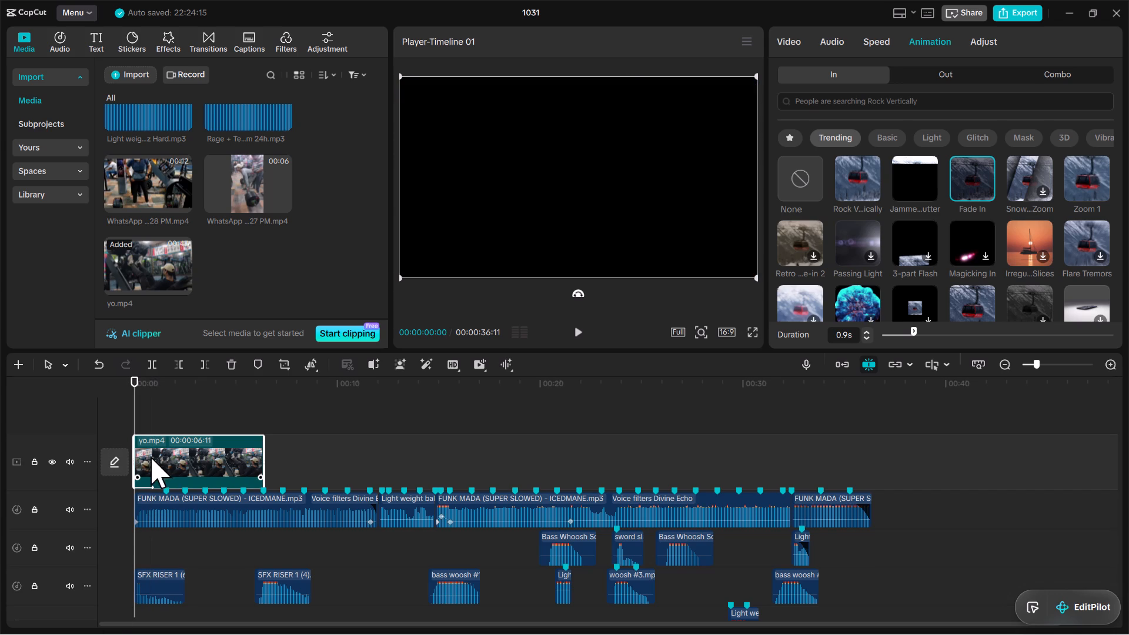
click(800, 46)
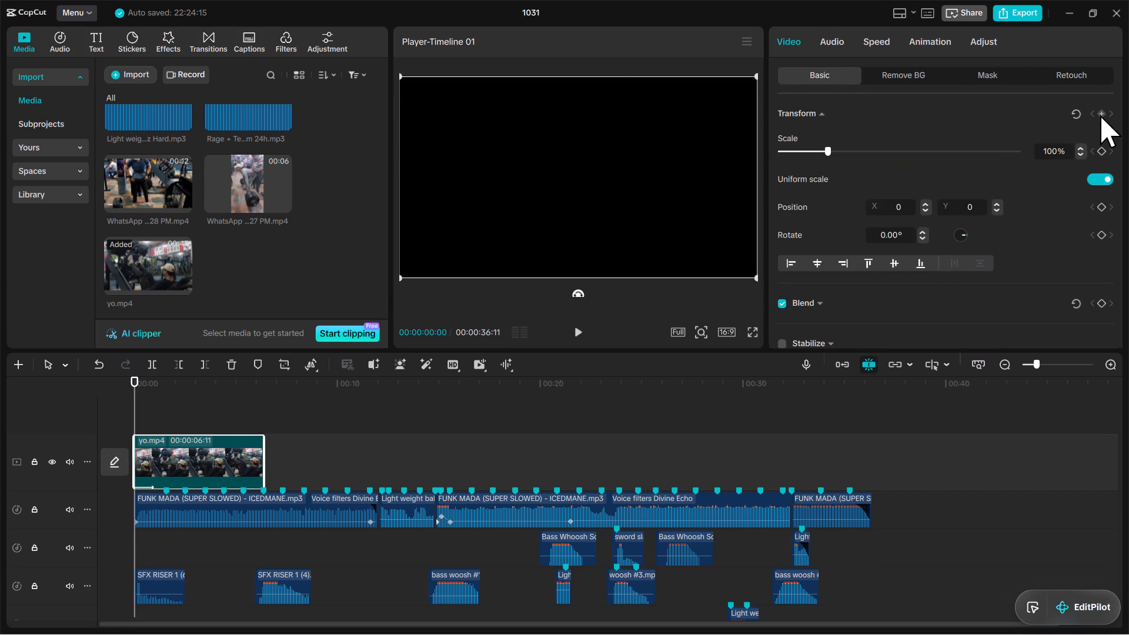
click(1101, 115)
click(1057, 149)
key(BackSpace)
key(BackSpace)
text(35)
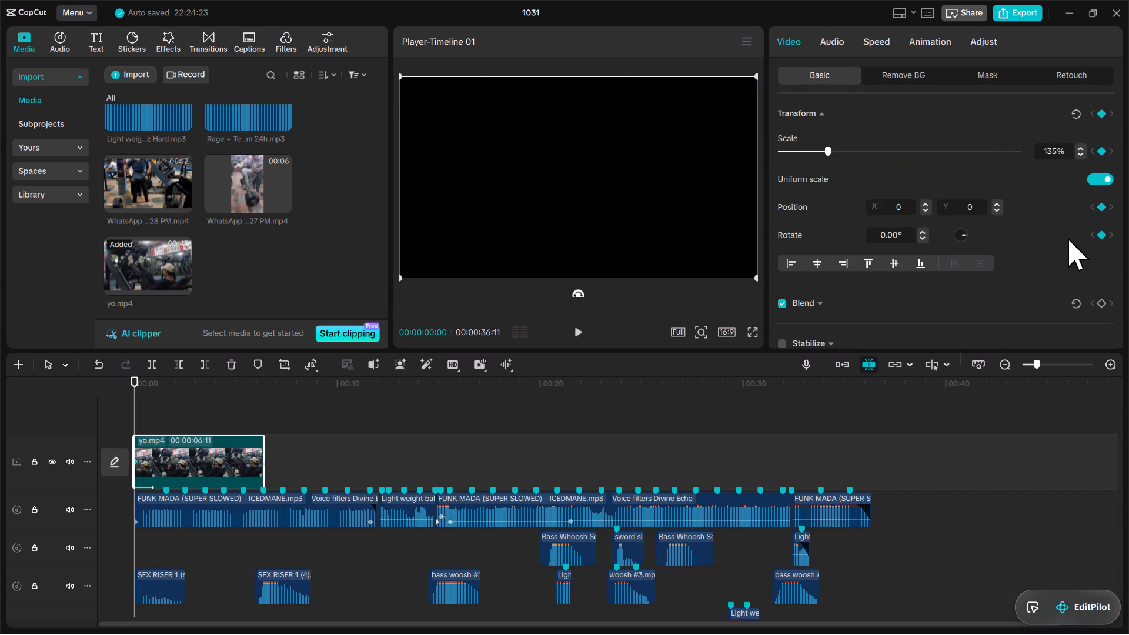
key(Return)
scroll(1068, 238, up, 1)
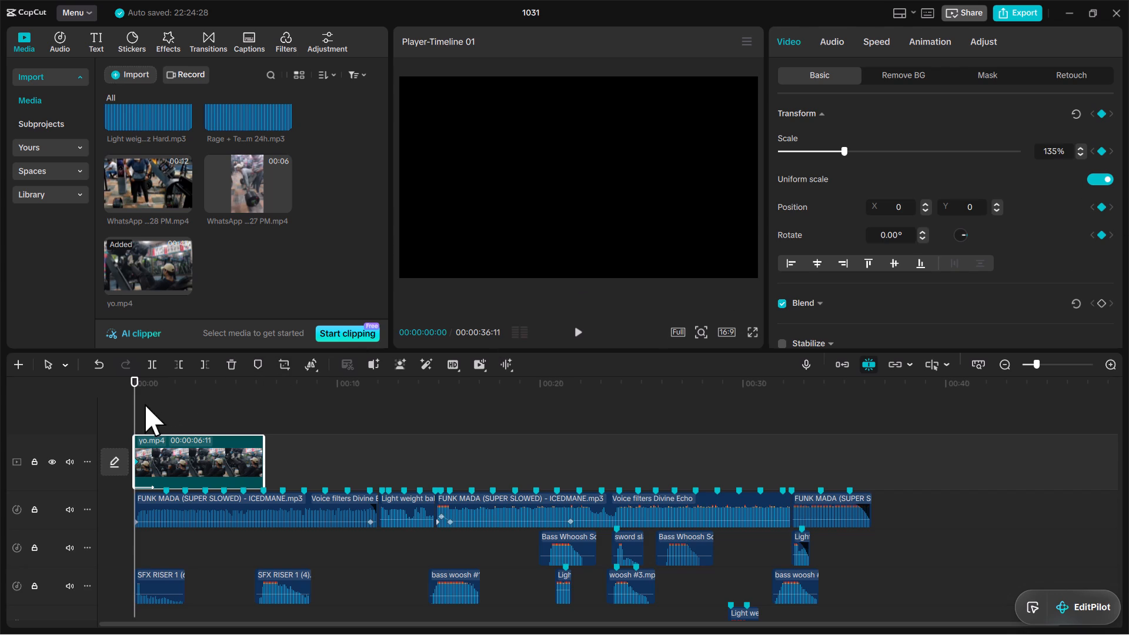
Add a second Transform keyframe at 00:00:00:25 on the yo.mp4 clip with the scale at 100%.
drag(138, 410, 152, 413)
click(1102, 119)
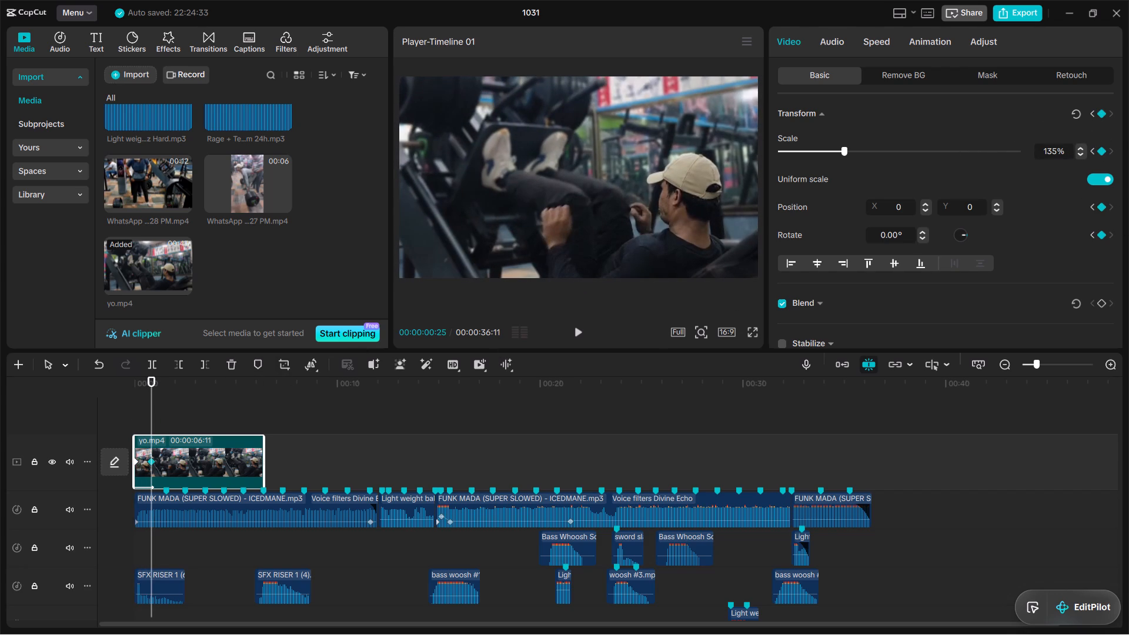
click(1057, 153)
key(BackSpace)
key(BackSpace)
text(00)
key(Return)
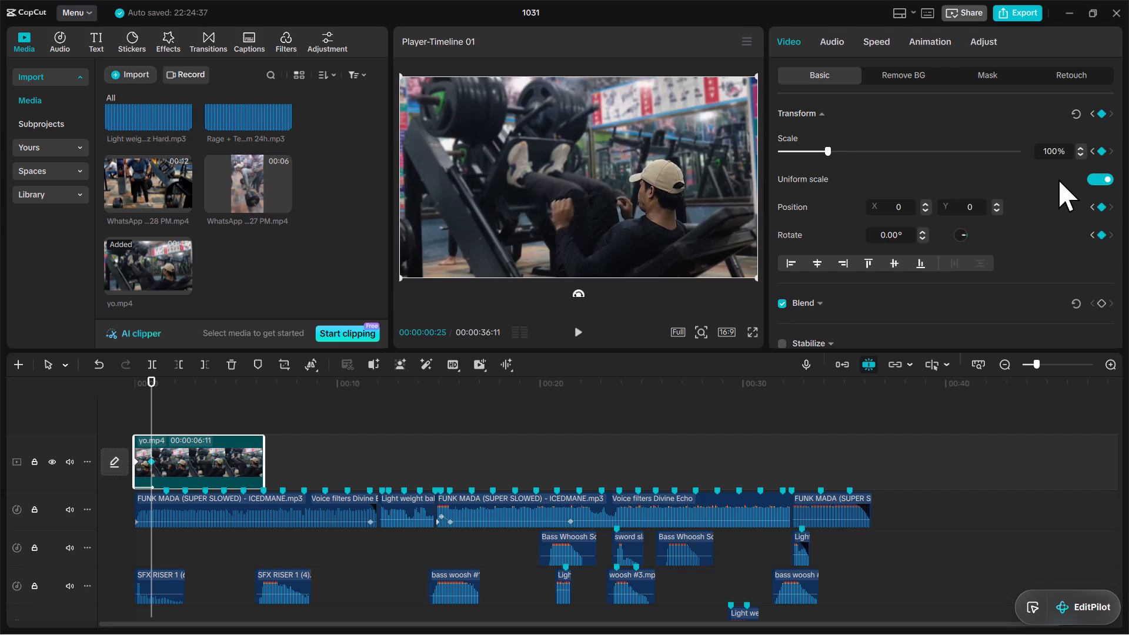
Try the Cubic In and Quad Ease preset curves on the zoom keyframes, settling on Quad In.
right_click(150, 462)
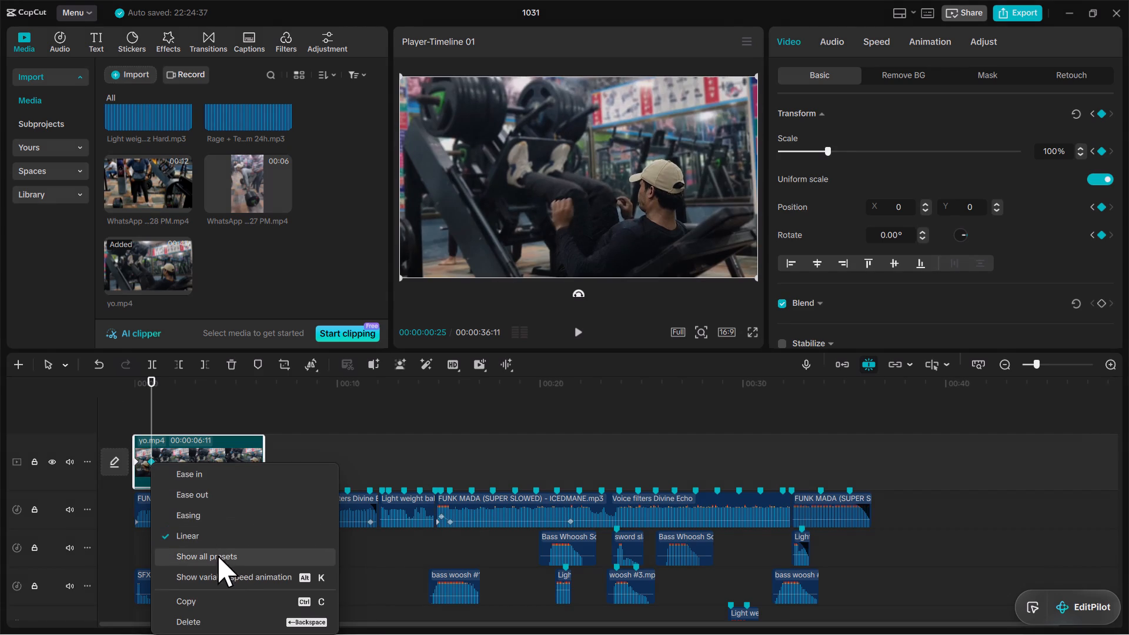
click(216, 561)
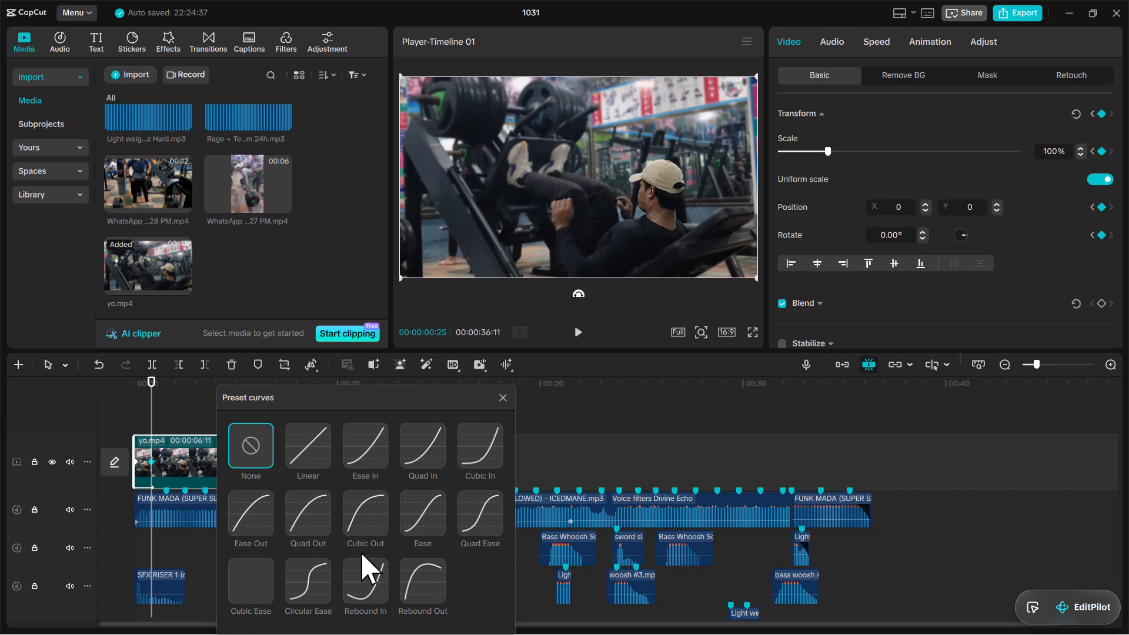
click(491, 452)
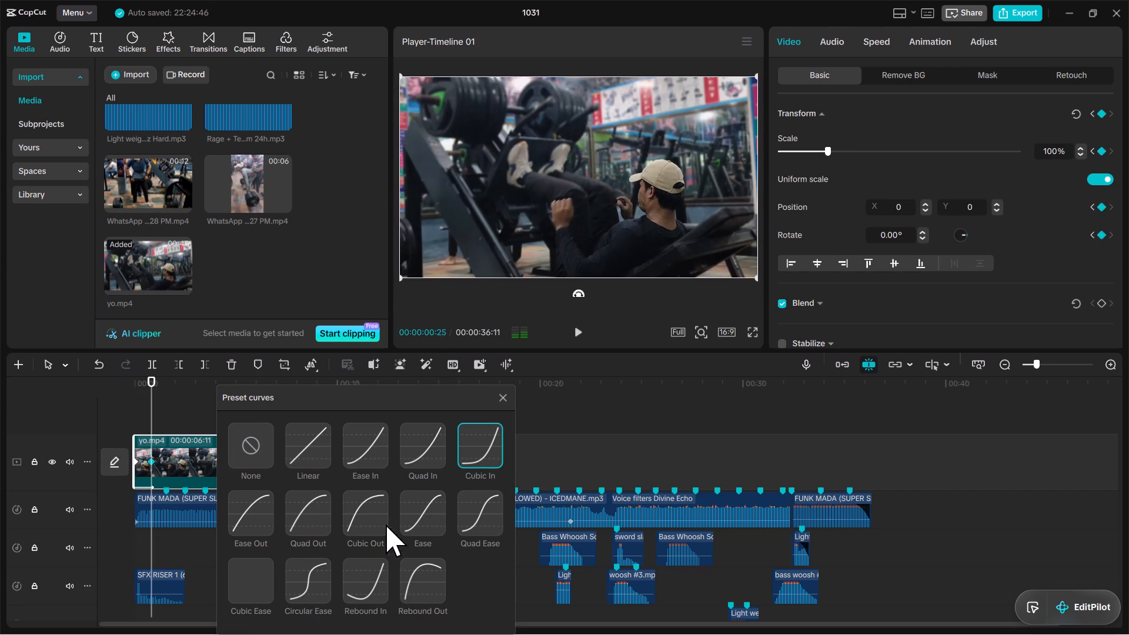
click(460, 522)
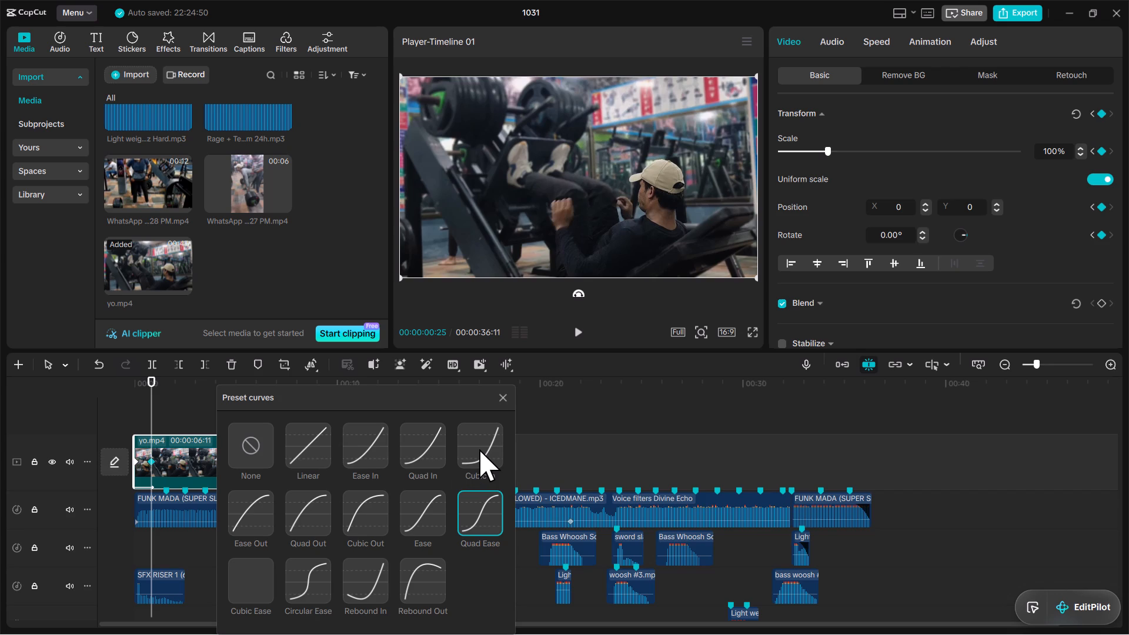
click(422, 453)
click(497, 402)
Play the first four seconds from the start to check the opening fade and zoom against the music.
click(136, 389)
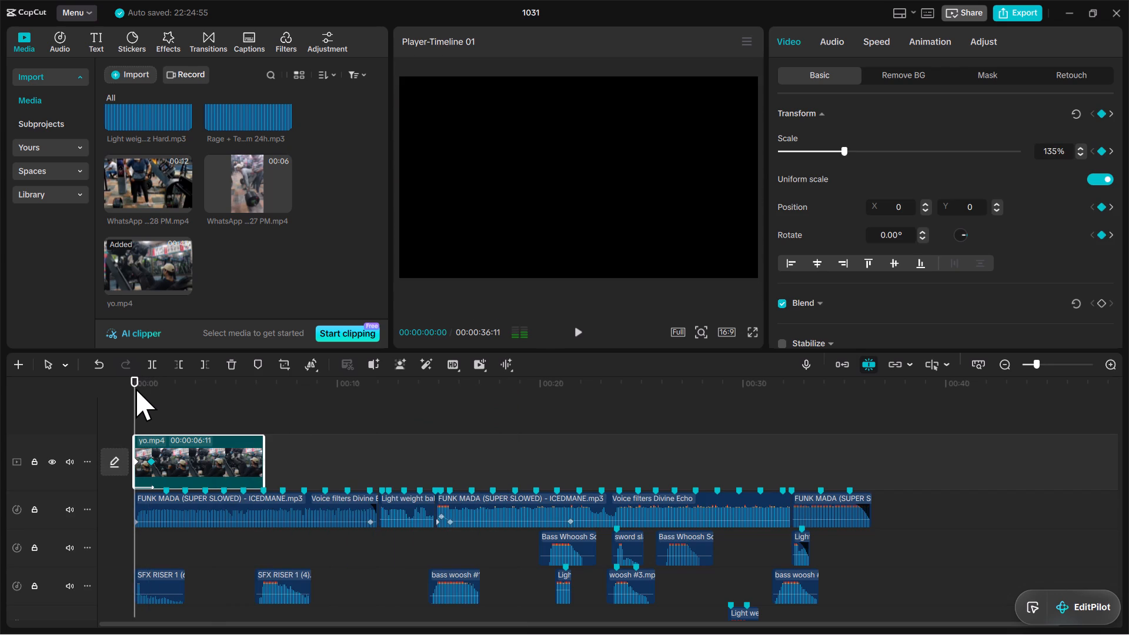
click(185, 395)
click(169, 503)
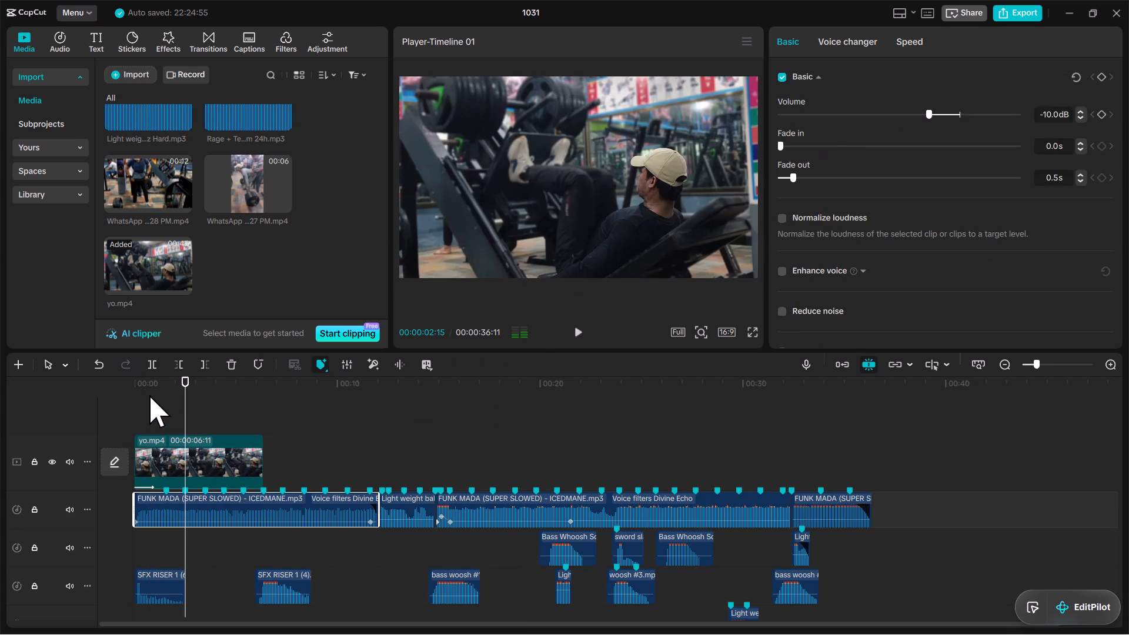
click(146, 390)
drag(146, 390, 121, 404)
key(space)
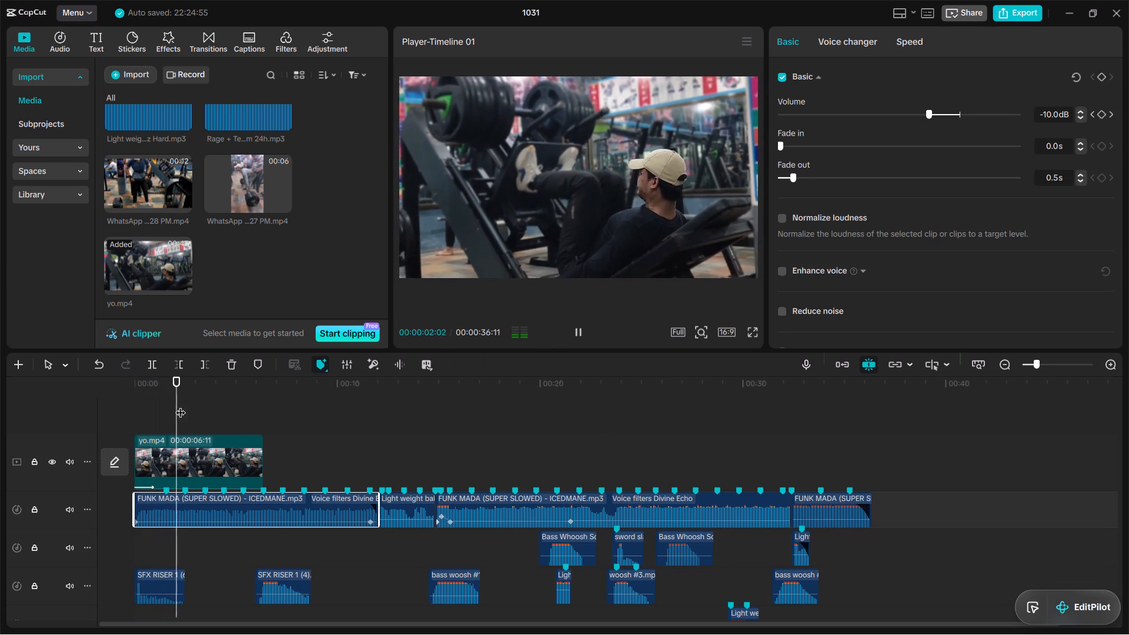
key(space)
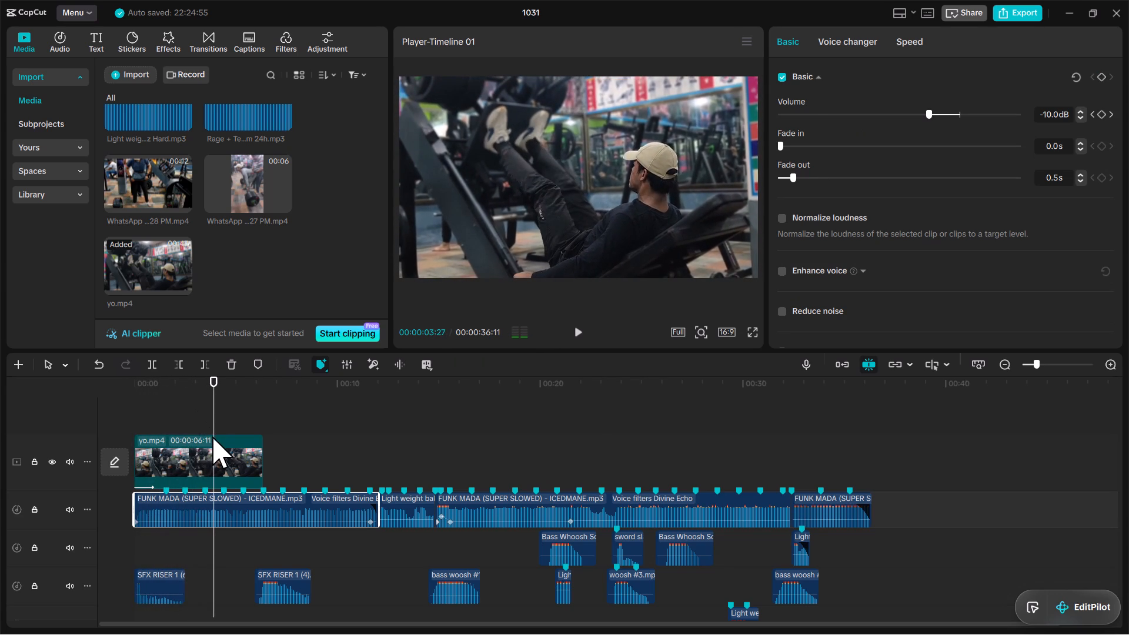
Apply a Custom speed curve to the yo.mp4 clip and raise the curve's start point above 1x.
click(212, 440)
click(879, 50)
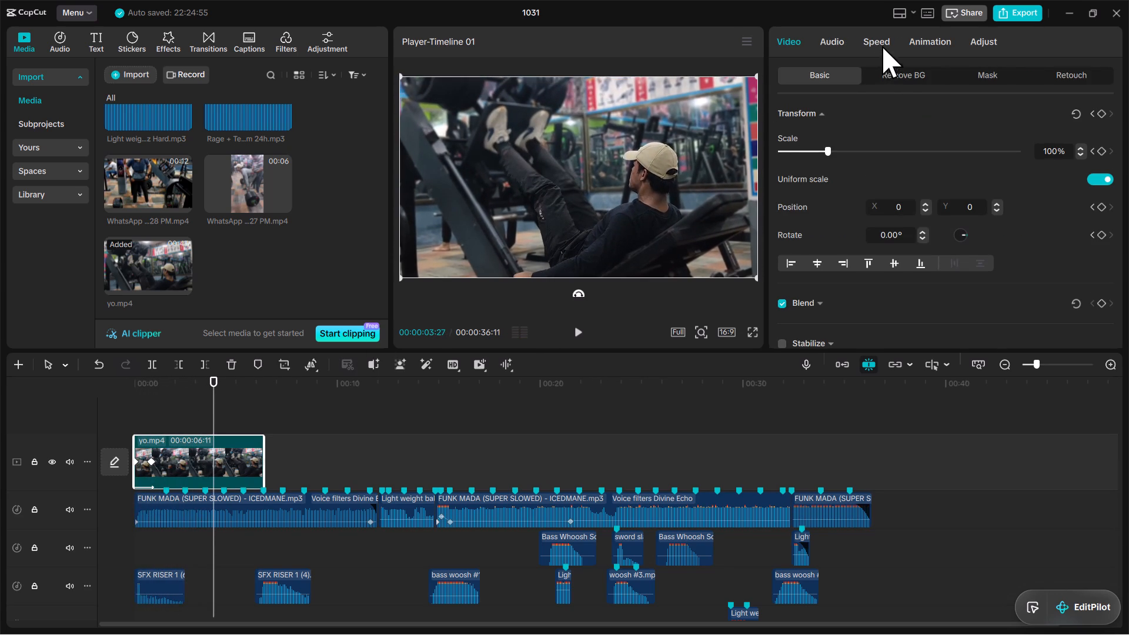
click(1007, 71)
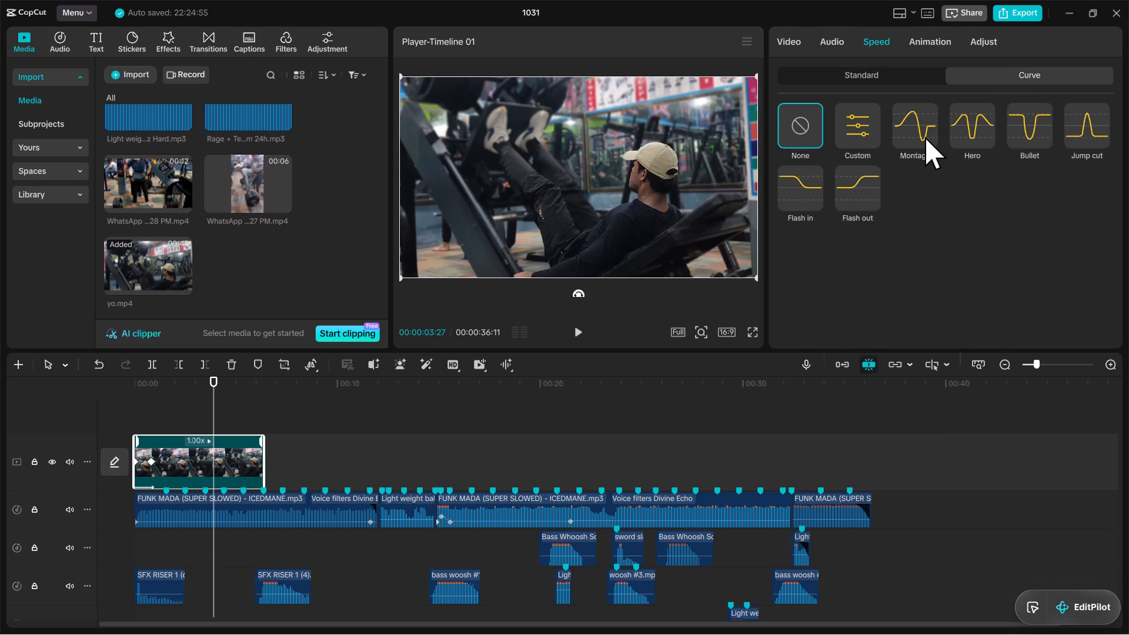
click(868, 122)
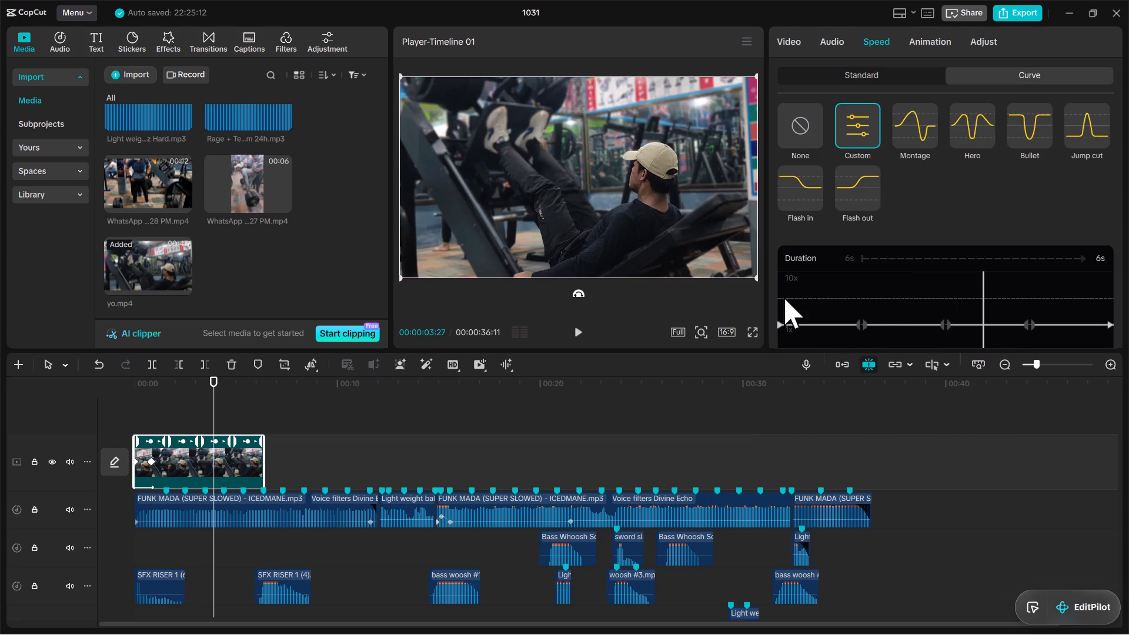
scroll(840, 300, down, 5)
drag(983, 236, 759, 268)
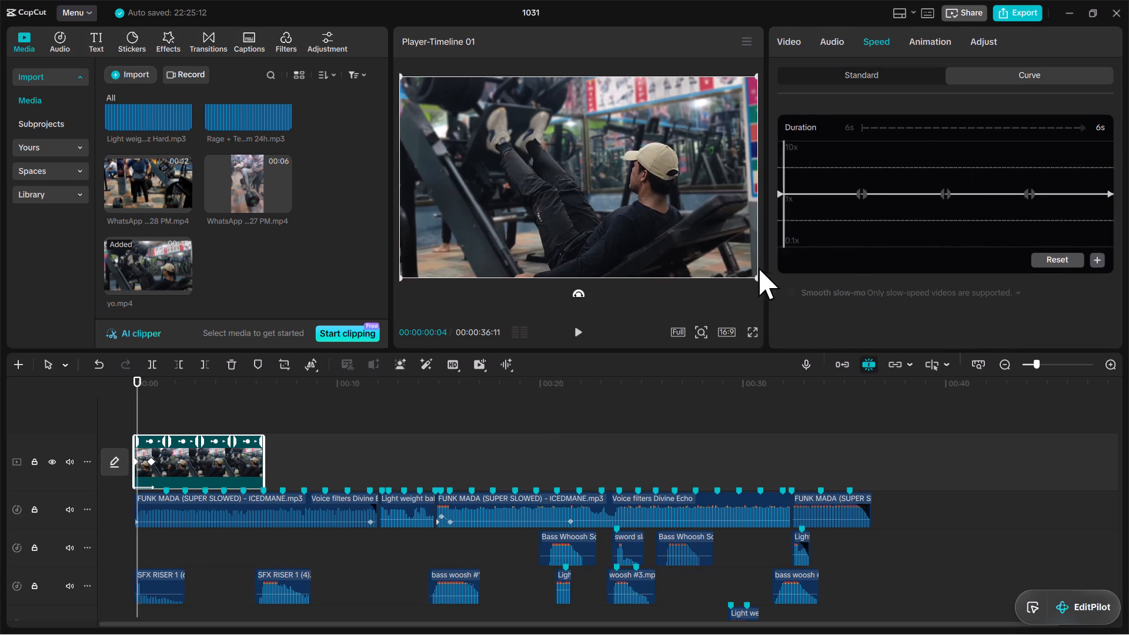
drag(759, 268, 733, 268)
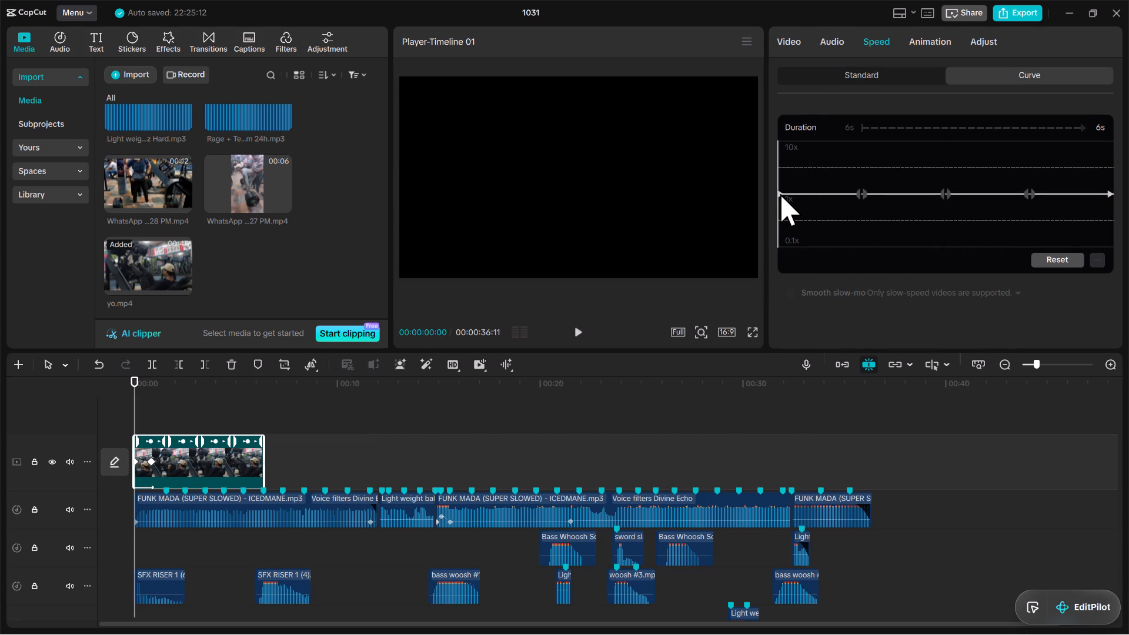
drag(780, 194, 778, 180)
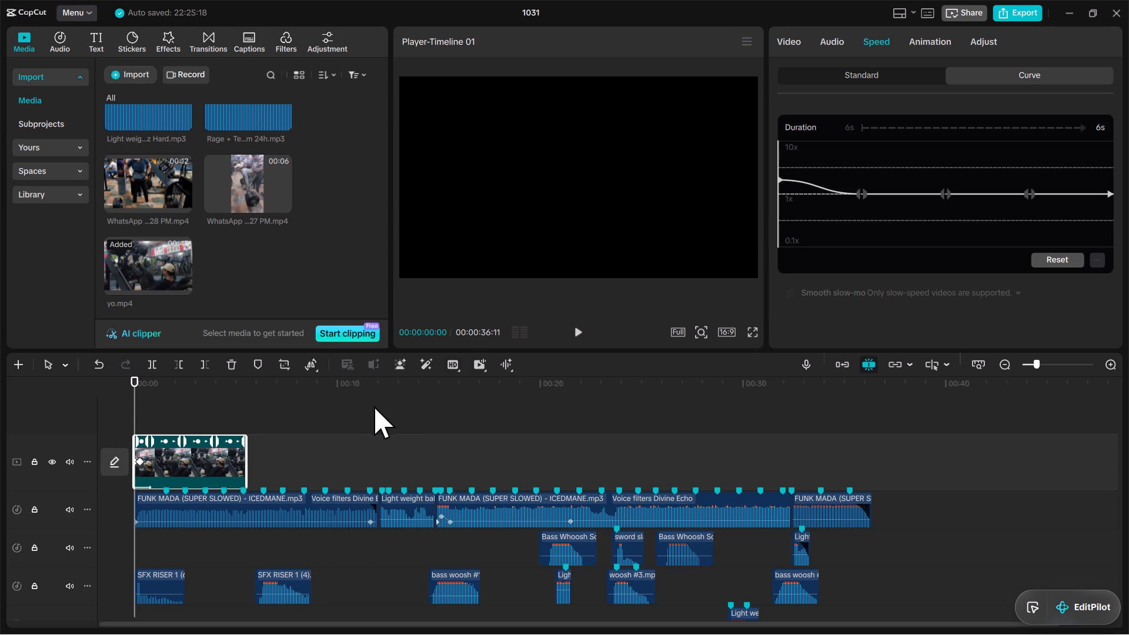
Preview the first second of the clip and lower the speed curve's second point to about 0.74x.
key(space)
key(space)
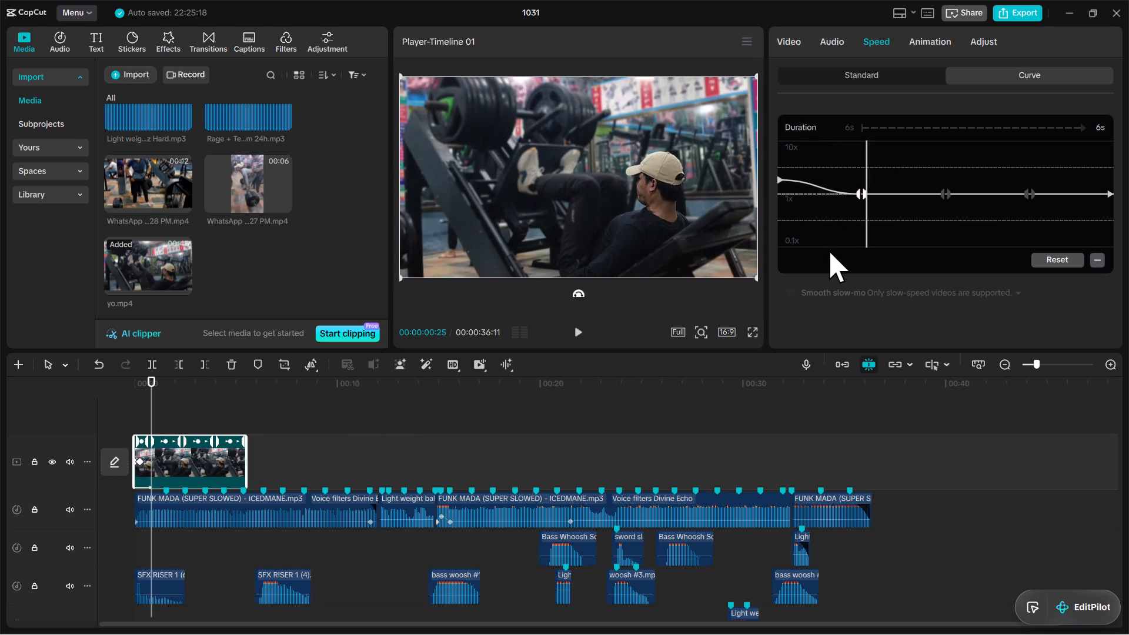
drag(866, 212, 847, 219)
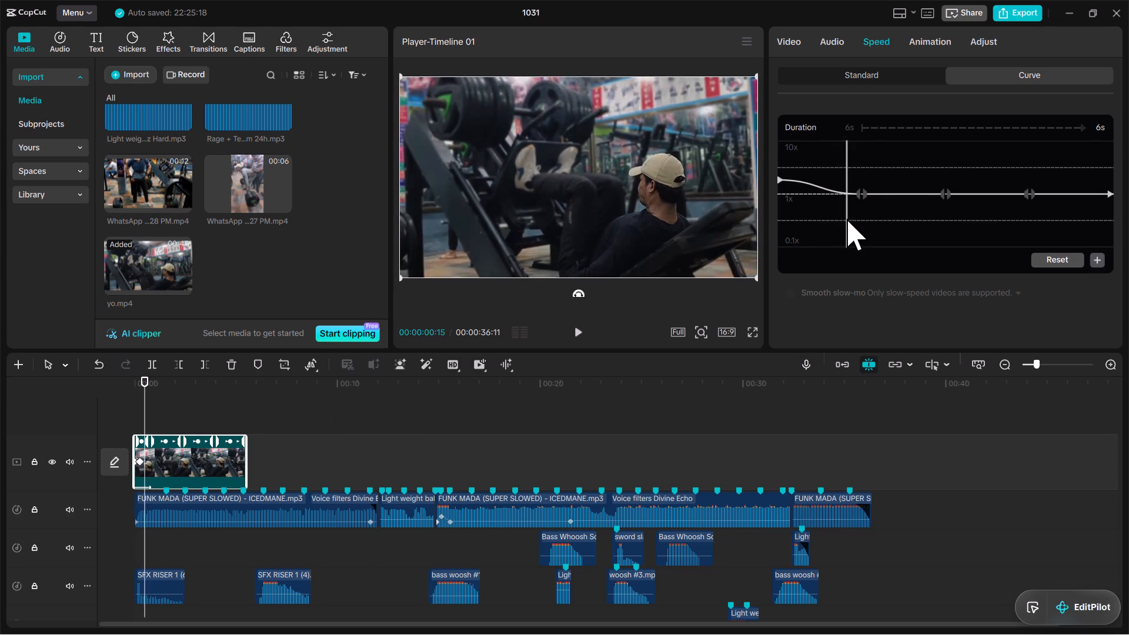
drag(847, 219, 861, 219)
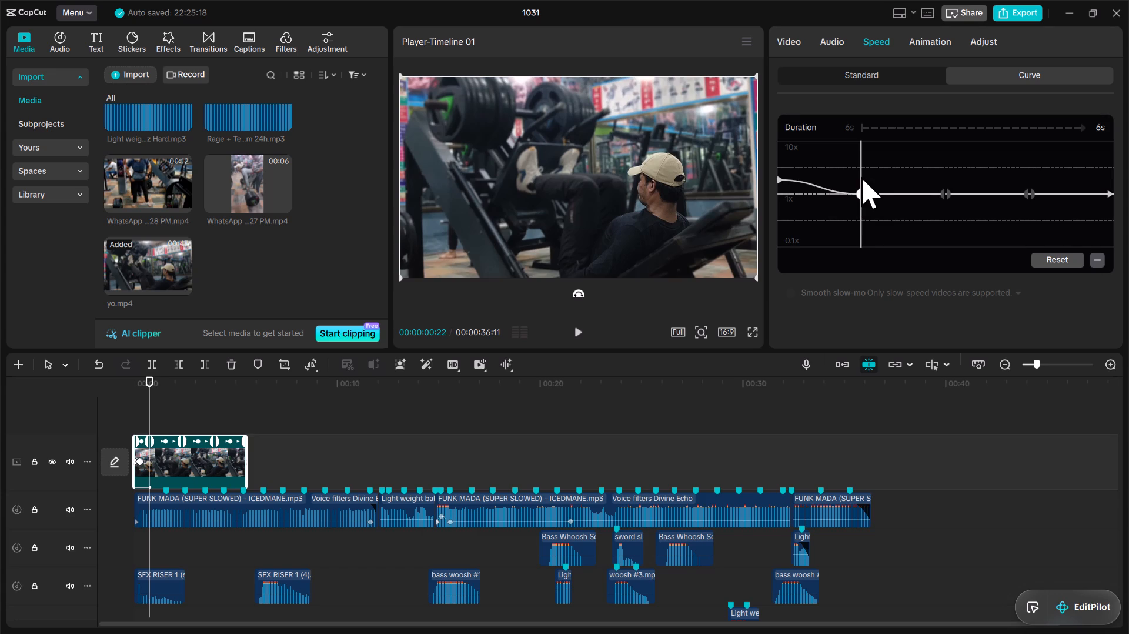
drag(860, 212, 850, 215)
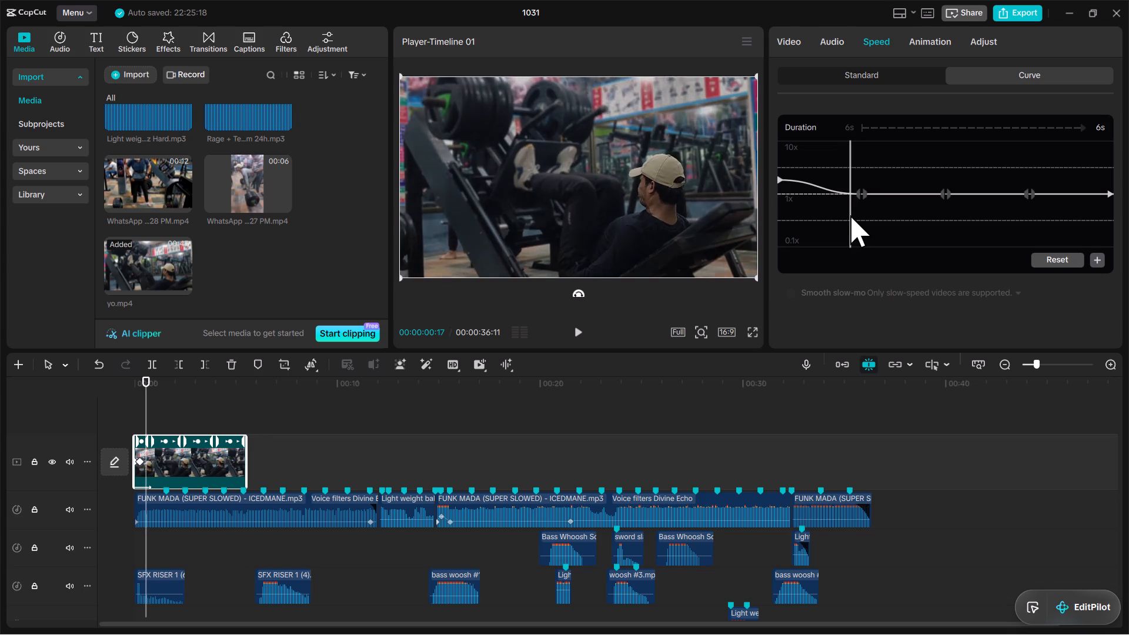
drag(850, 215, 859, 218)
drag(860, 191, 860, 203)
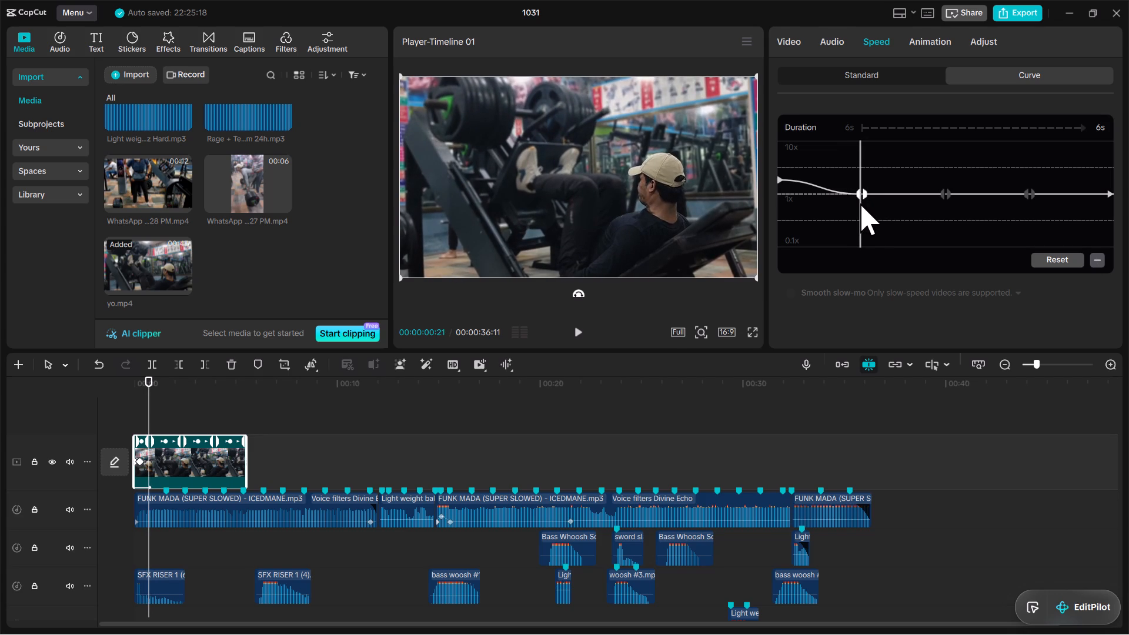
drag(860, 203, 880, 204)
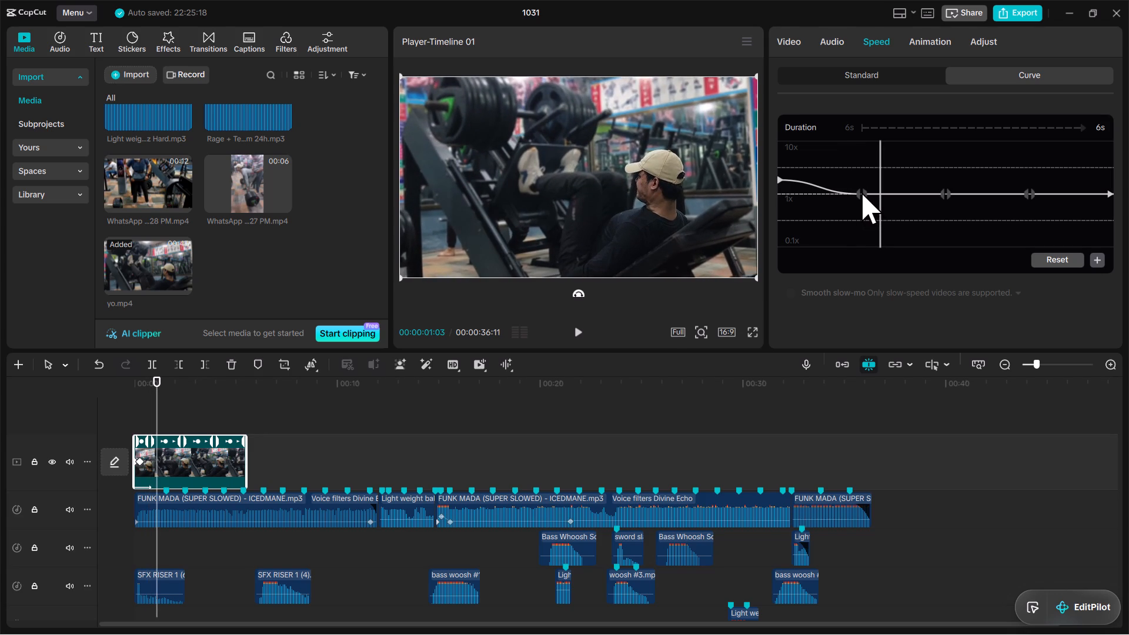
drag(861, 192, 863, 209)
Lower the speed curve's middle point to about 0.54x and its outgoing side to about 0.38x.
drag(861, 225, 807, 226)
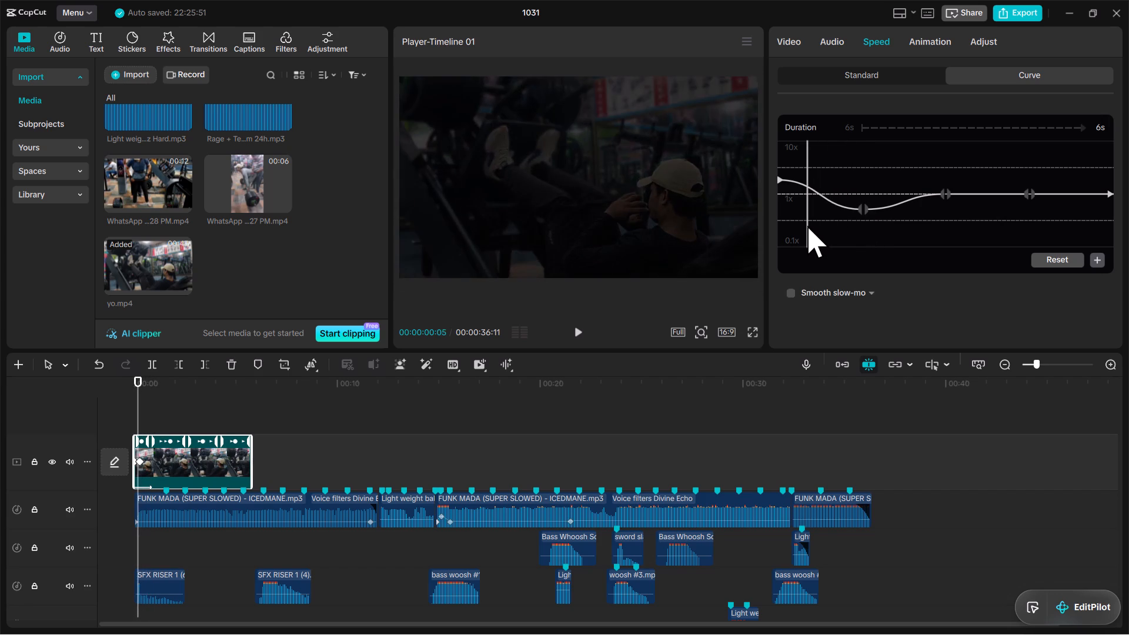
drag(807, 226, 877, 235)
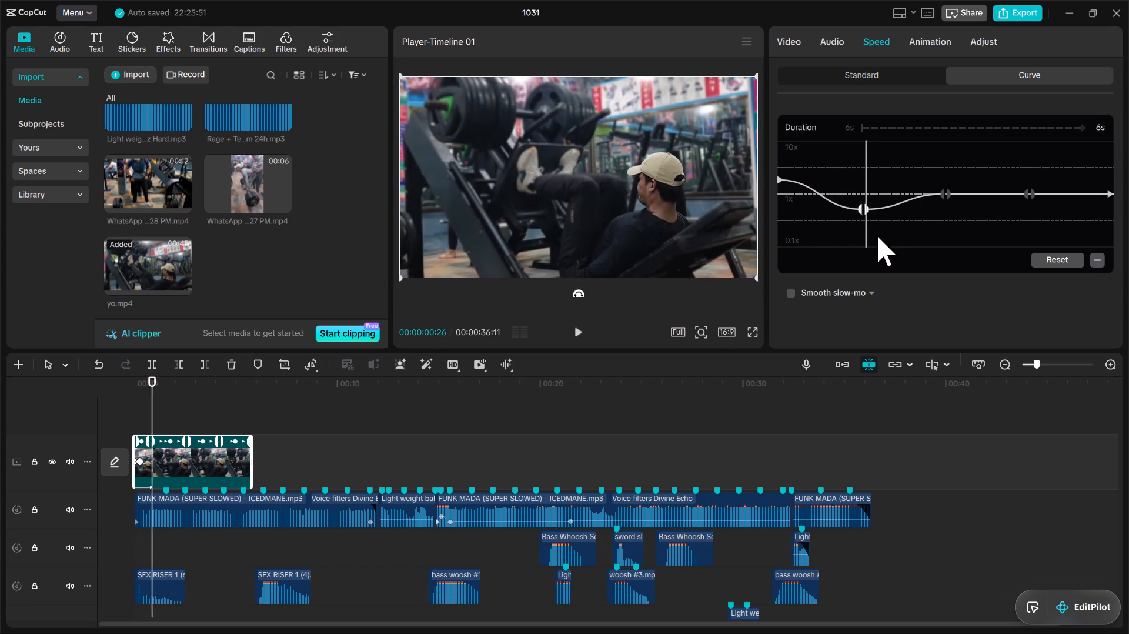
drag(877, 235, 890, 235)
drag(944, 196, 941, 212)
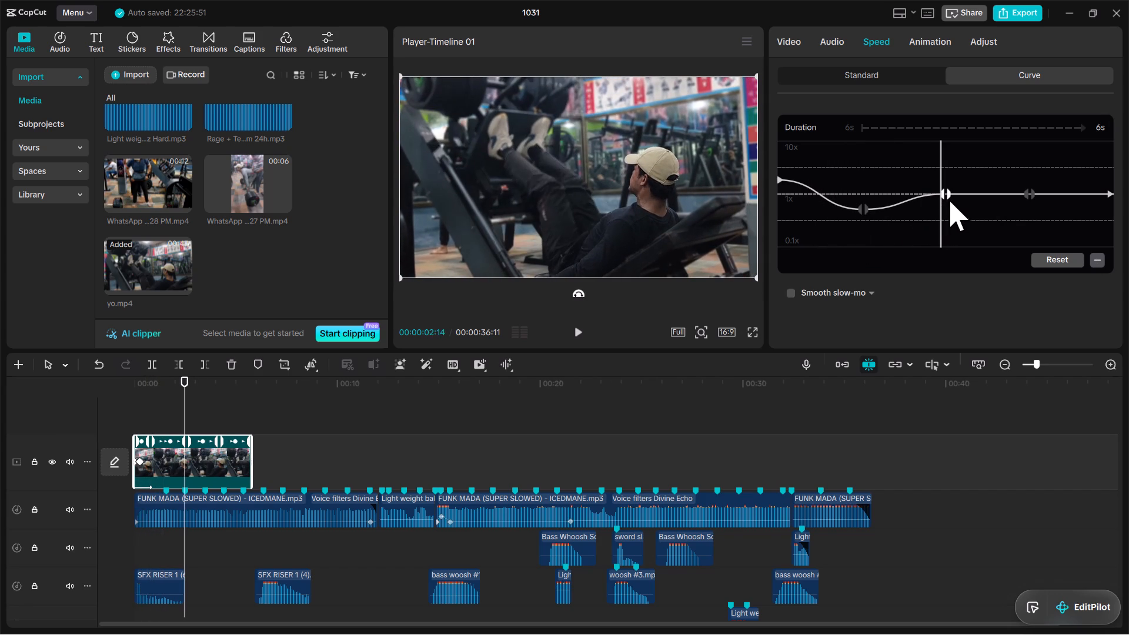
drag(946, 193, 942, 220)
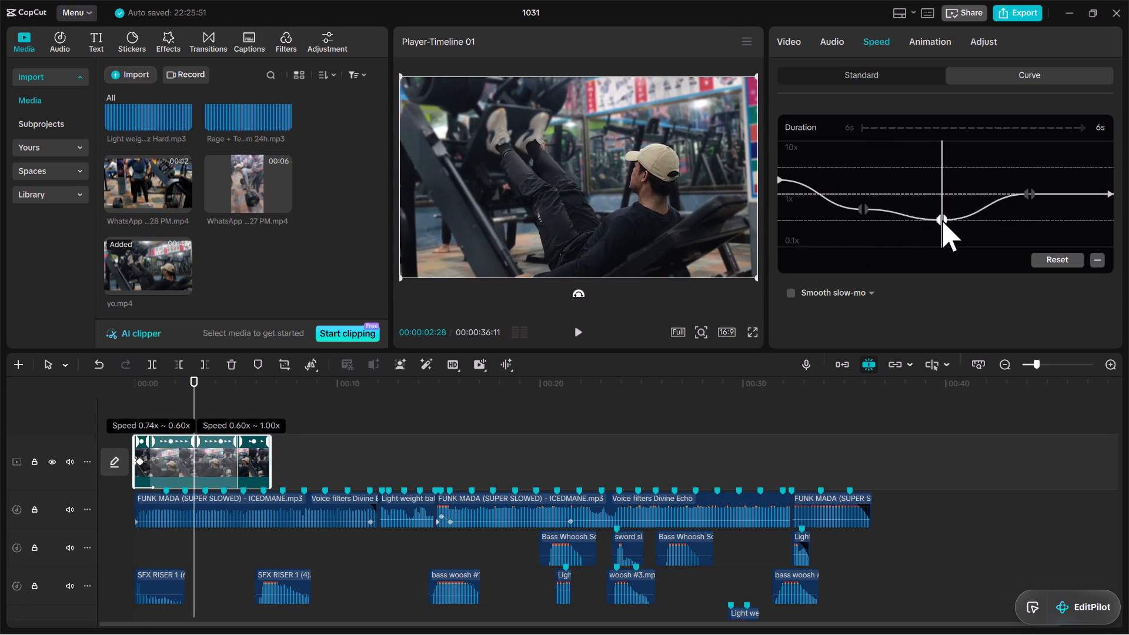
drag(942, 220, 943, 221)
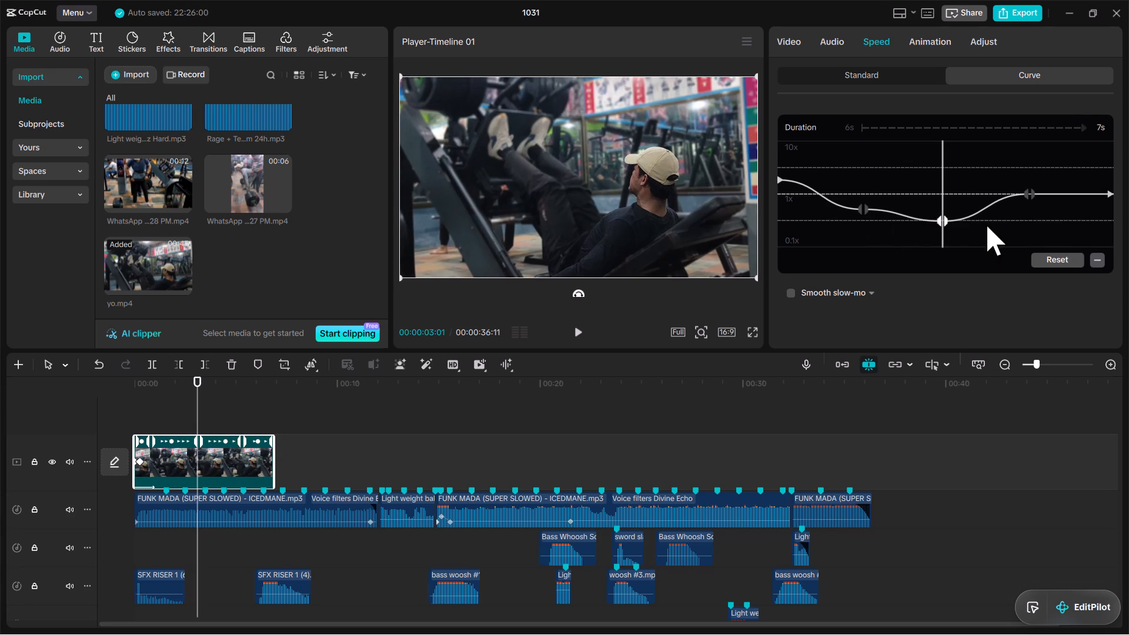
drag(944, 221, 933, 223)
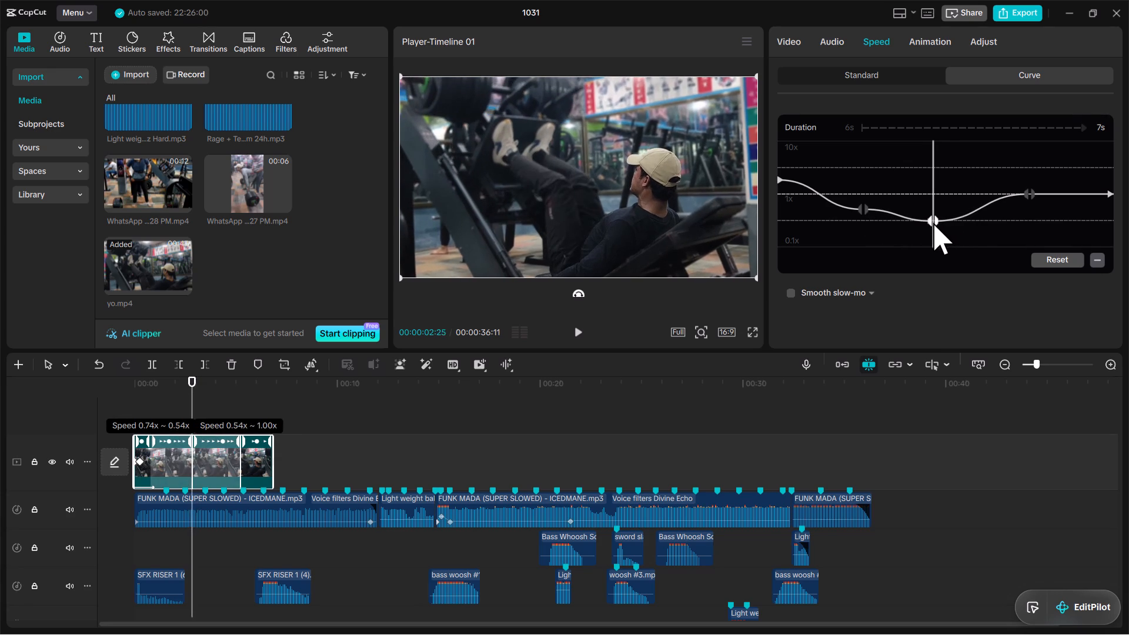
drag(933, 223, 941, 230)
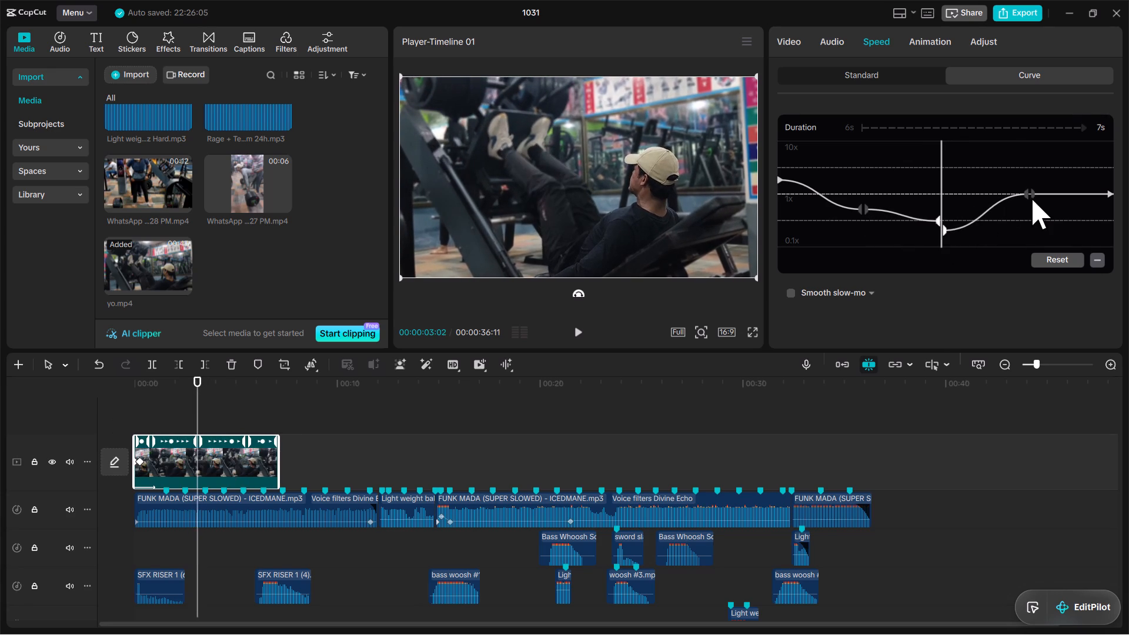
Lower the speed curve's fourth point below 1x, to roughly the same level as the second point.
drag(1029, 192, 1021, 202)
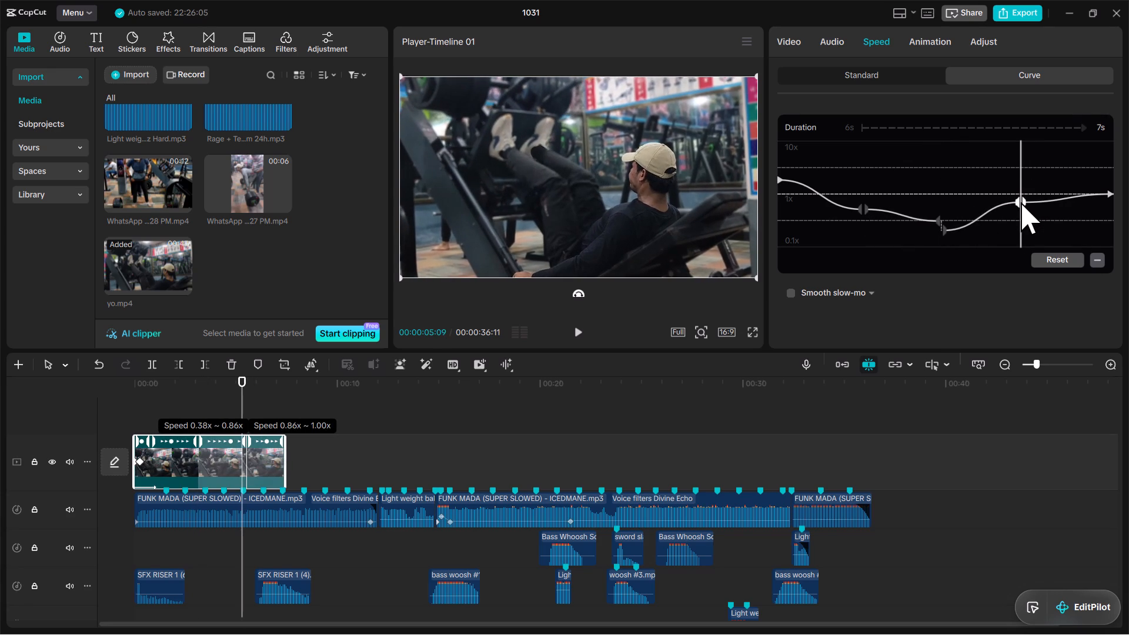
drag(1021, 202, 1020, 209)
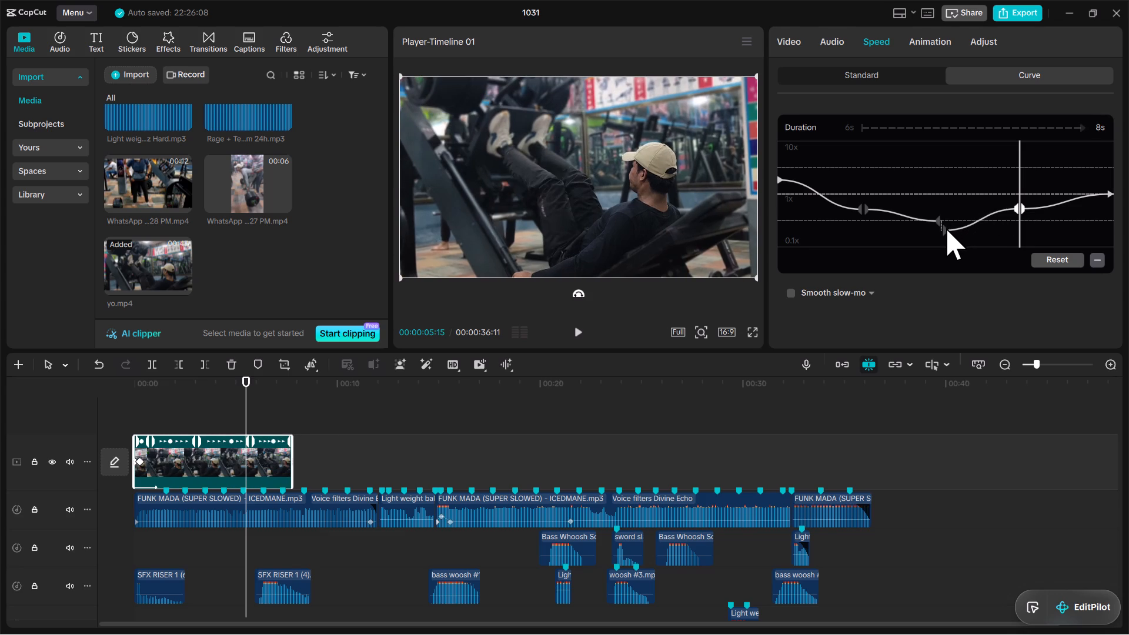
Rejoin the two split halves of the speed curve's middle point at about 0.54x.
click(946, 228)
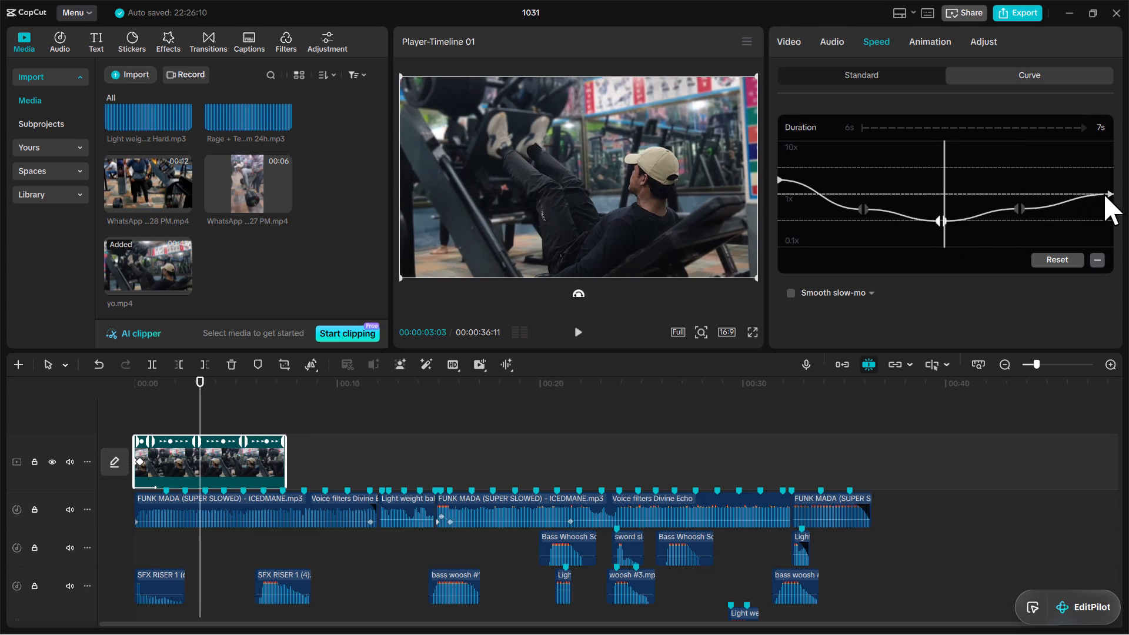
Raise the speed curve's end point above 1x to match the height of the start point.
click(1111, 194)
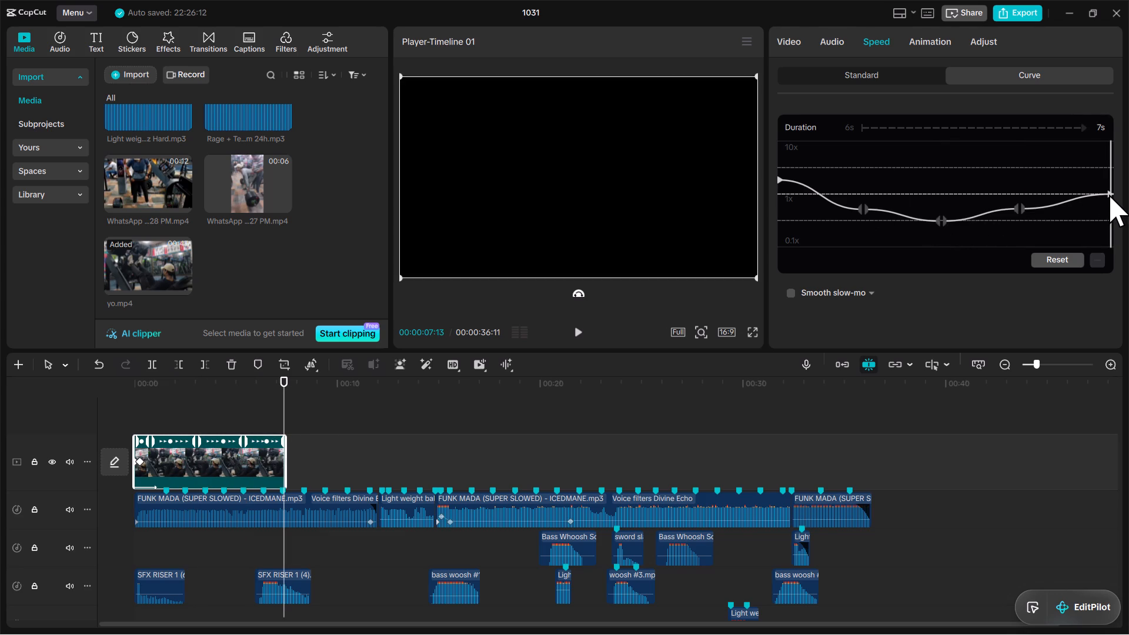
drag(1109, 195, 1119, 180)
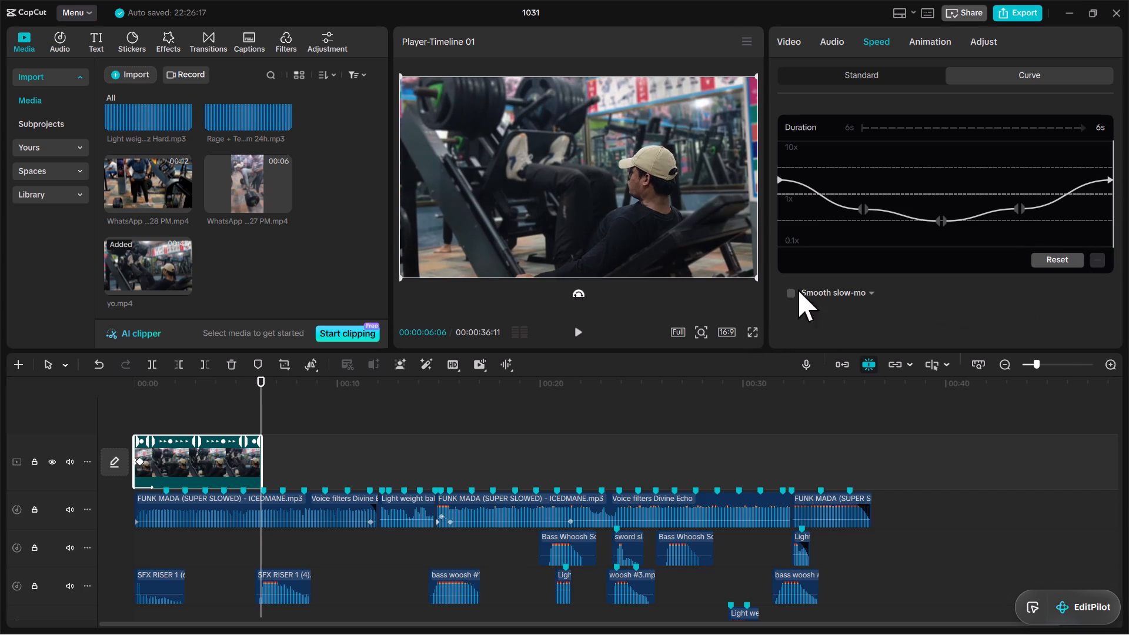
Play the retimed clip from the start and scrub around the four-second mark to check the speed against the beats.
drag(259, 419, 113, 443)
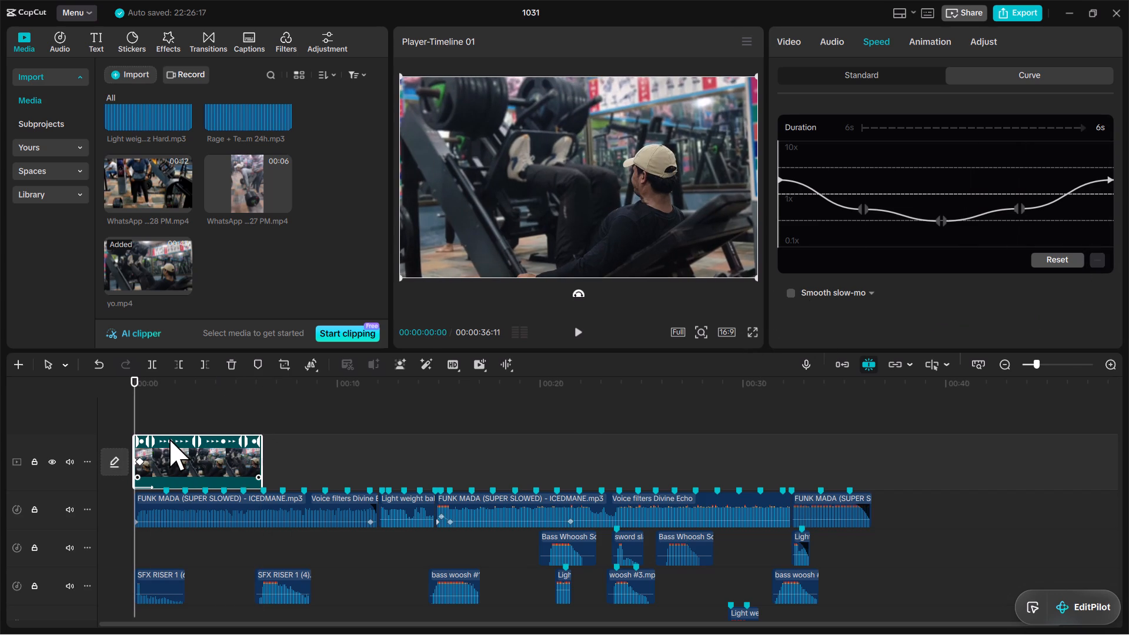
click(217, 412)
key(space)
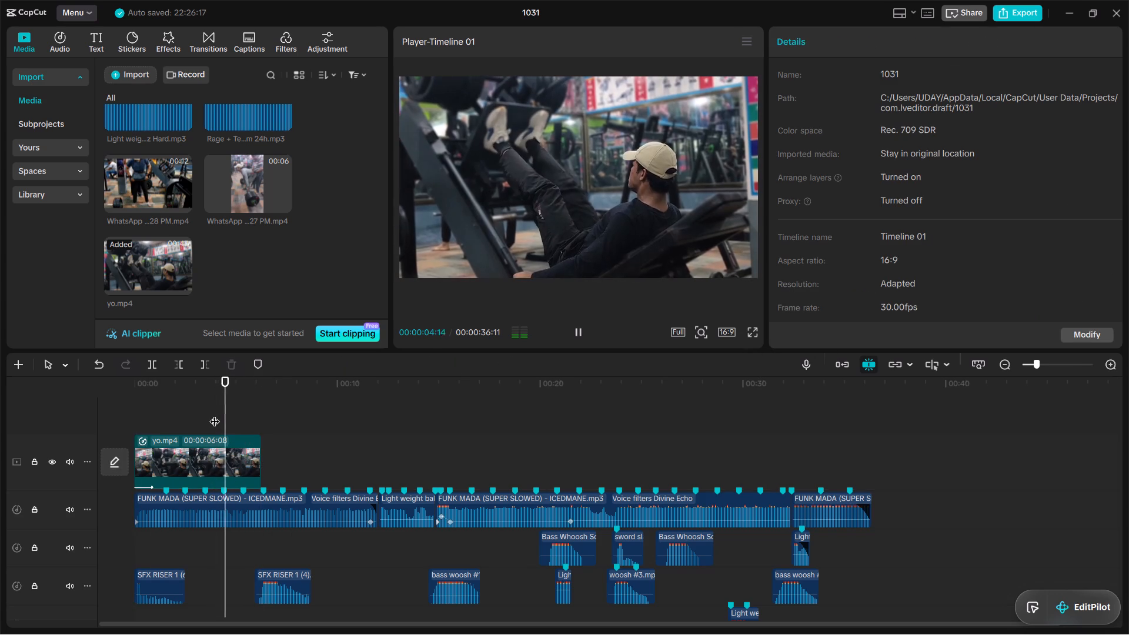
key(space)
click(206, 404)
key(space)
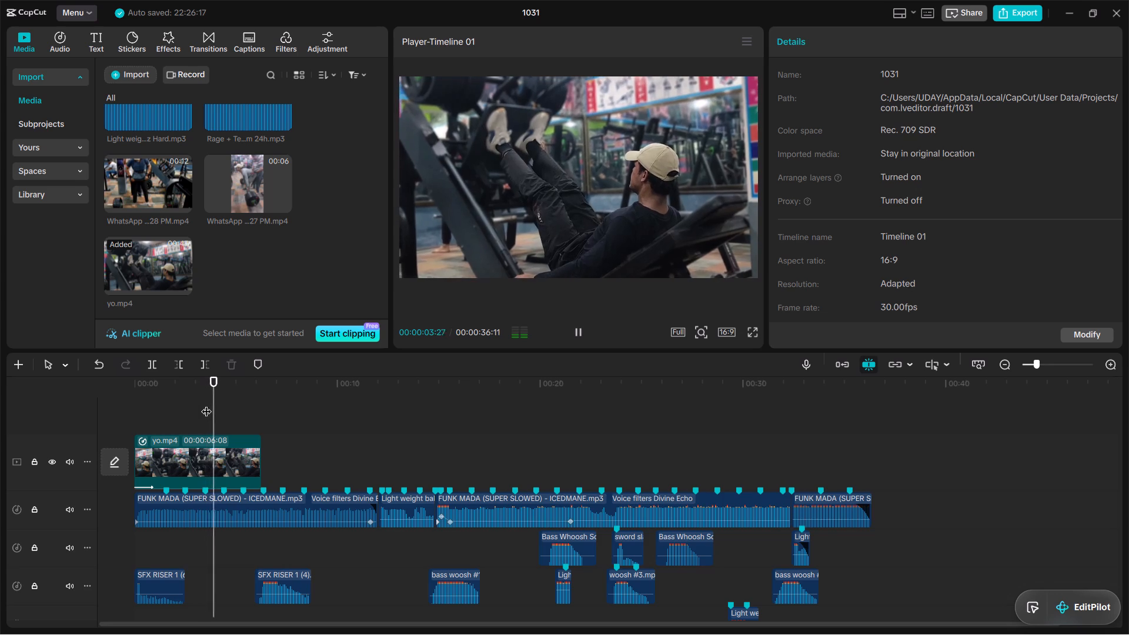
key(space)
drag(224, 407, 213, 412)
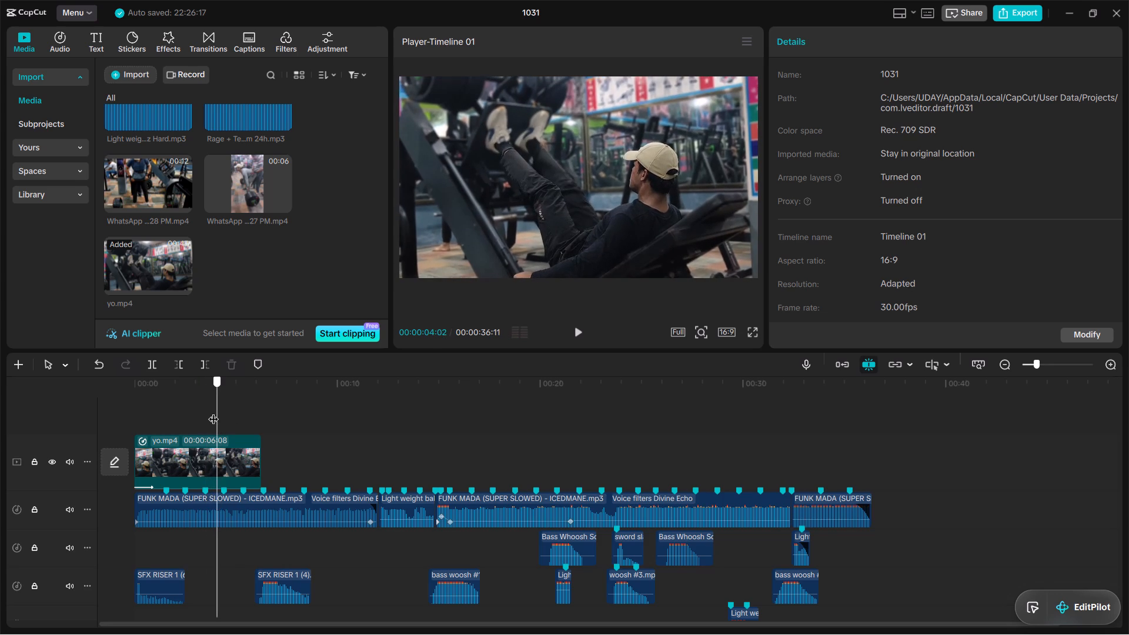
drag(213, 412, 209, 413)
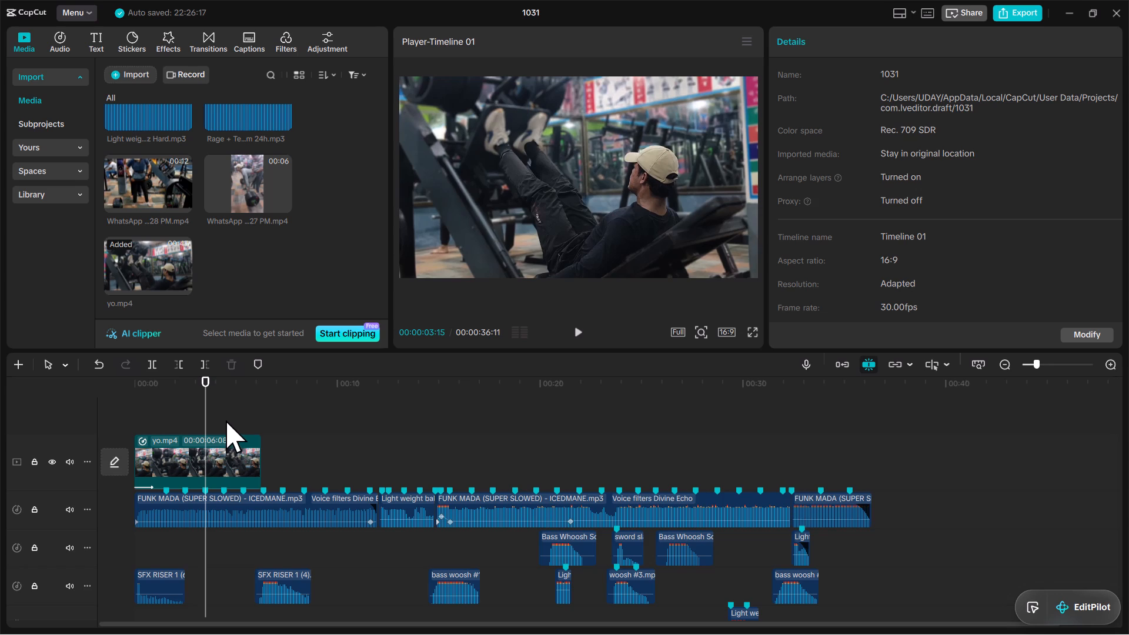
click(210, 416)
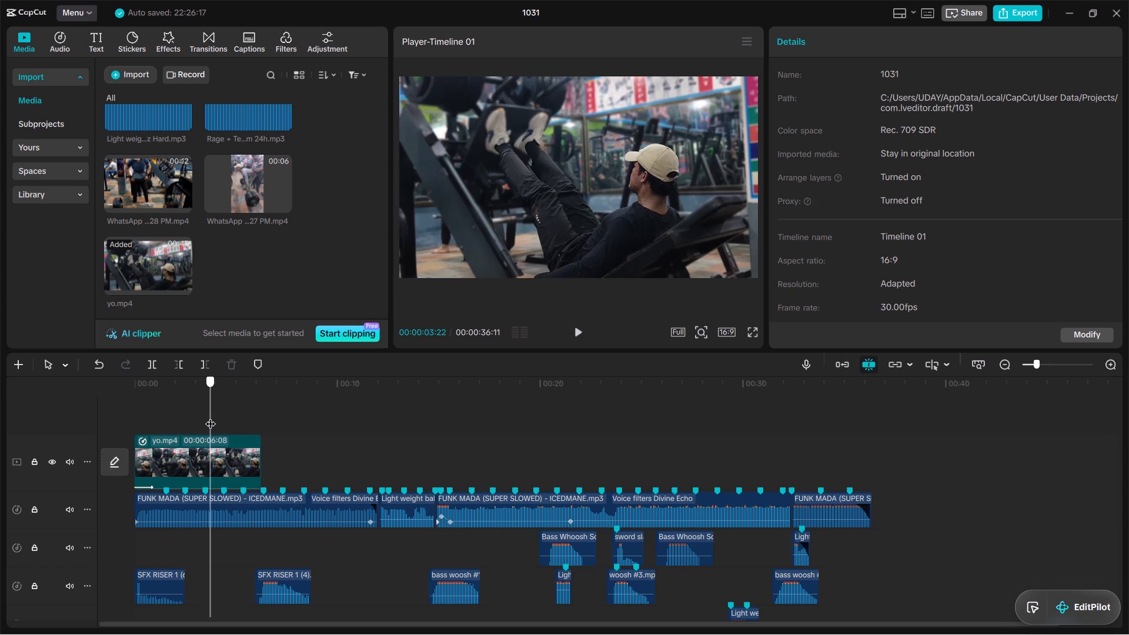
Trim the end of the yo.mp4 clip to about 00:00:04:26 on the timeline.
click(226, 453)
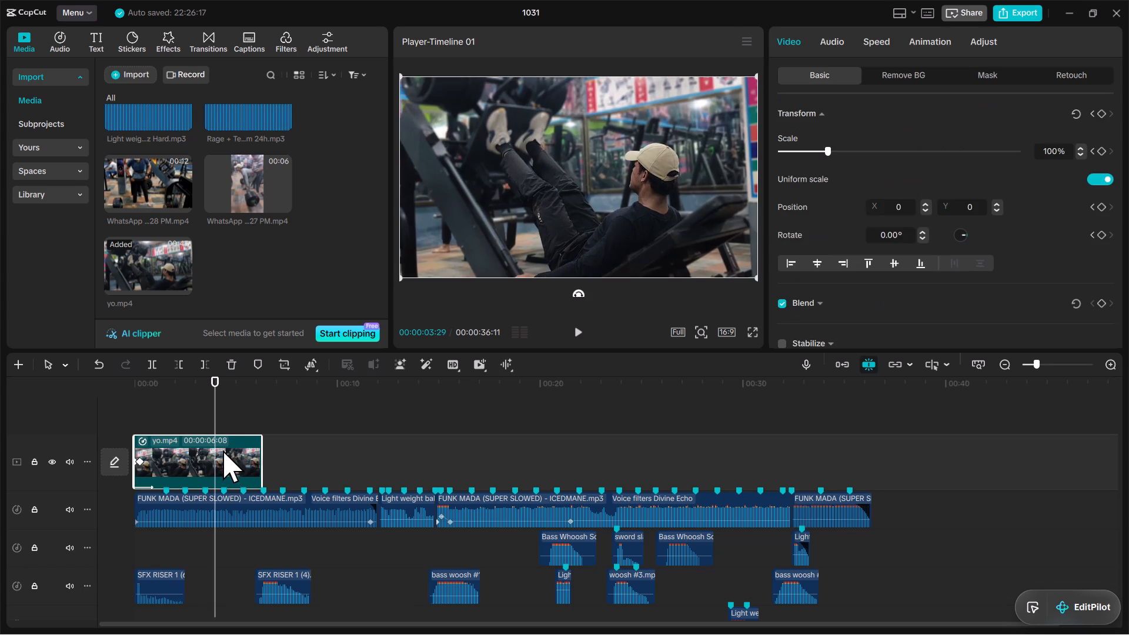
drag(216, 416, 218, 420)
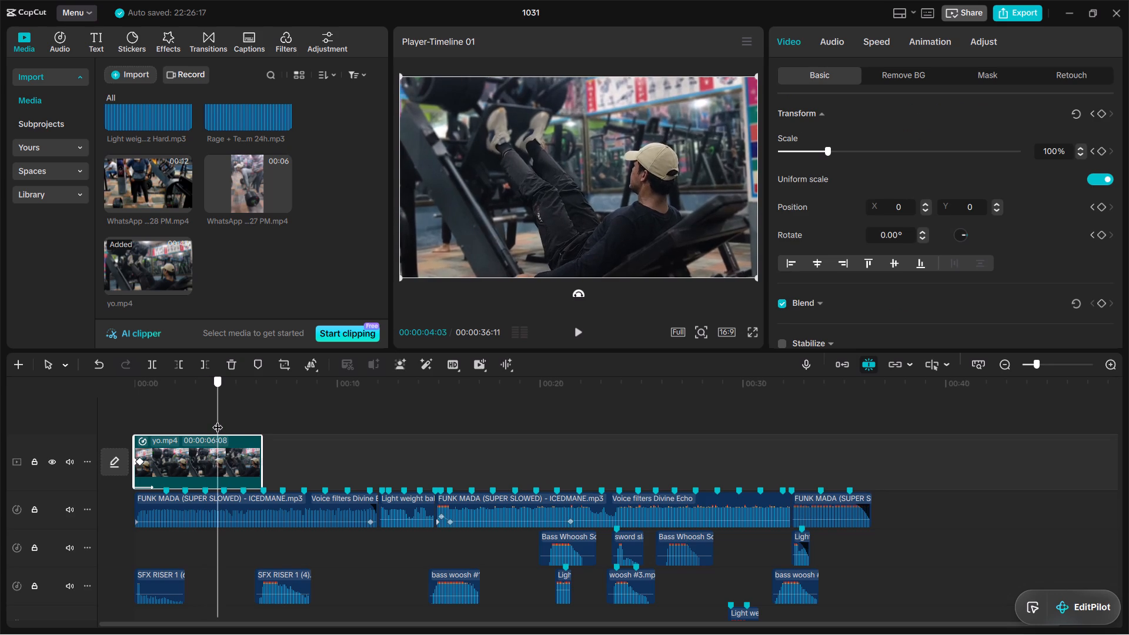
drag(218, 420, 215, 422)
click(222, 443)
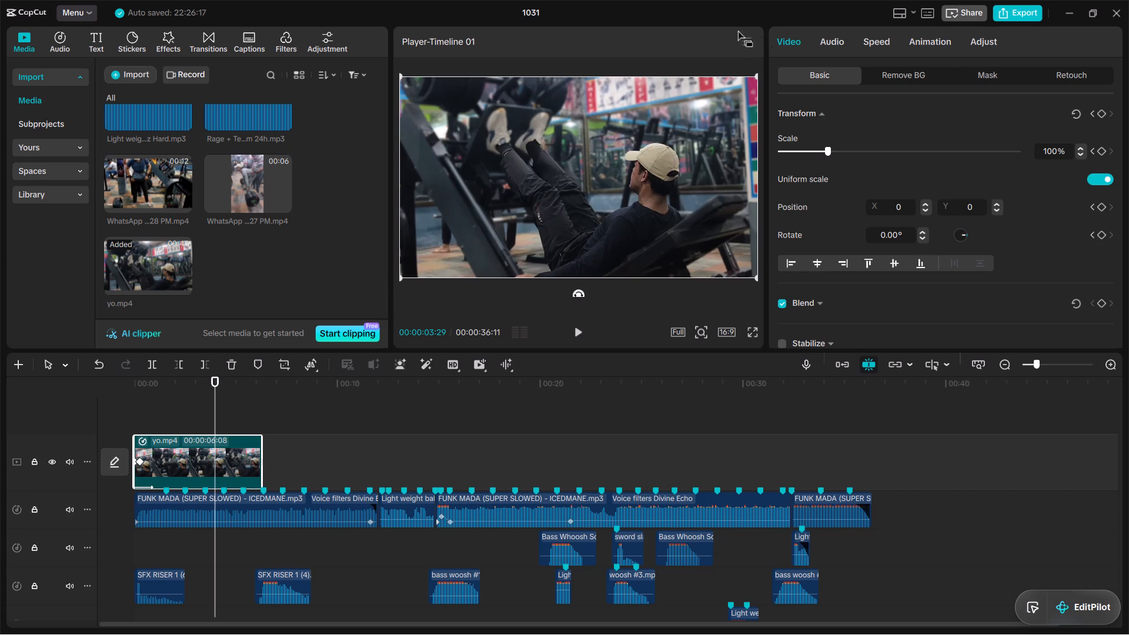
click(869, 41)
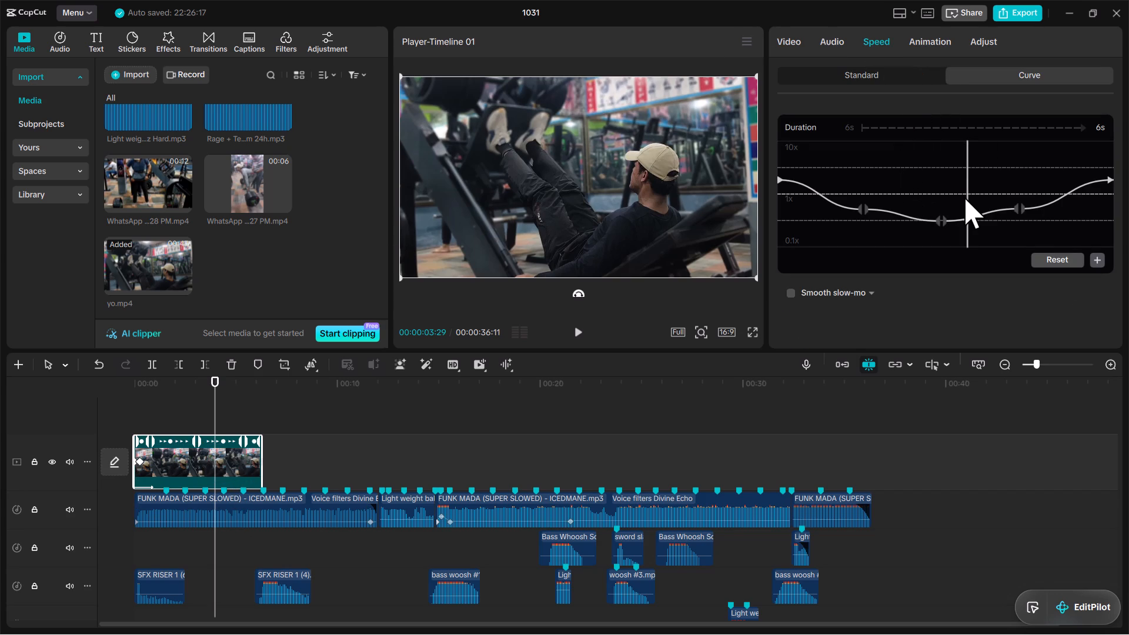
drag(963, 196, 972, 193)
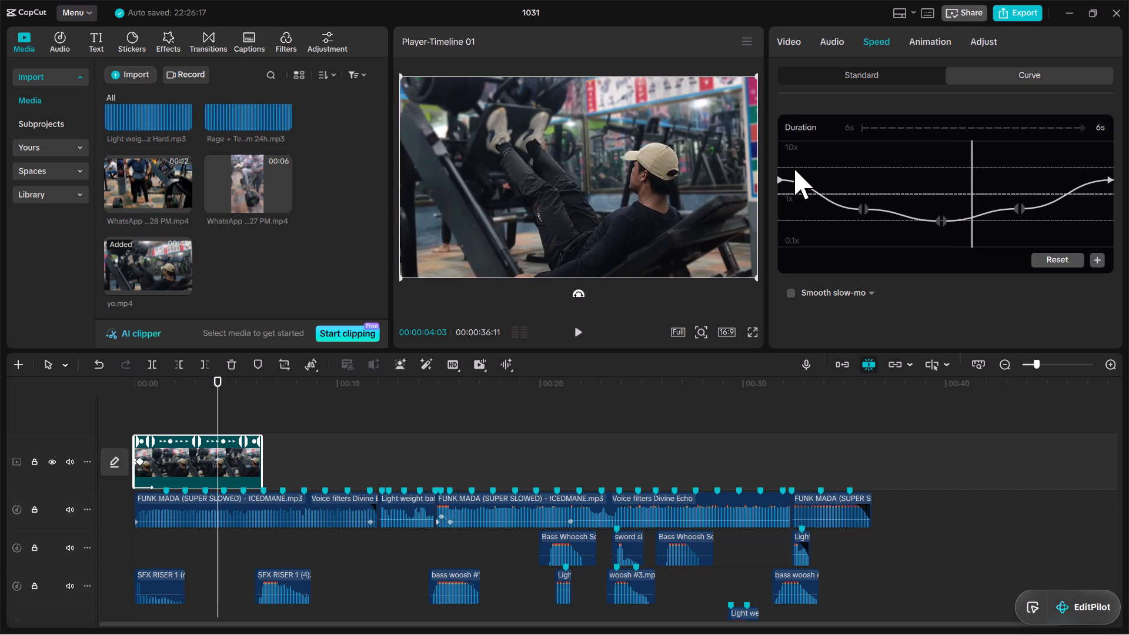
drag(216, 407, 178, 417)
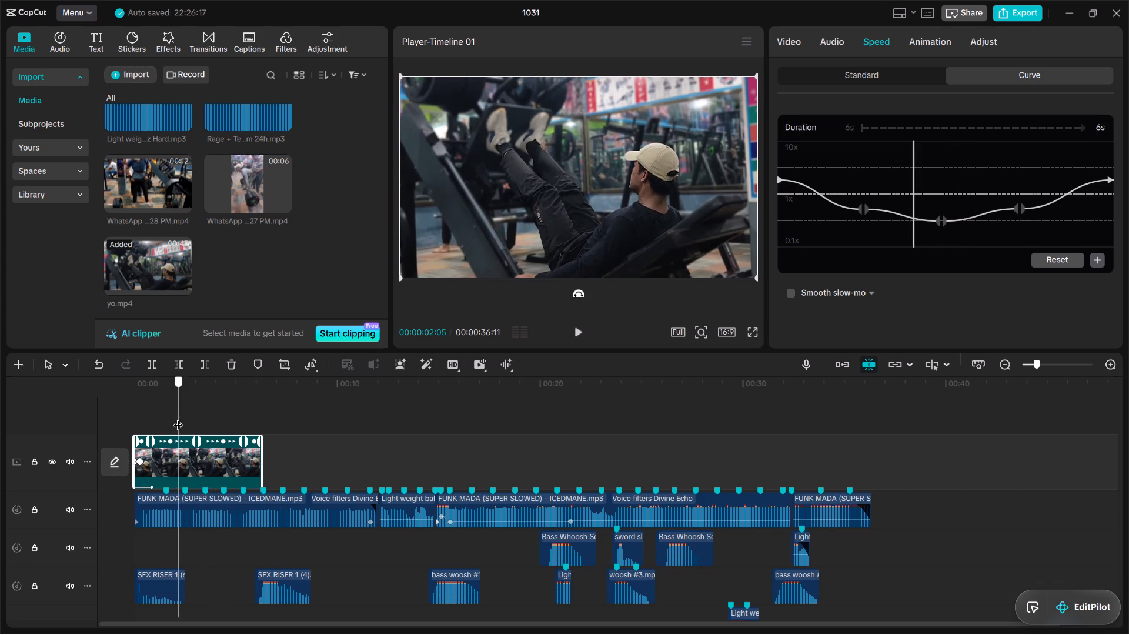
drag(178, 417, 230, 428)
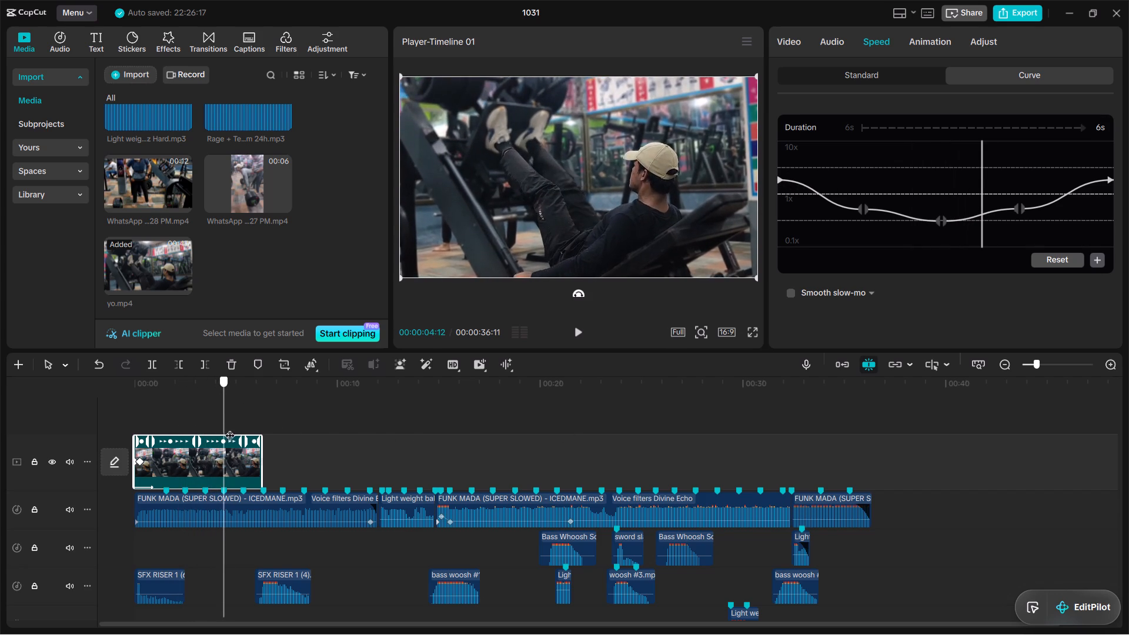
drag(230, 428, 231, 433)
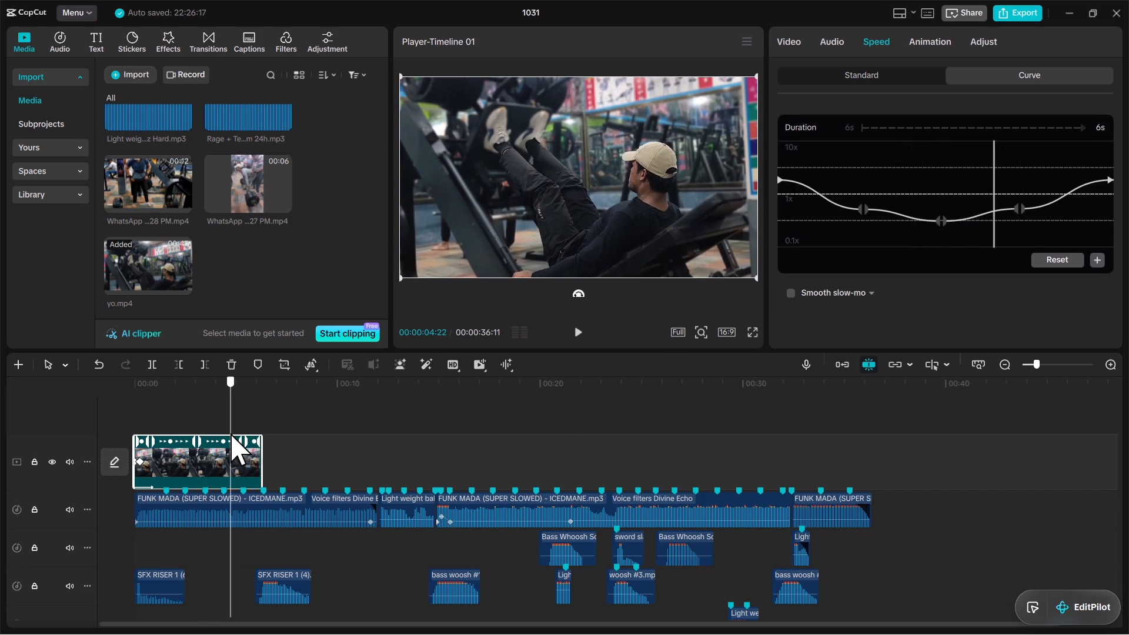
drag(231, 433, 233, 433)
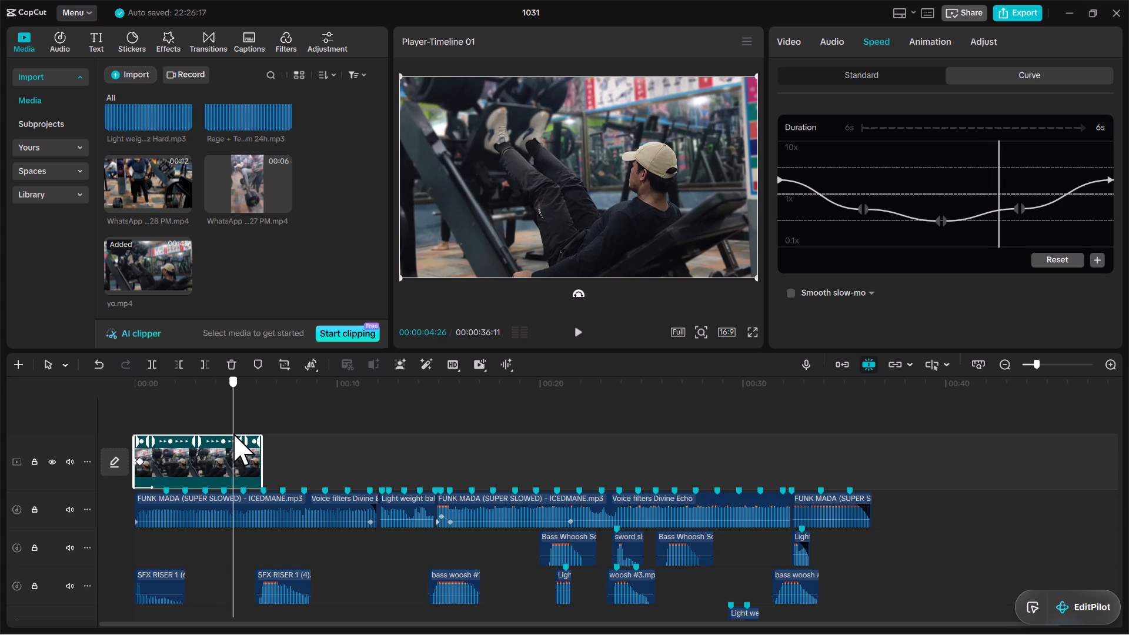
drag(233, 433, 178, 432)
key(w)
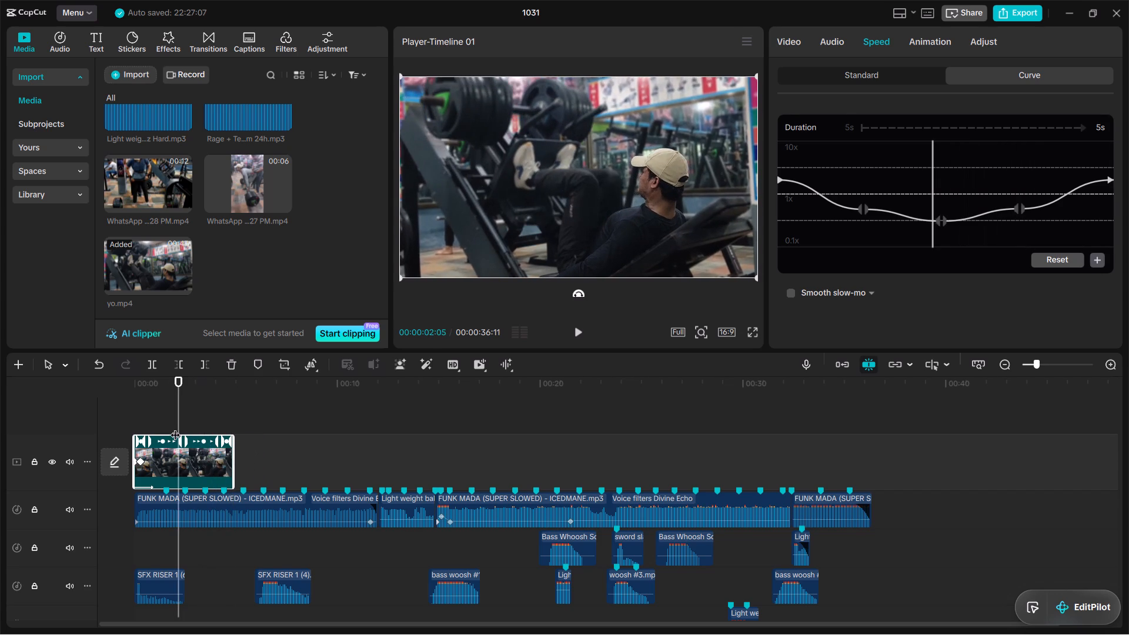
Play the trimmed clip from about the two-second mark to check its timing against the beats.
key(space)
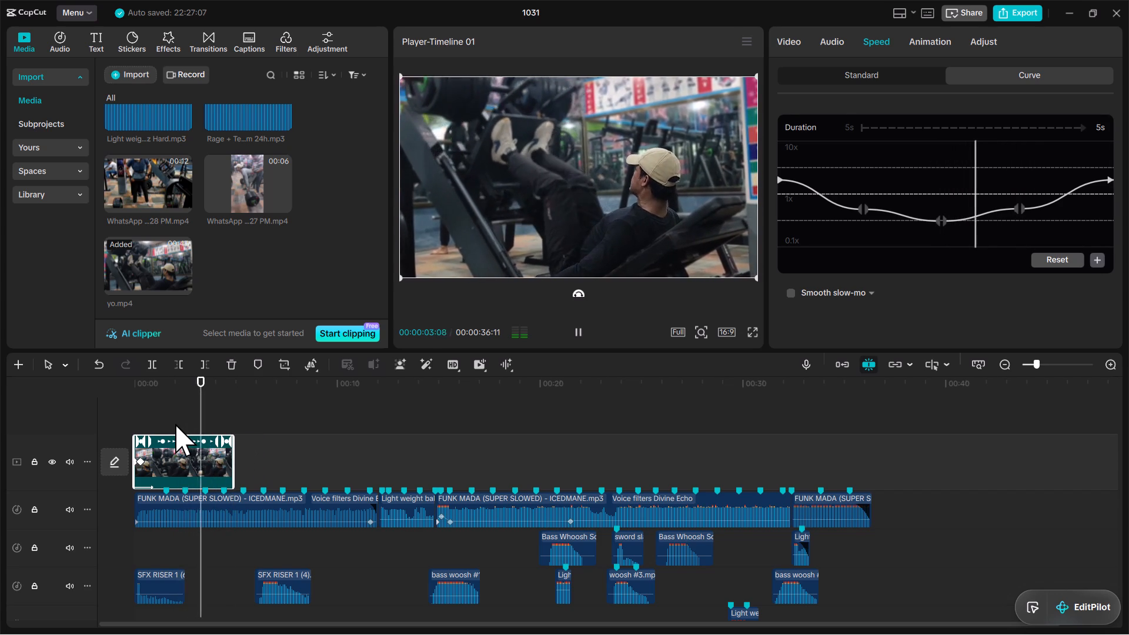
key(space)
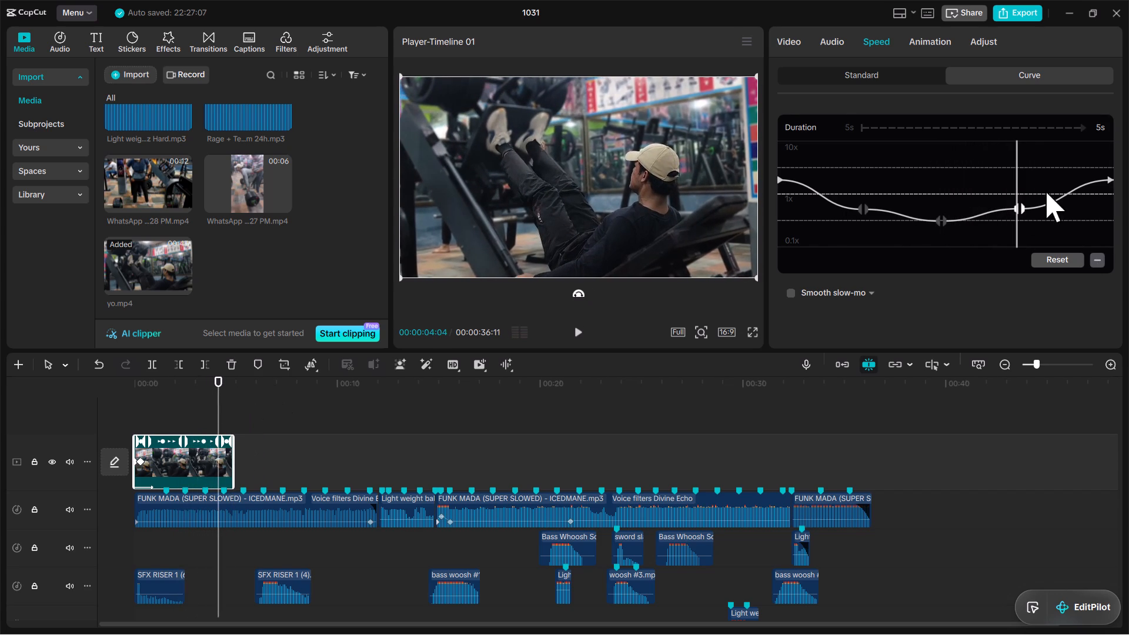
Raise the speed curve's start point to about 4.70x and its end point slightly higher than that.
drag(779, 182, 781, 172)
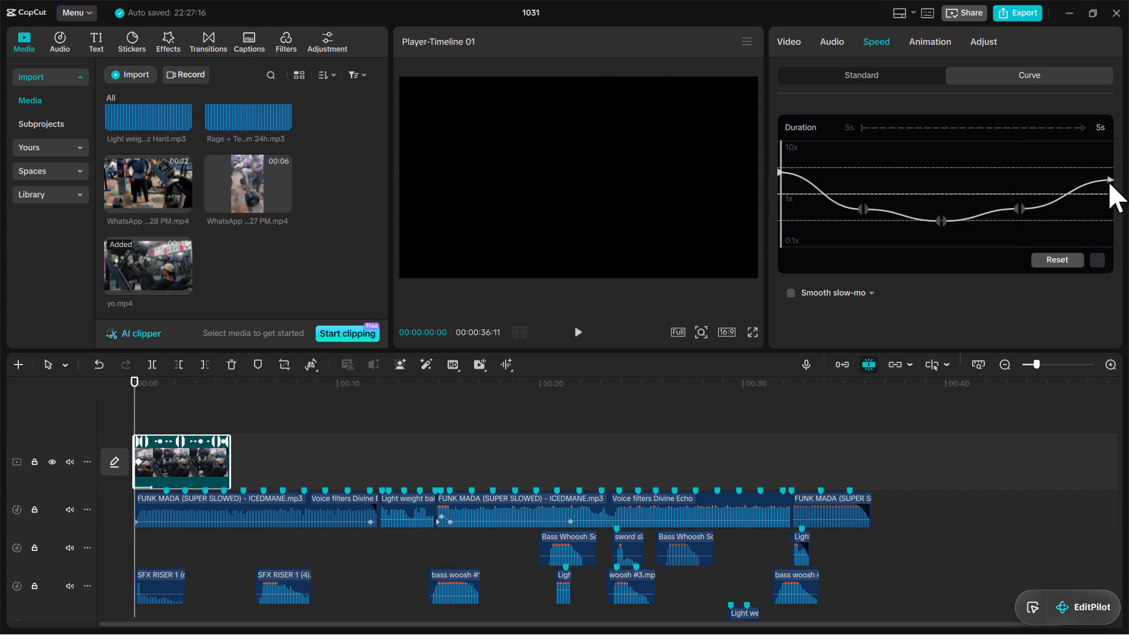
click(1108, 181)
drag(1111, 176, 1111, 169)
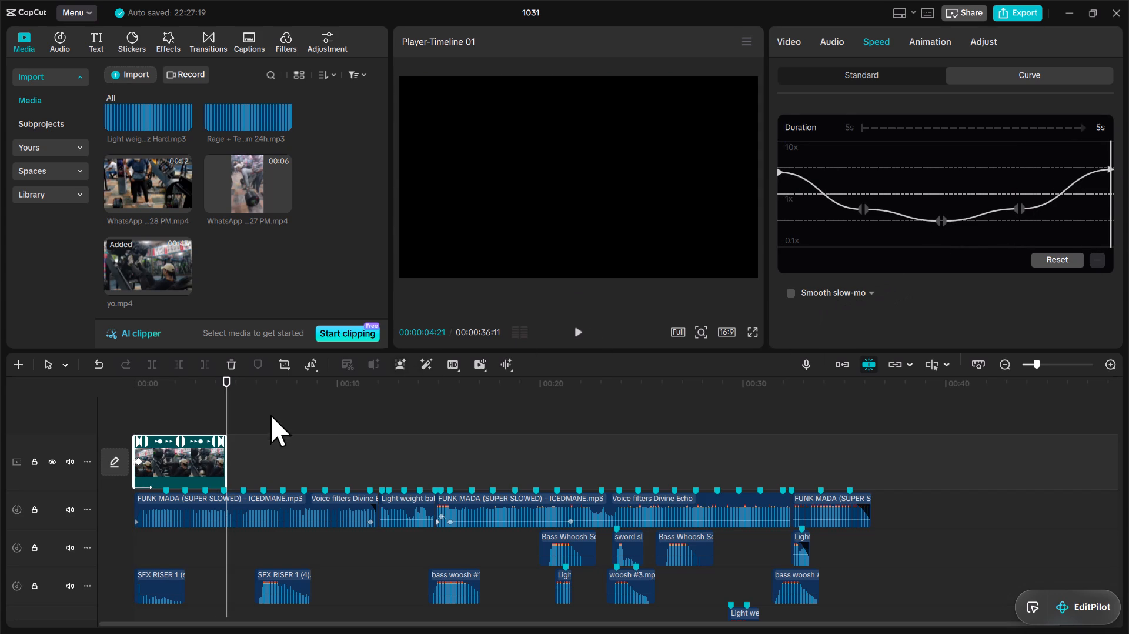
Play the clip from about the three-second mark and scrub to 00:00:03:22 to compare its ending with the beat markers.
drag(231, 421, 199, 423)
key(space)
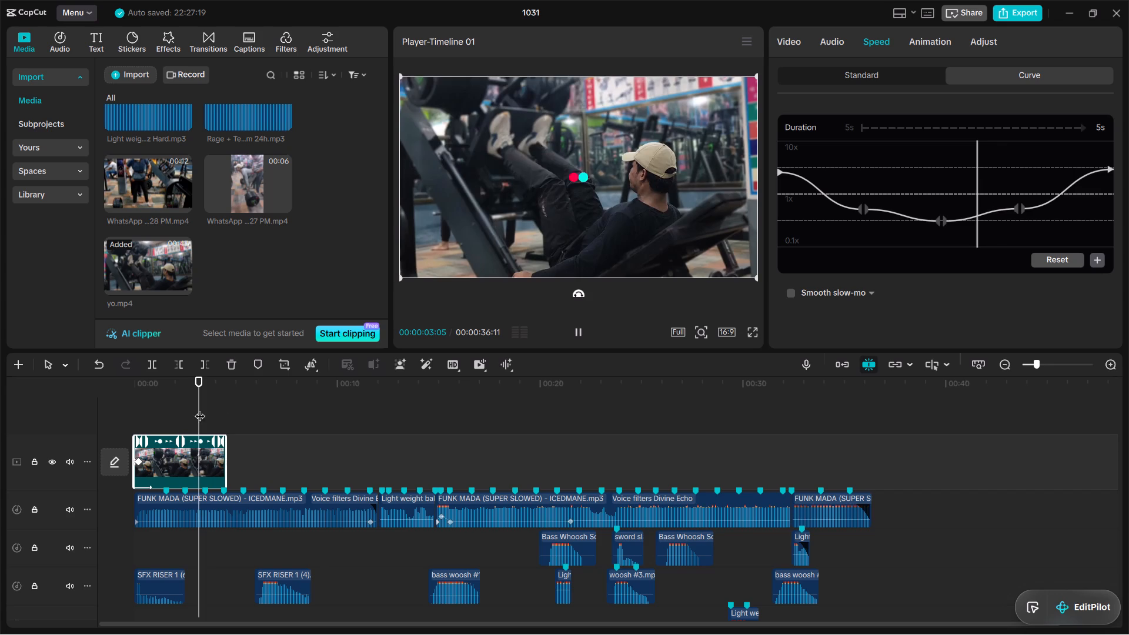
key(space)
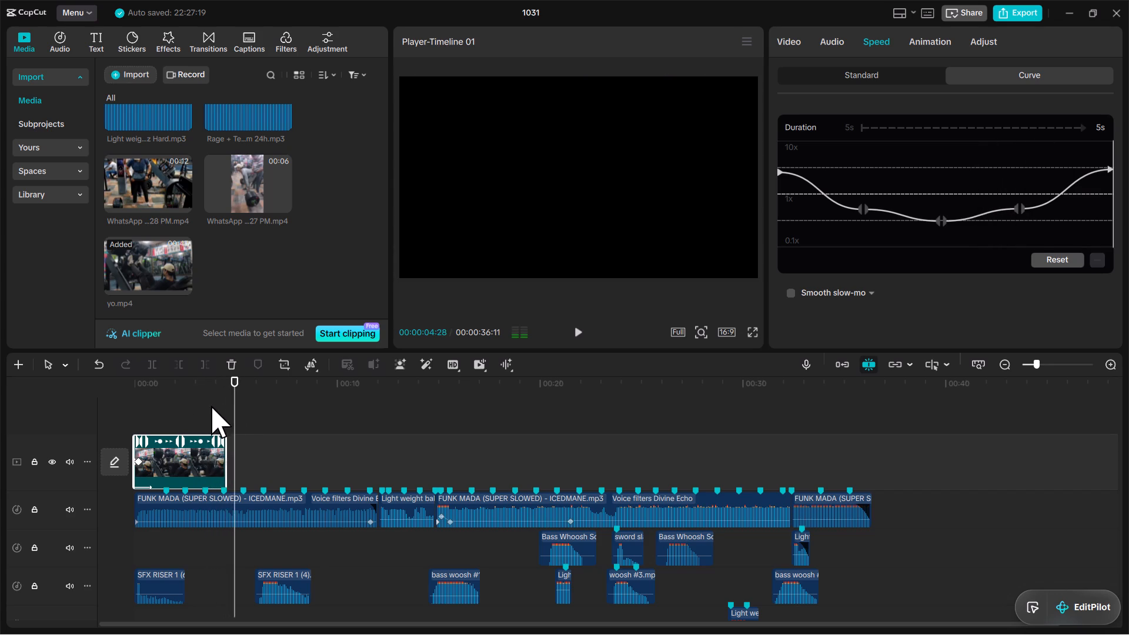
click(196, 403)
drag(196, 403, 205, 403)
click(211, 454)
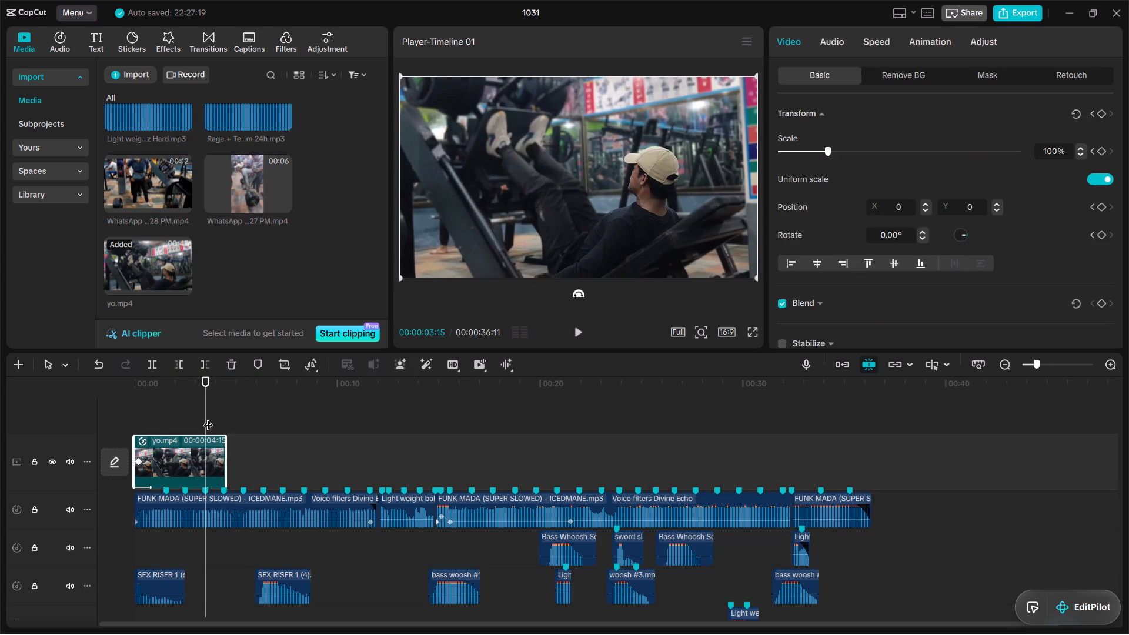
click(206, 416)
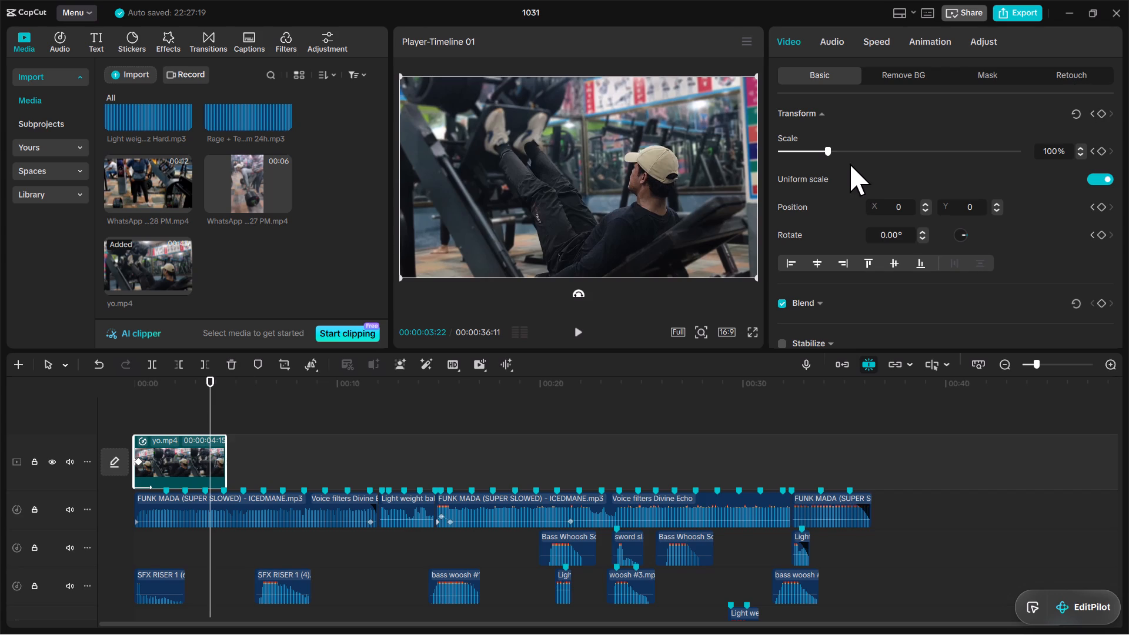
Shift the speed curve's second point closer to the middle point and raise it to just below 1x.
click(884, 40)
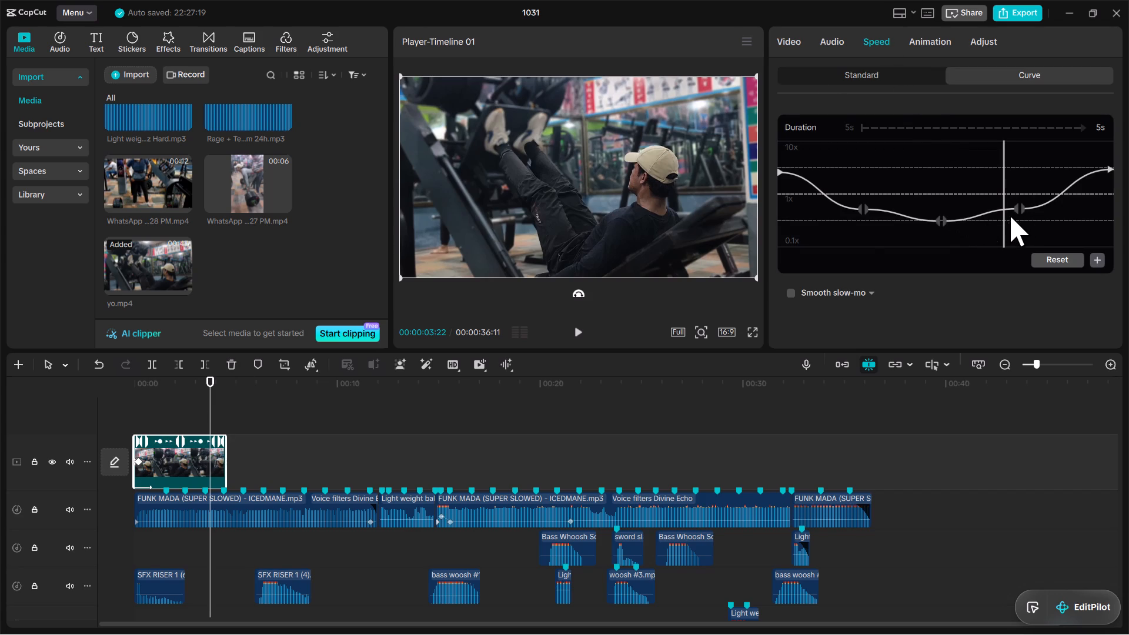
drag(864, 208, 870, 205)
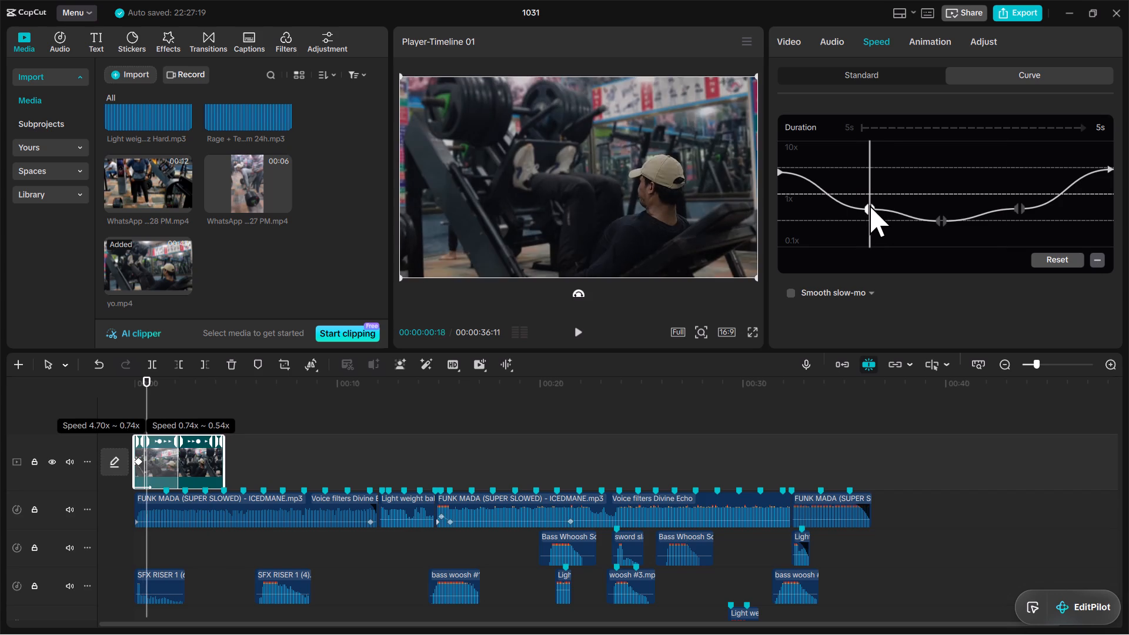
drag(870, 205, 878, 209)
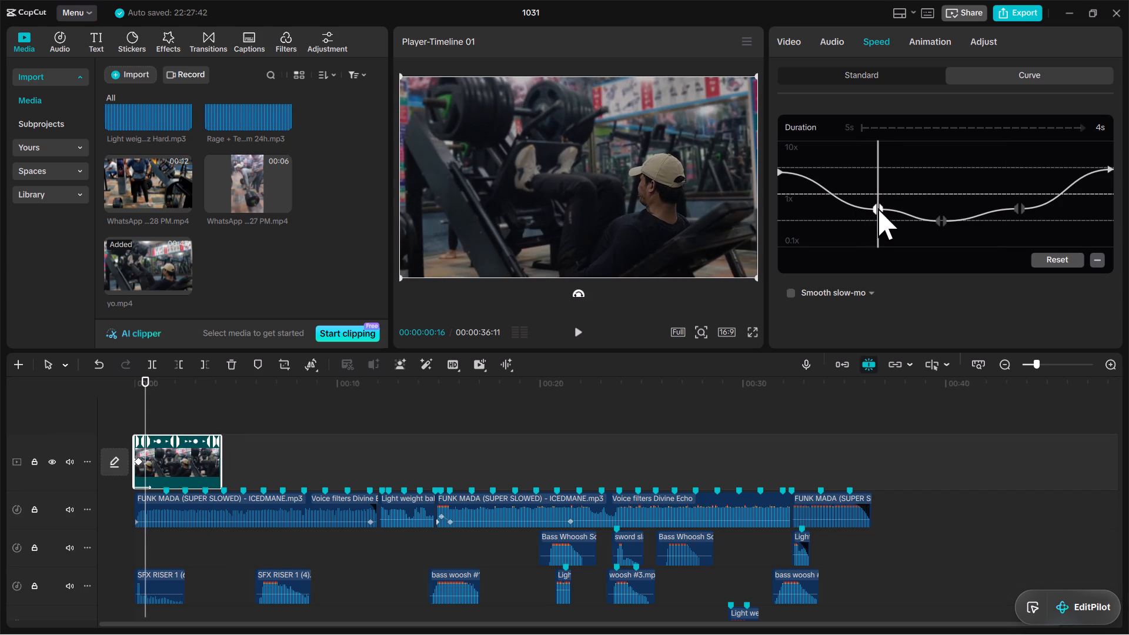
drag(878, 208, 880, 201)
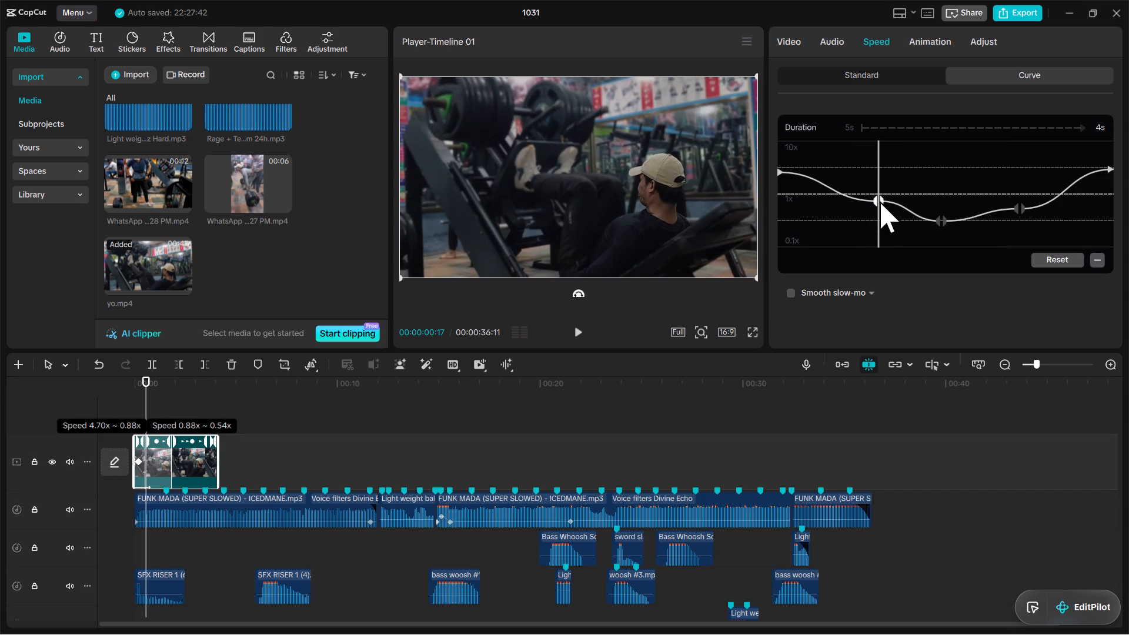
drag(880, 201, 880, 203)
Shift the speed curve's fourth point closer to the middle and raise it to nearly the second point's level.
drag(1020, 207, 1016, 203)
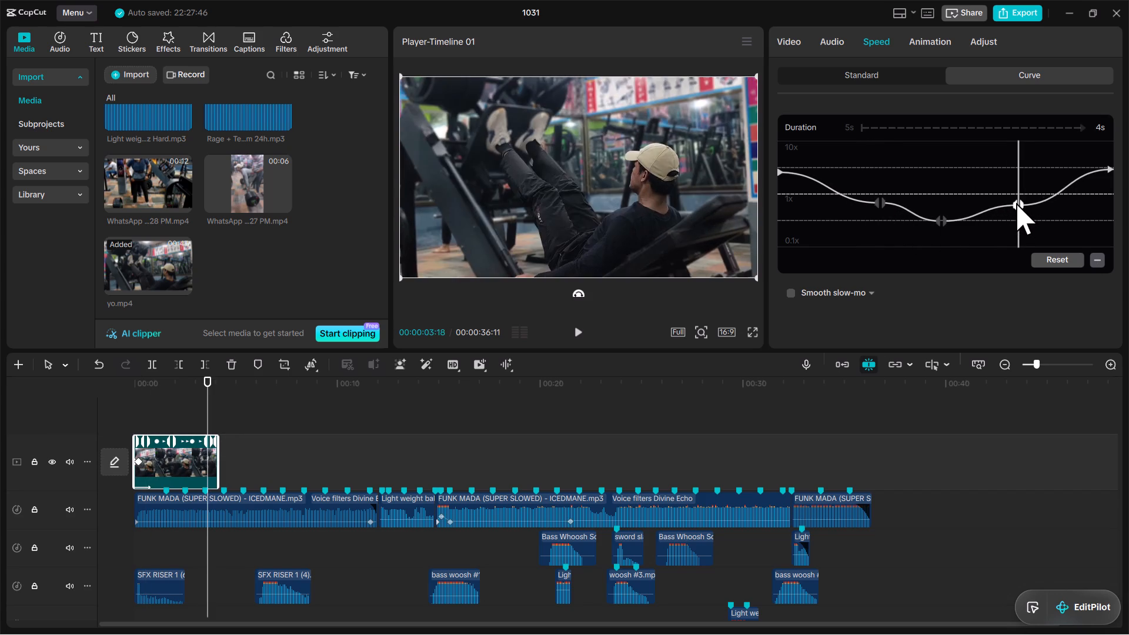
drag(1016, 203, 1007, 205)
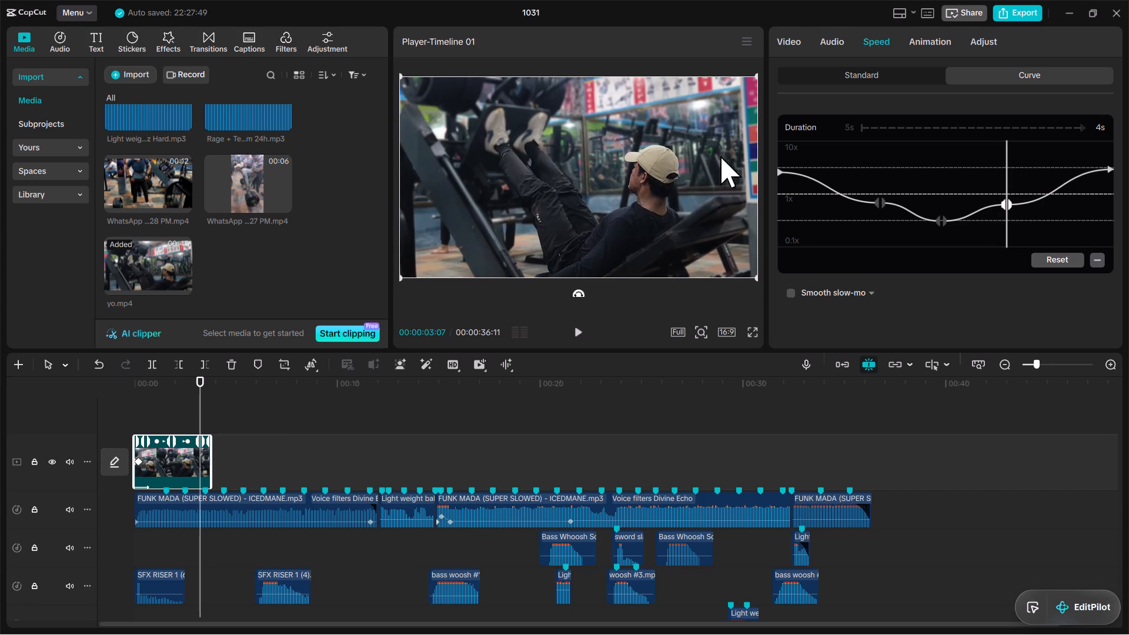
Raise the speed curve's start point to the same height as the end point.
click(779, 172)
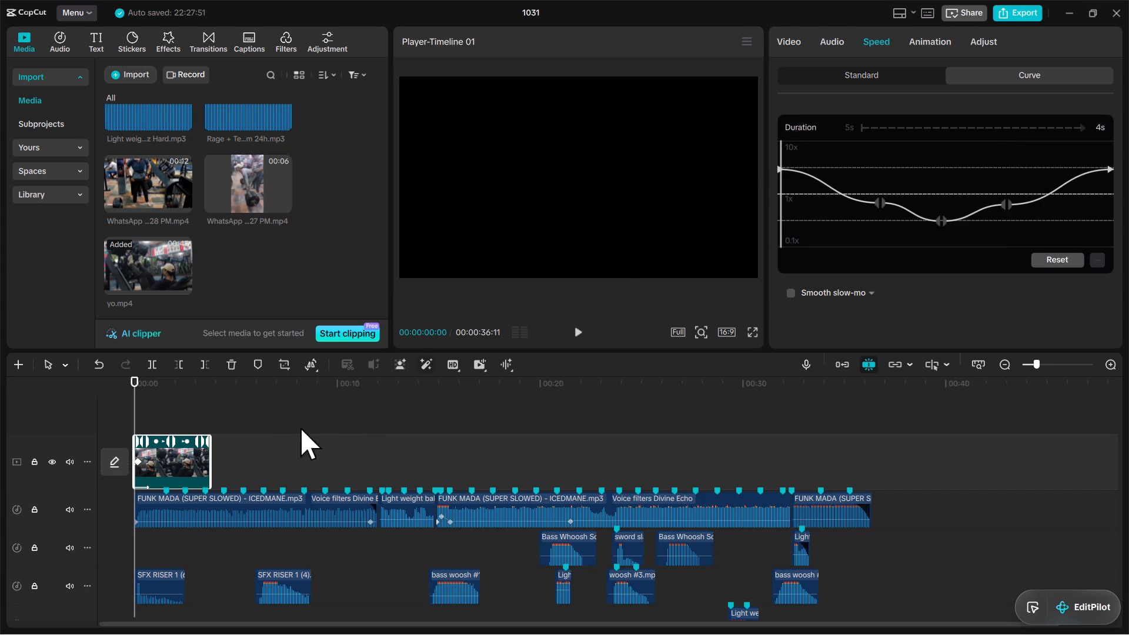
Play the retimed clip from the start and replay its last second to check the ending against the beats.
key(space)
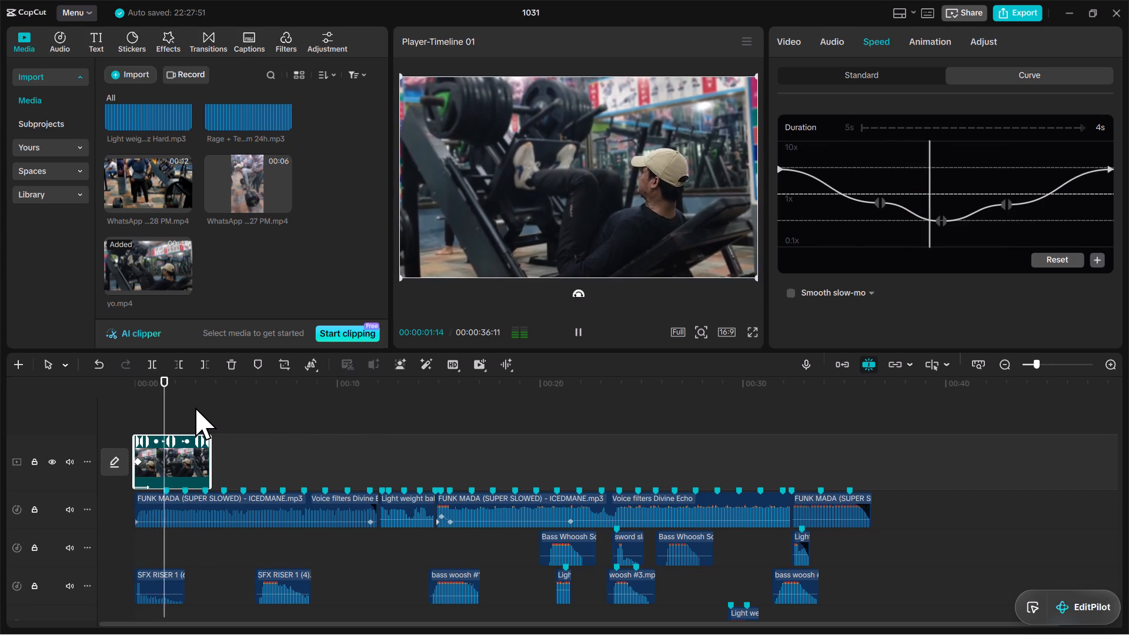
click(195, 407)
key(space)
key(space)
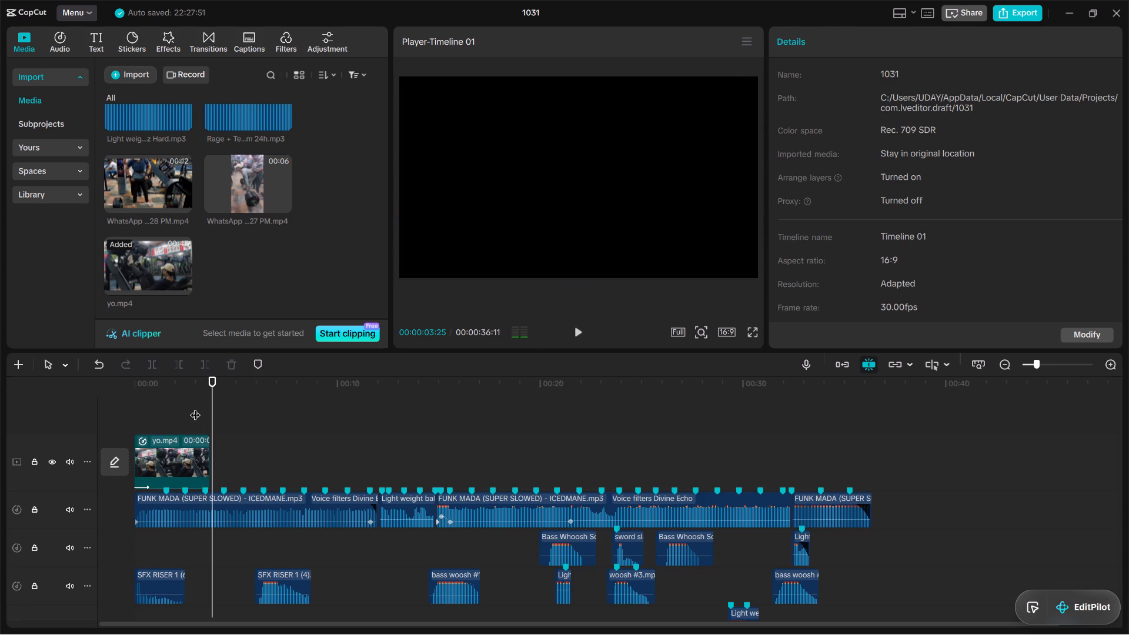
click(192, 409)
key(space)
key(space)
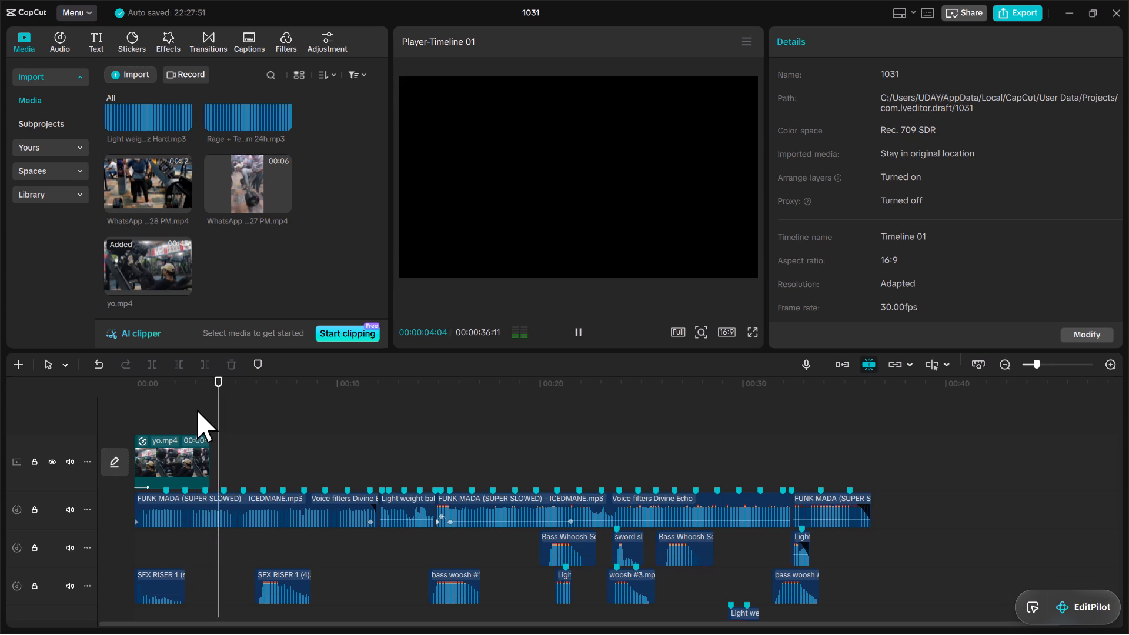
Enable Smooth slow-mo on the yo.mp4 clip with the Optical flow method.
click(185, 463)
drag(872, 49, 877, 45)
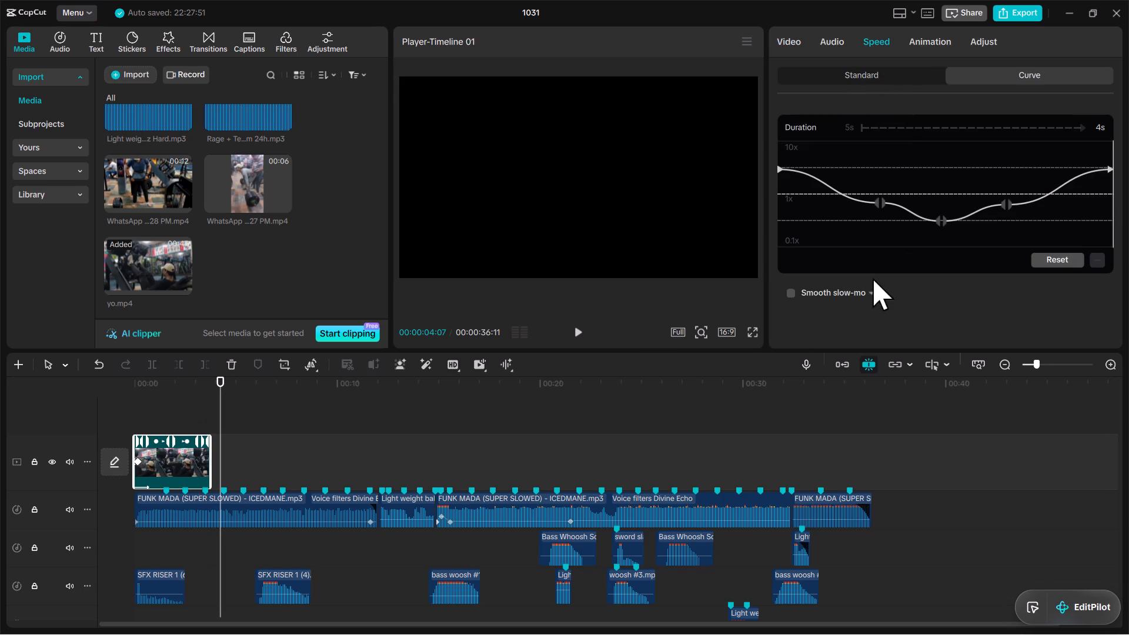
click(787, 293)
click(861, 312)
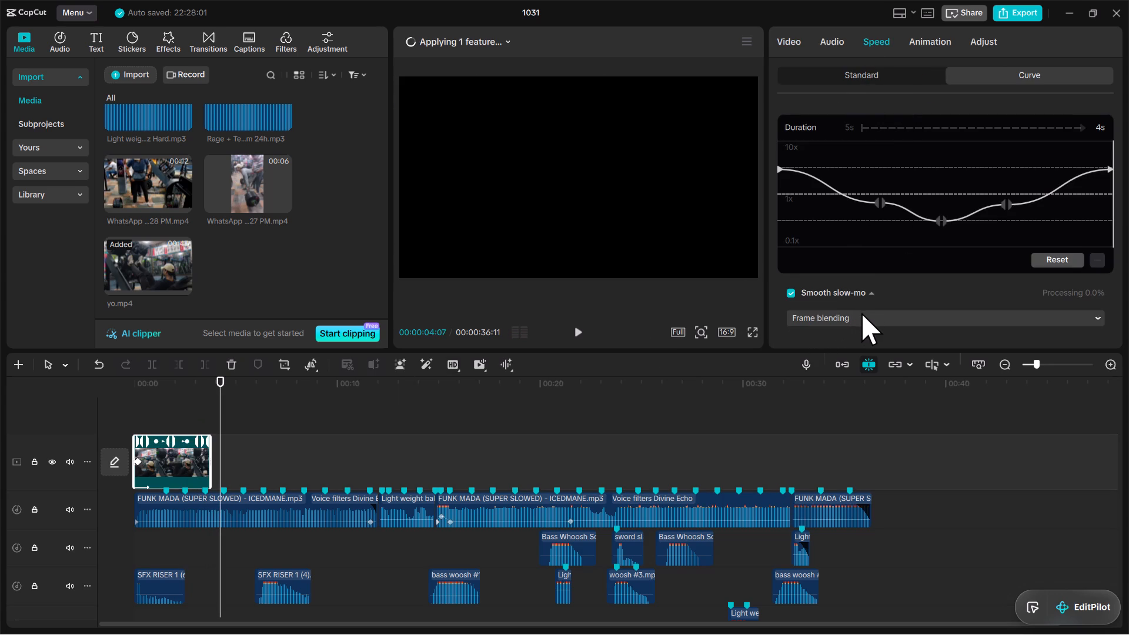
click(836, 386)
scroll(607, 196, down, 6)
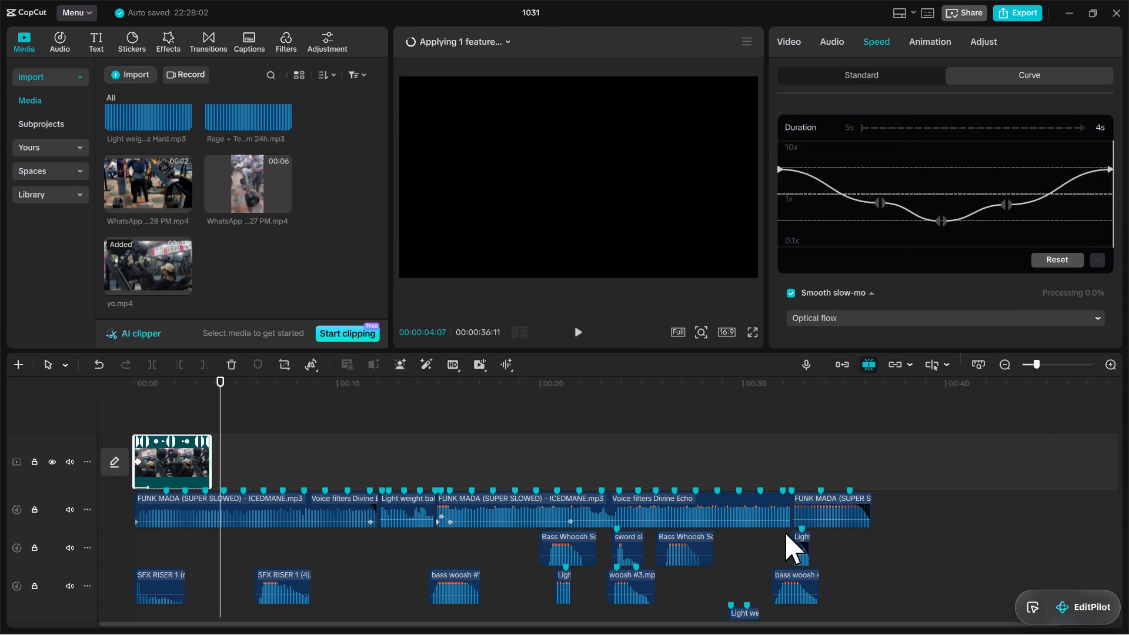
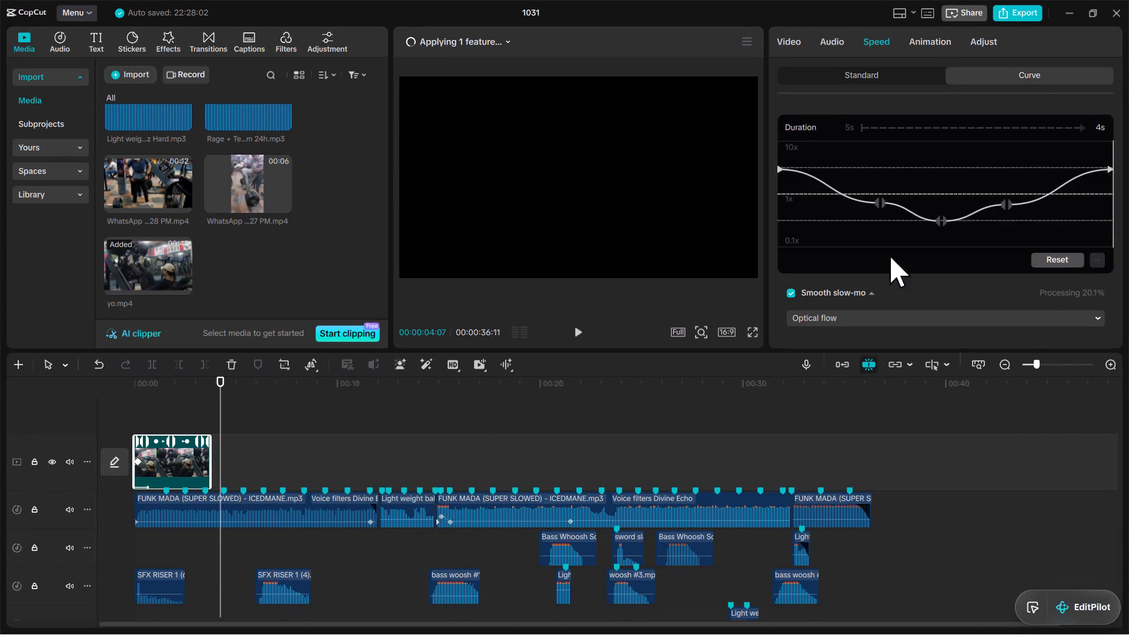
Check the Smooth slow-mo processing progress and play the yo.mp4 clip from its start to its end.
click(494, 38)
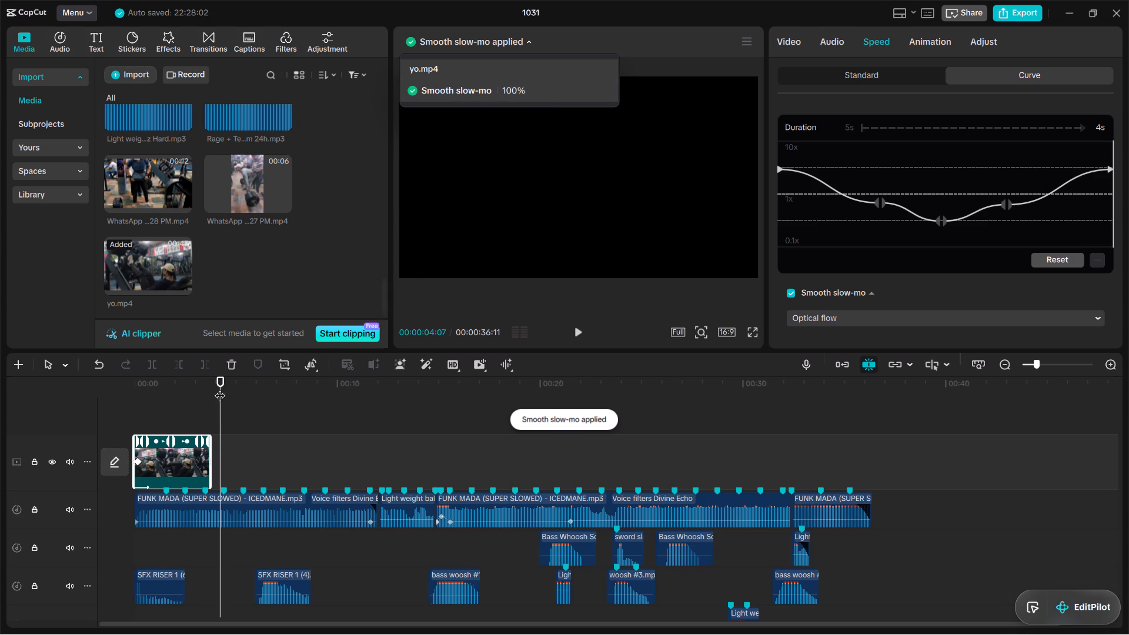
drag(221, 388, 79, 405)
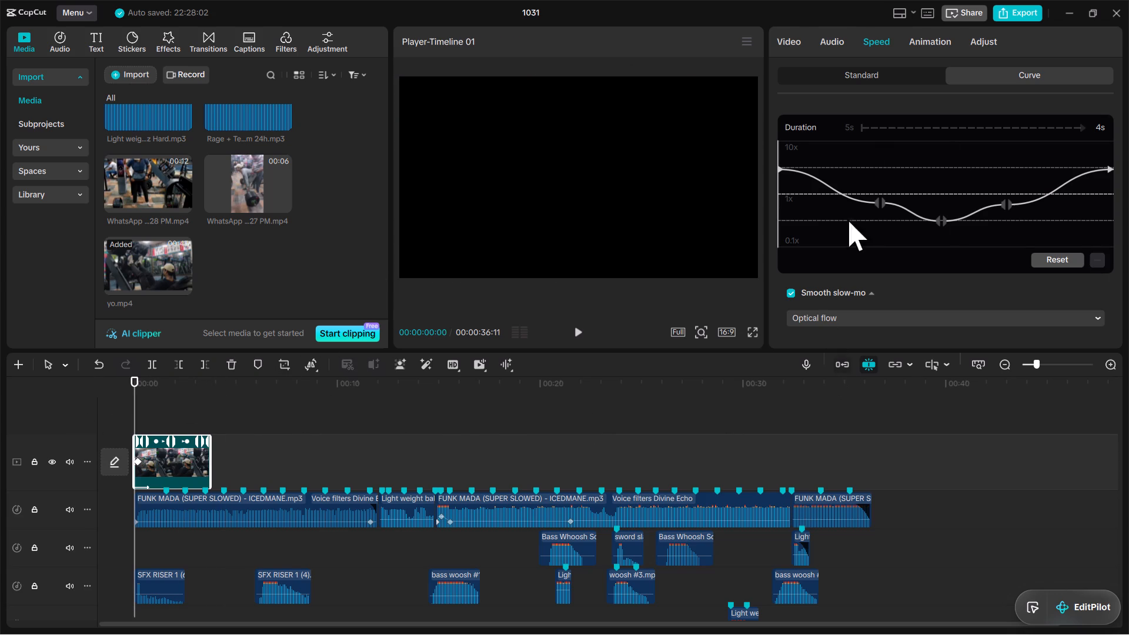
click(794, 41)
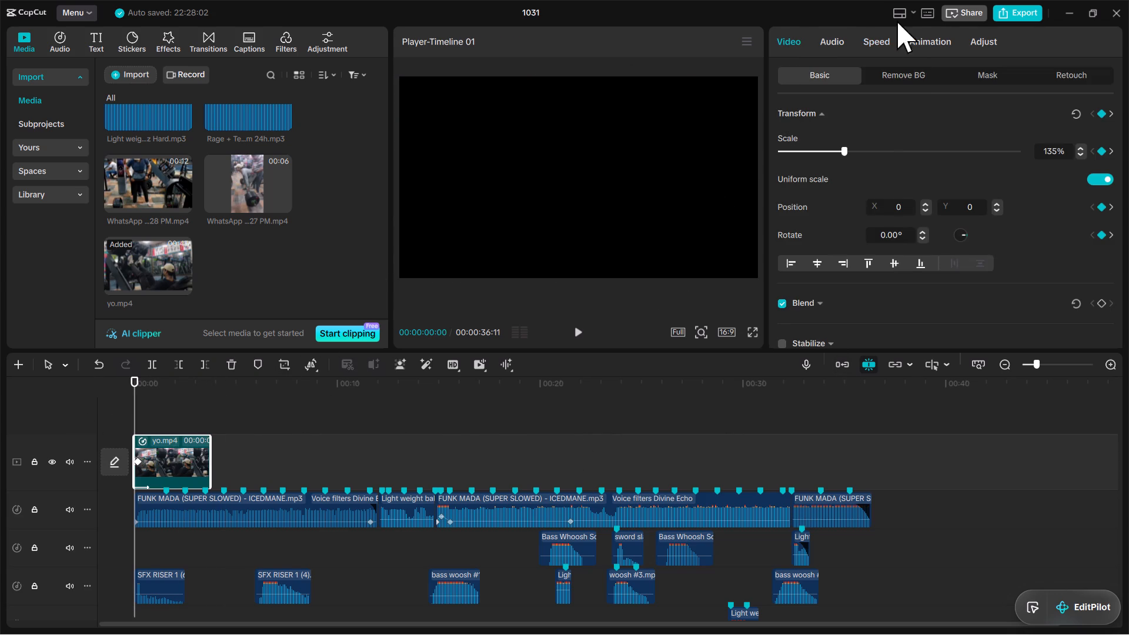
click(879, 49)
click(887, 78)
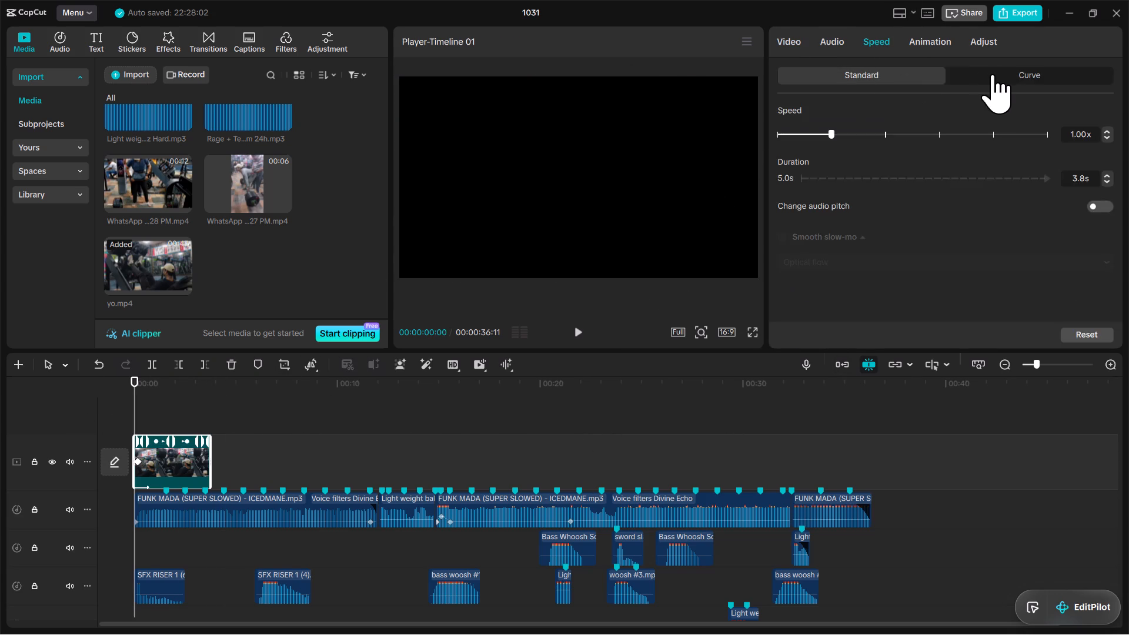
click(993, 74)
key(space)
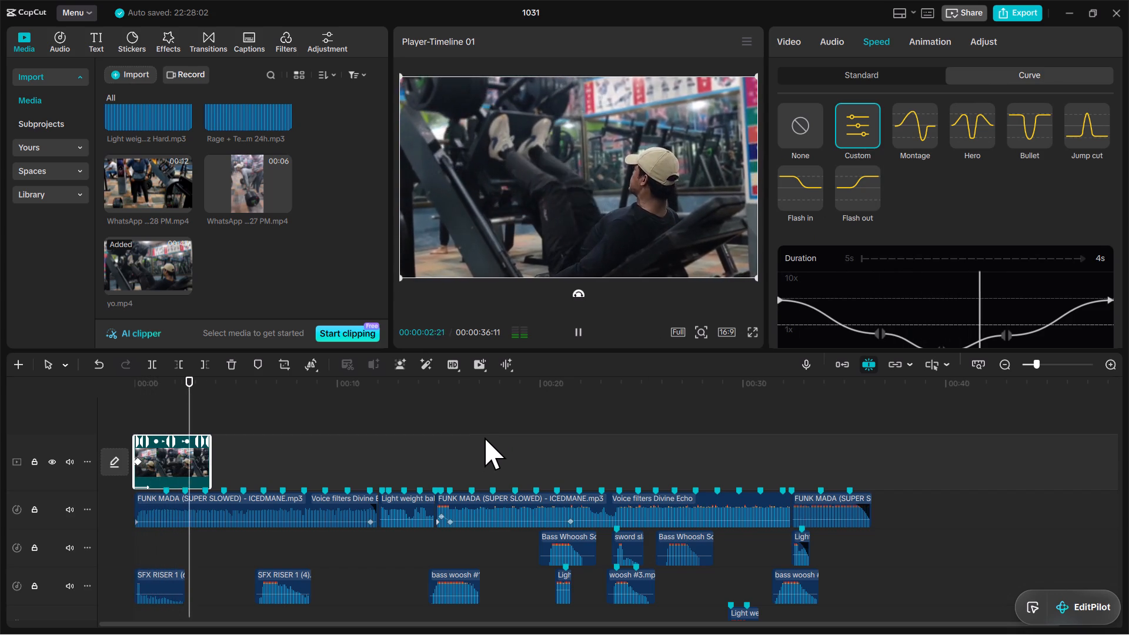
key(space)
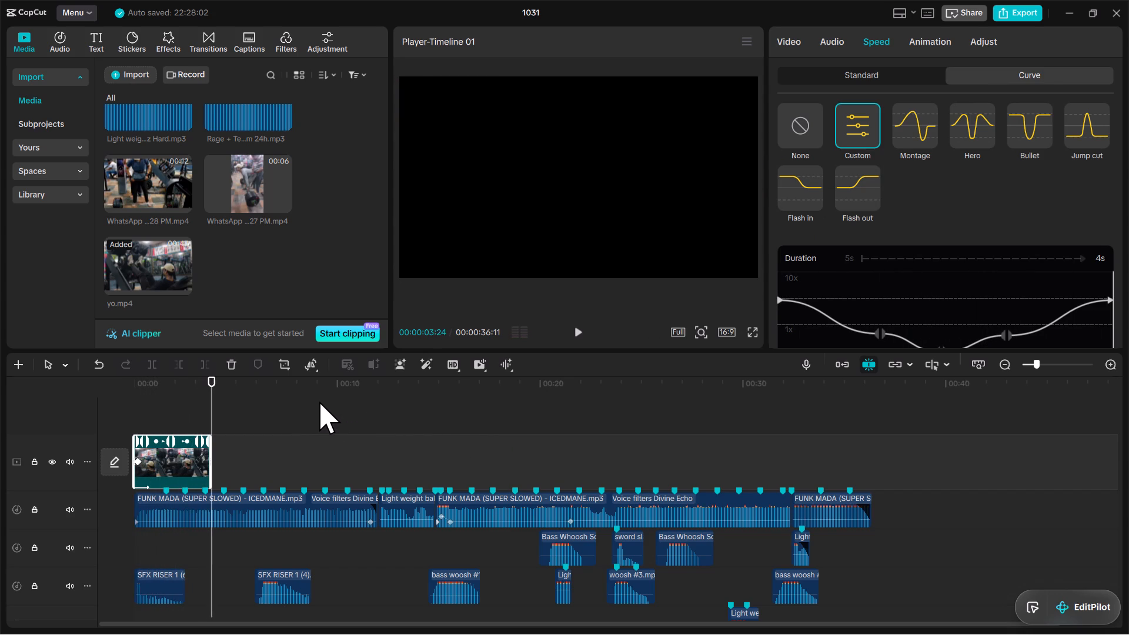
scroll(987, 292, down, 5)
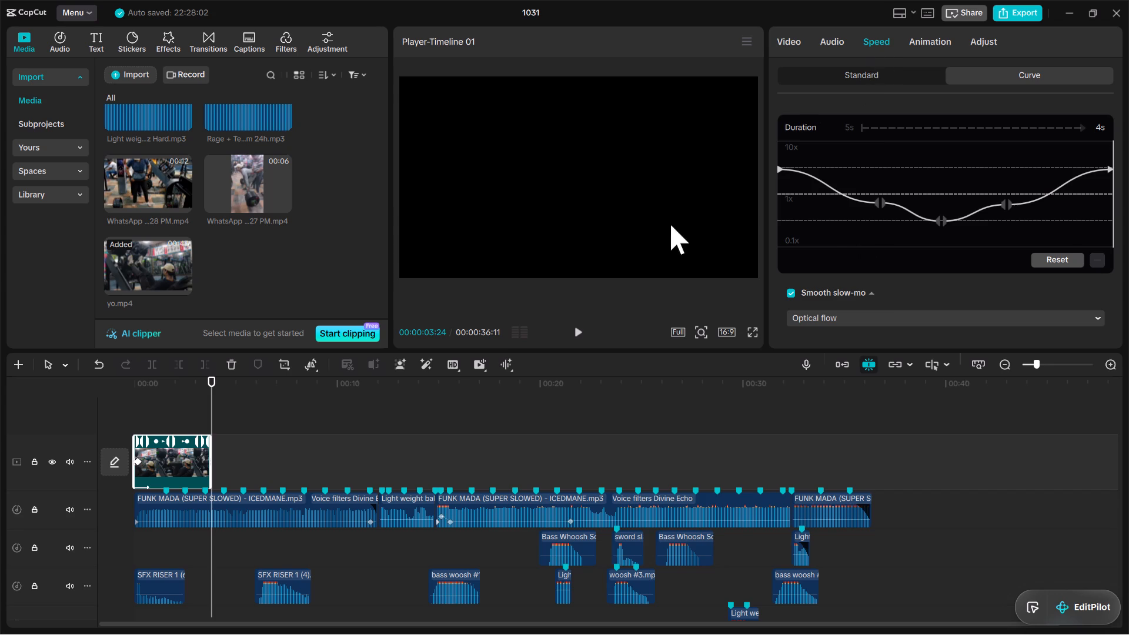
Set the Fade In animation's duration on the yo.mp4 clip to 0.9 s and play back the opening.
drag(213, 404, 82, 424)
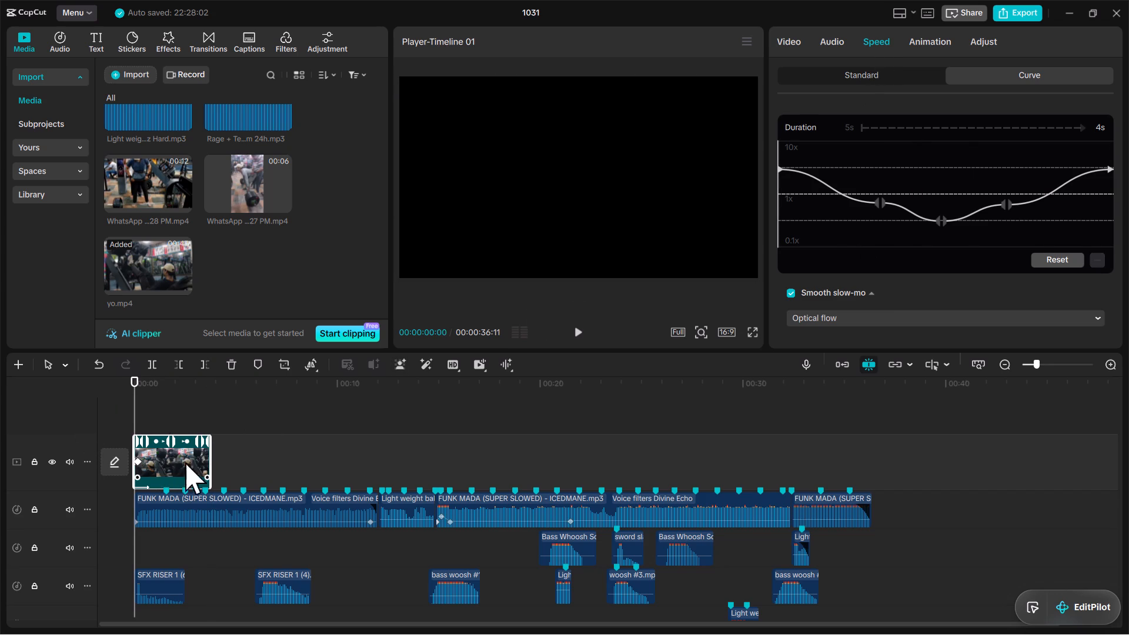
click(802, 48)
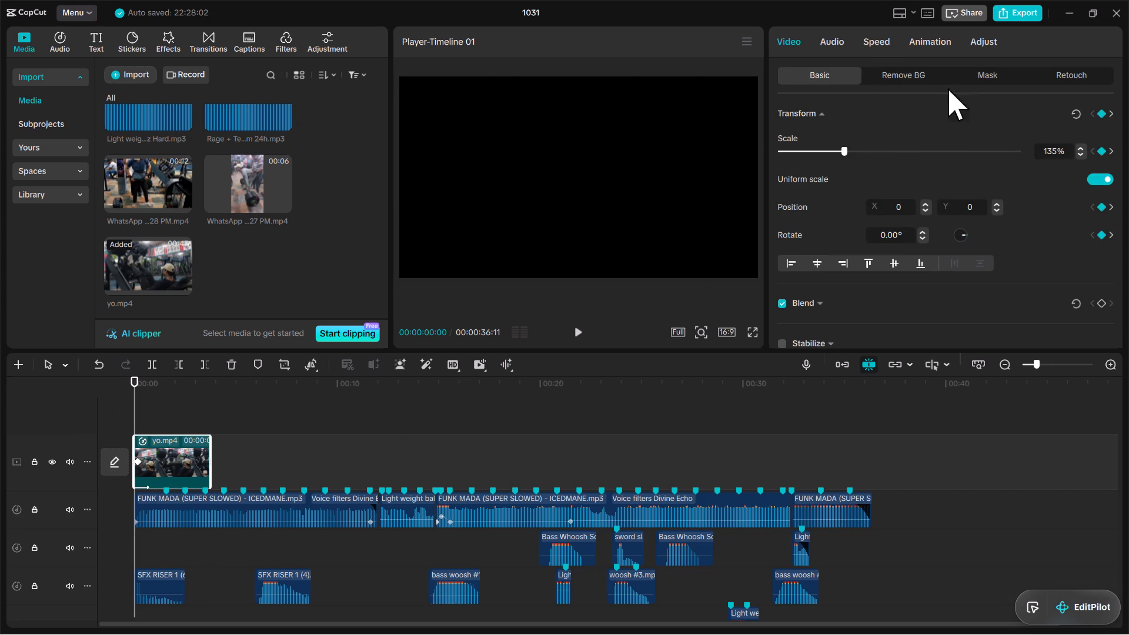
click(892, 71)
click(831, 71)
click(918, 42)
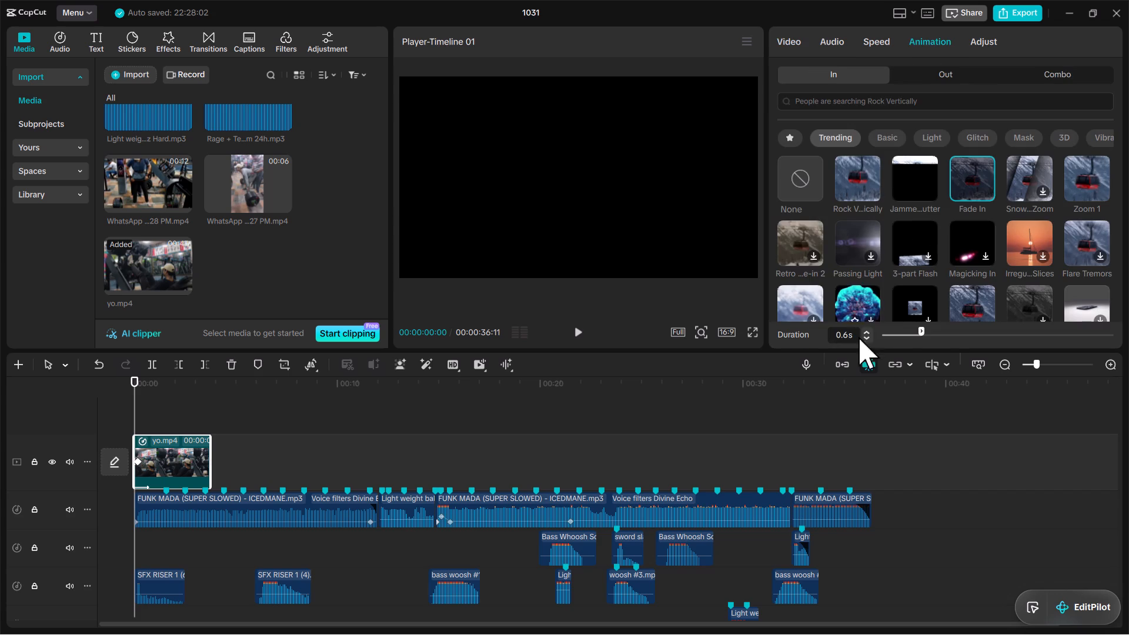
drag(926, 334, 937, 335)
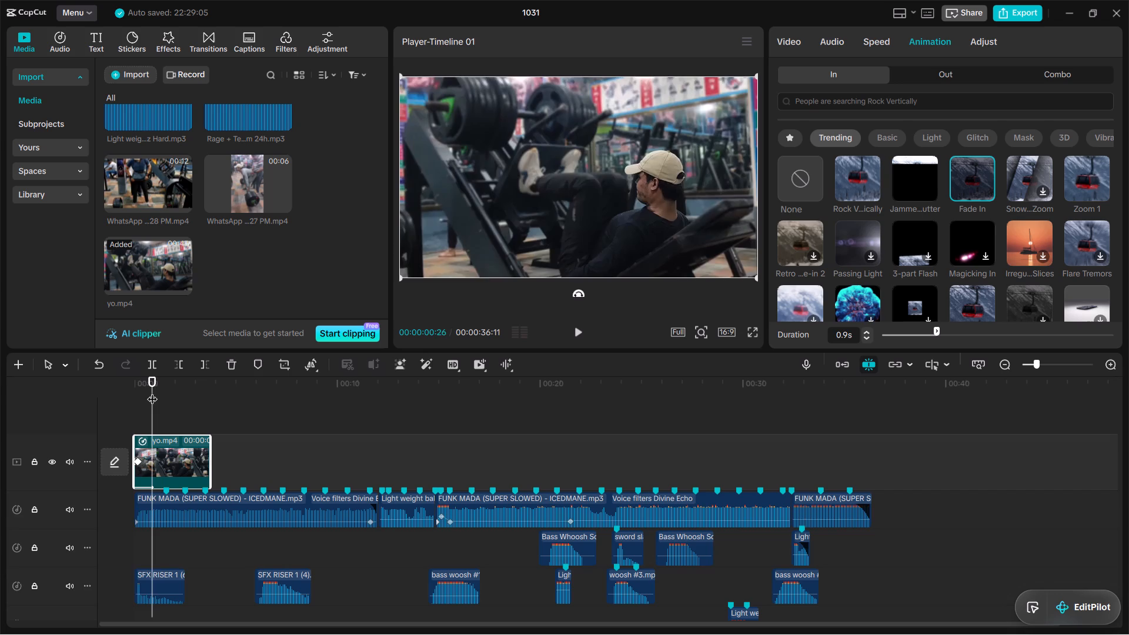
drag(152, 392, 84, 410)
key(space)
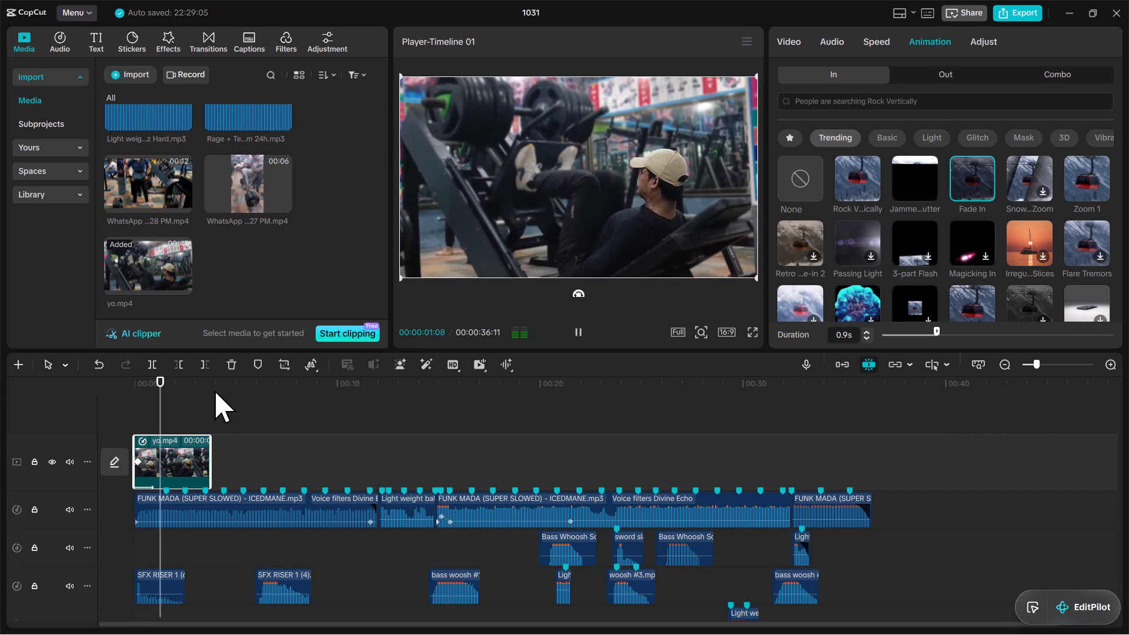
key(space)
Move the zoom's ending scale keyframe on the yo.mp4 clip to about 25 frames in, where the fade-in ends.
drag(163, 429, 145, 433)
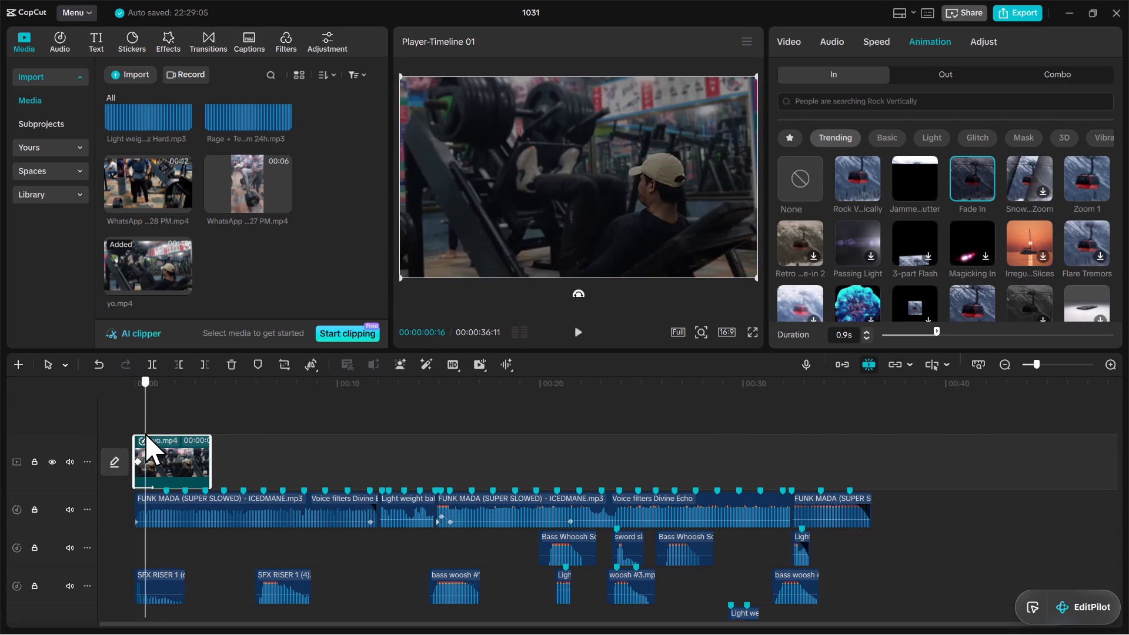
drag(145, 433, 151, 437)
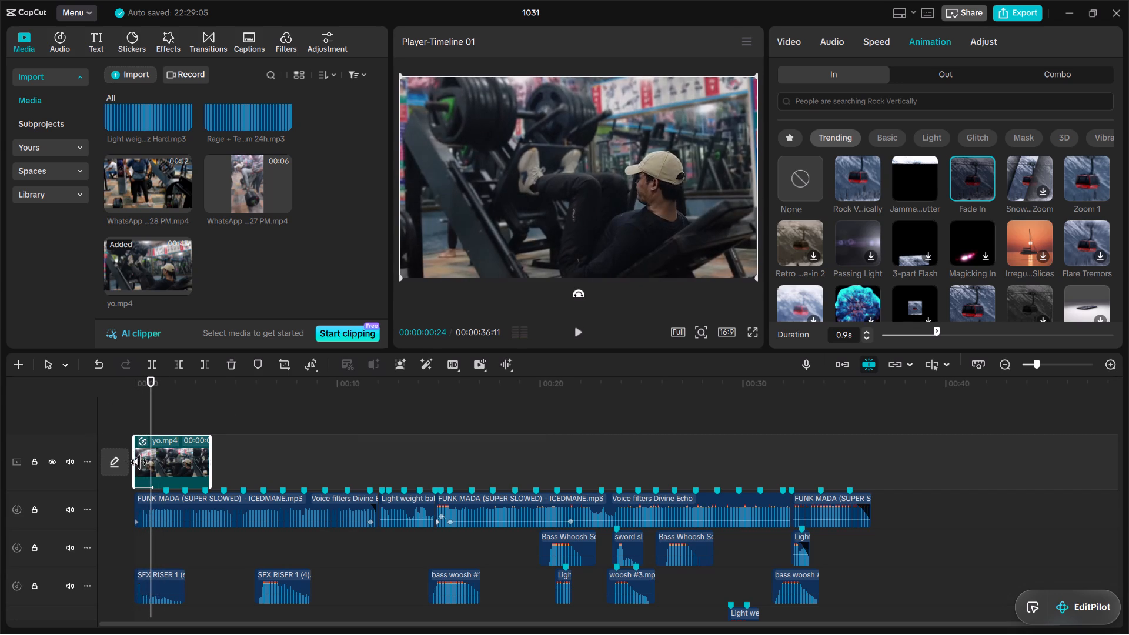
click(797, 44)
drag(139, 462, 152, 464)
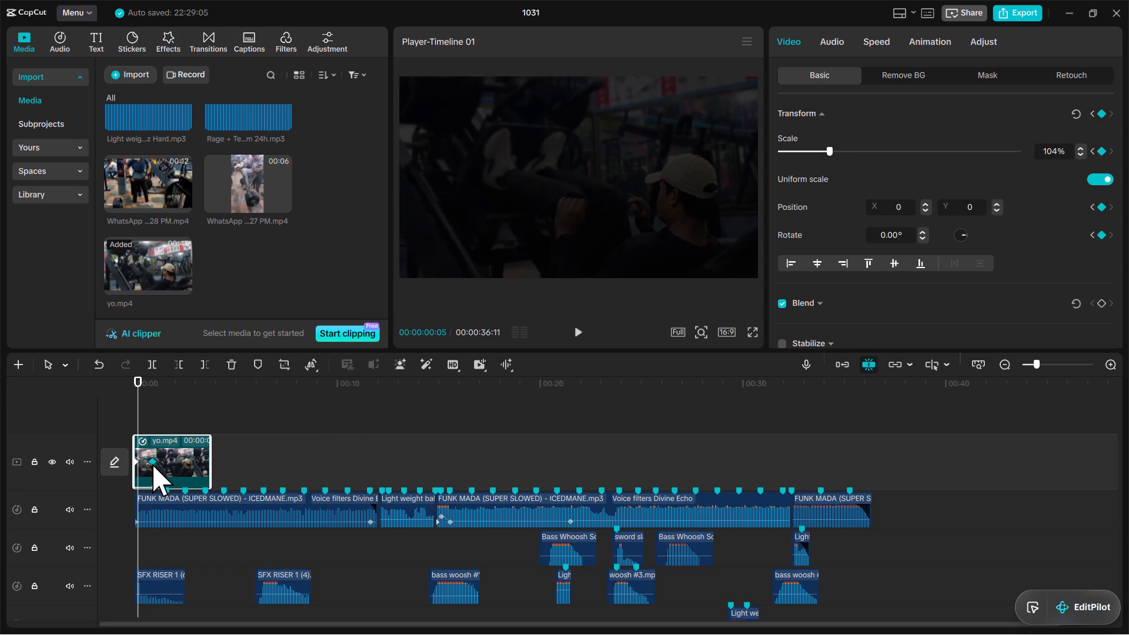
drag(152, 464, 151, 464)
Apply the Cubic Ease preset curve to the zoom's ending keyframe and play the clip from the start.
right_click(152, 463)
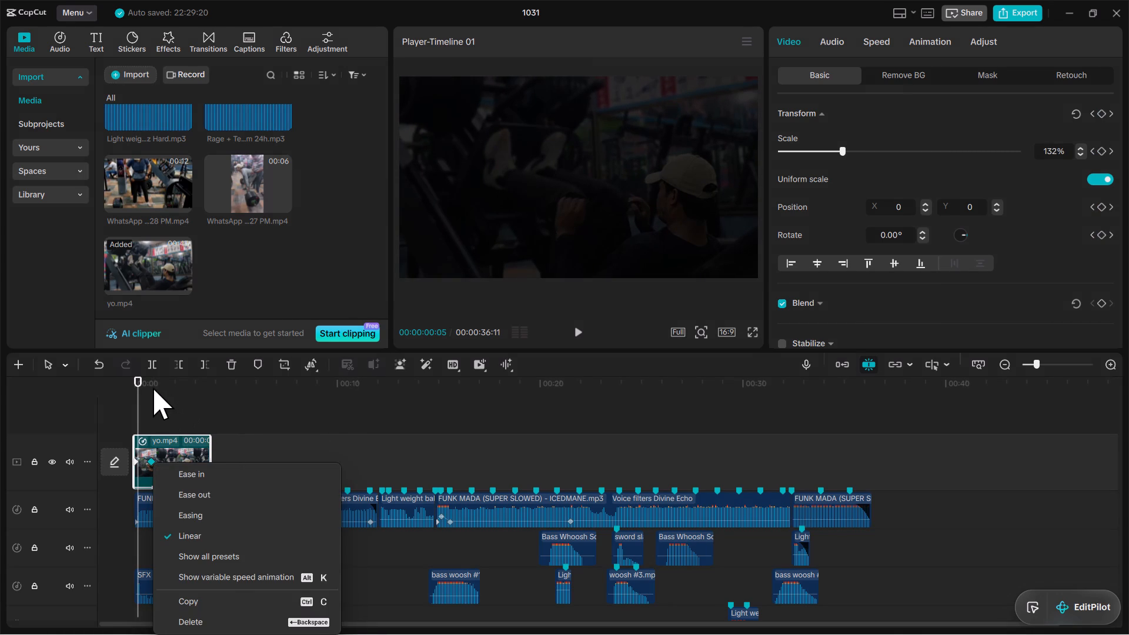
drag(141, 401, 146, 402)
drag(139, 406, 125, 413)
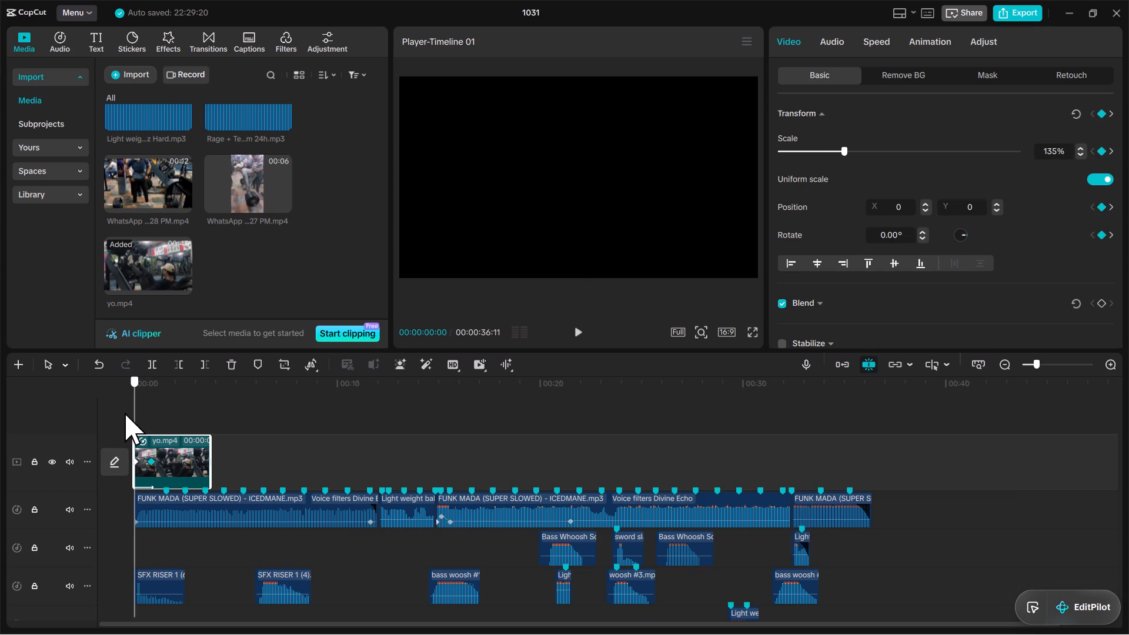
drag(125, 413, 154, 420)
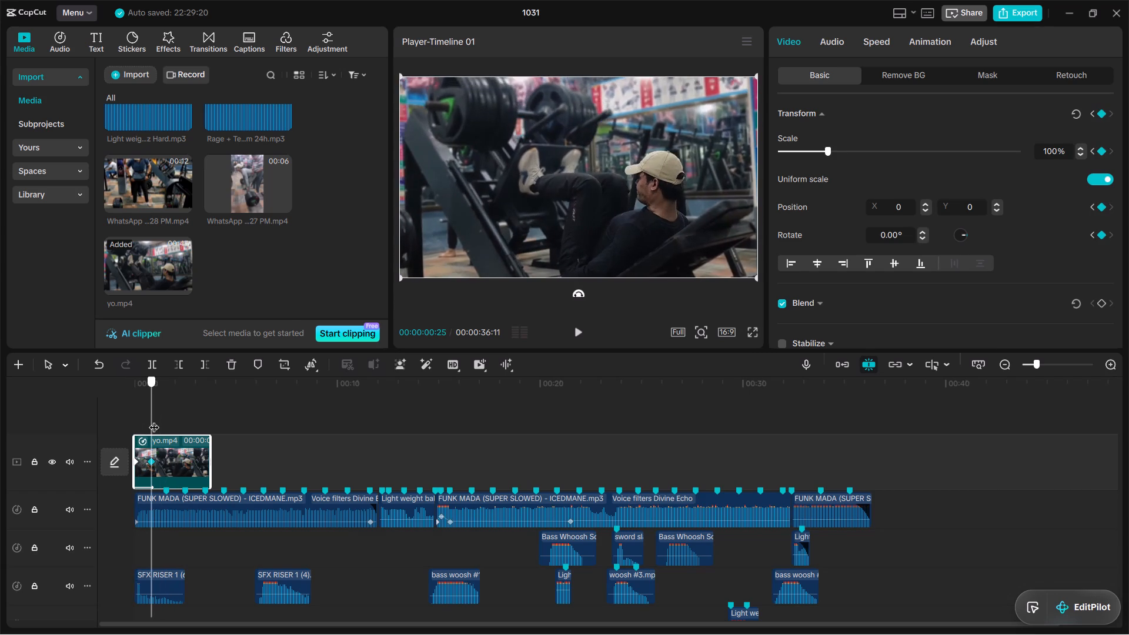
drag(154, 420, 151, 423)
drag(151, 423, 144, 427)
right_click(152, 462)
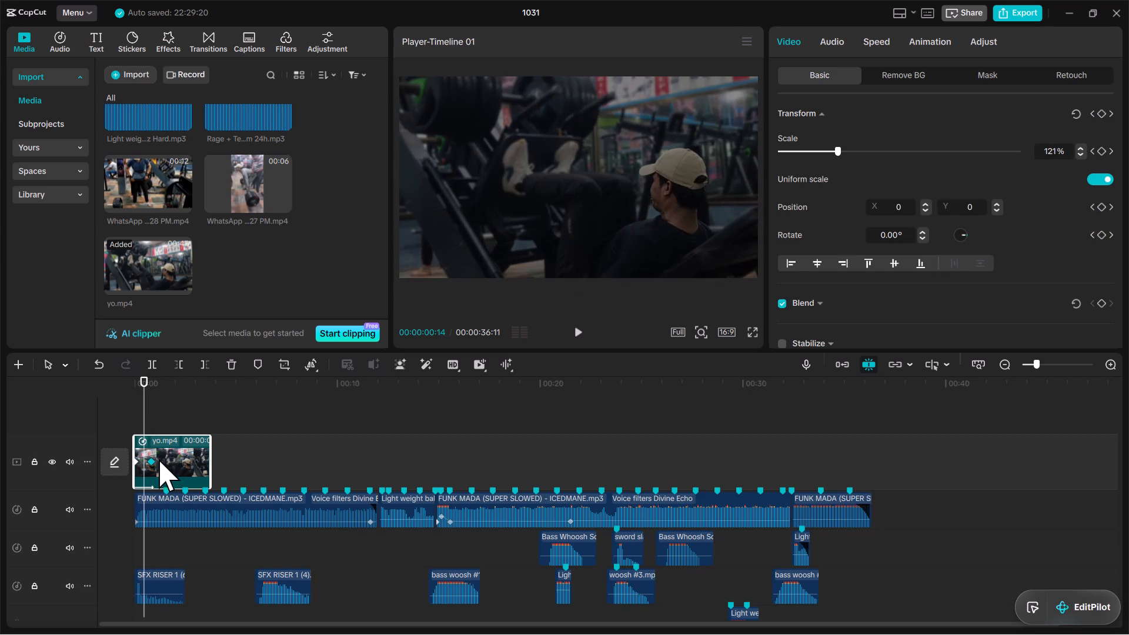
click(201, 552)
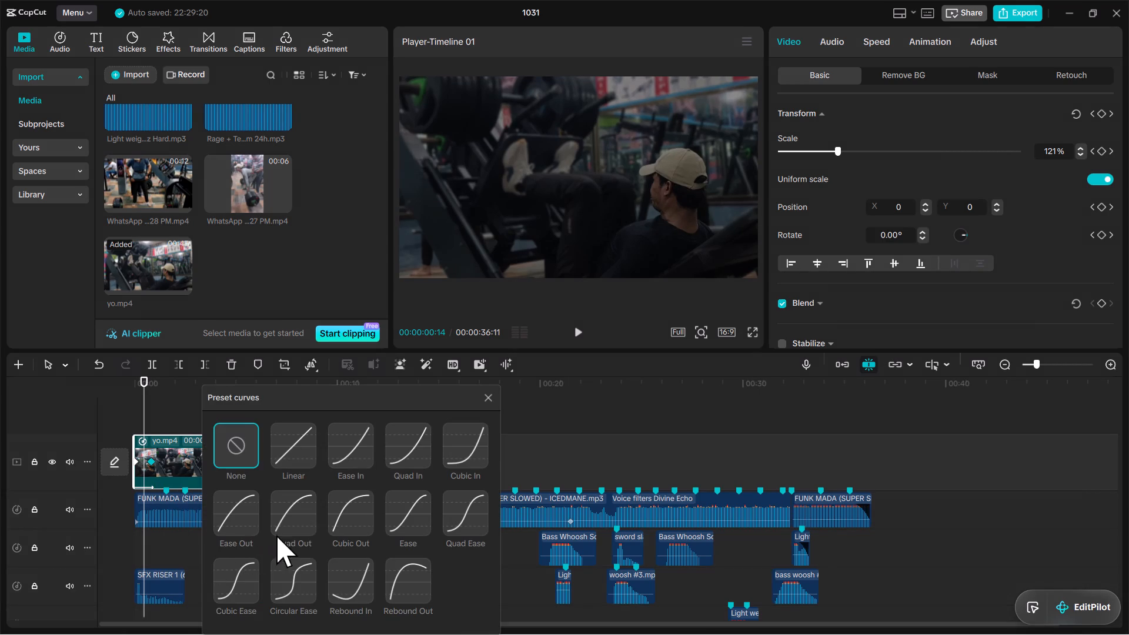
click(242, 583)
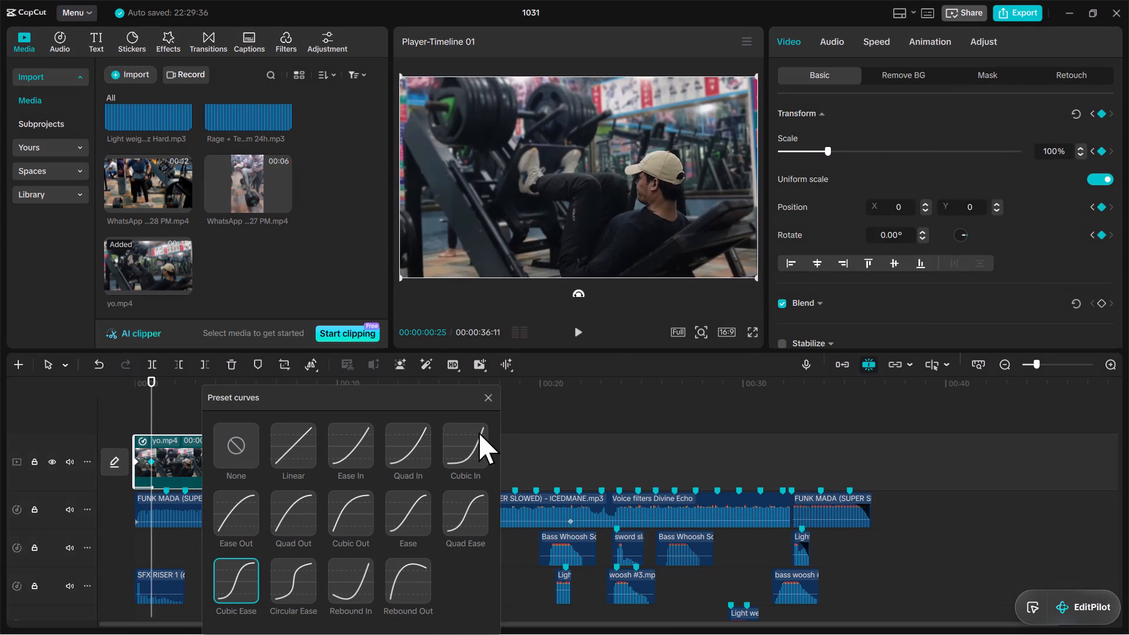
click(487, 400)
drag(151, 408, 53, 433)
key(space)
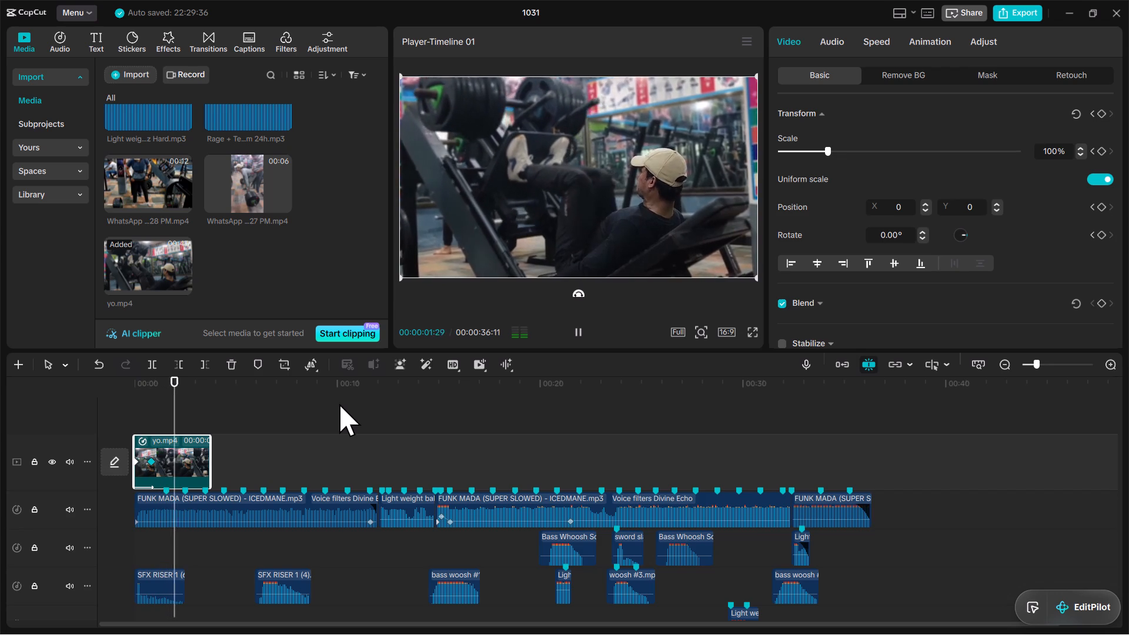
key(space)
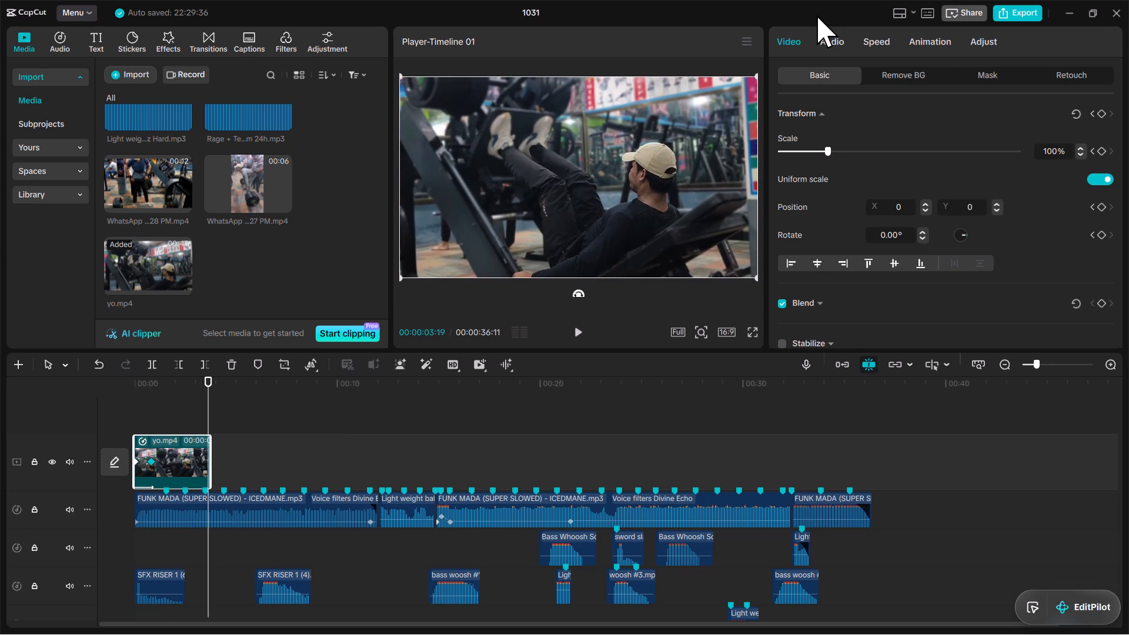
Add a Fade Out exit animation to the yo.mp4 clip with a duration of 0.8 s.
click(873, 38)
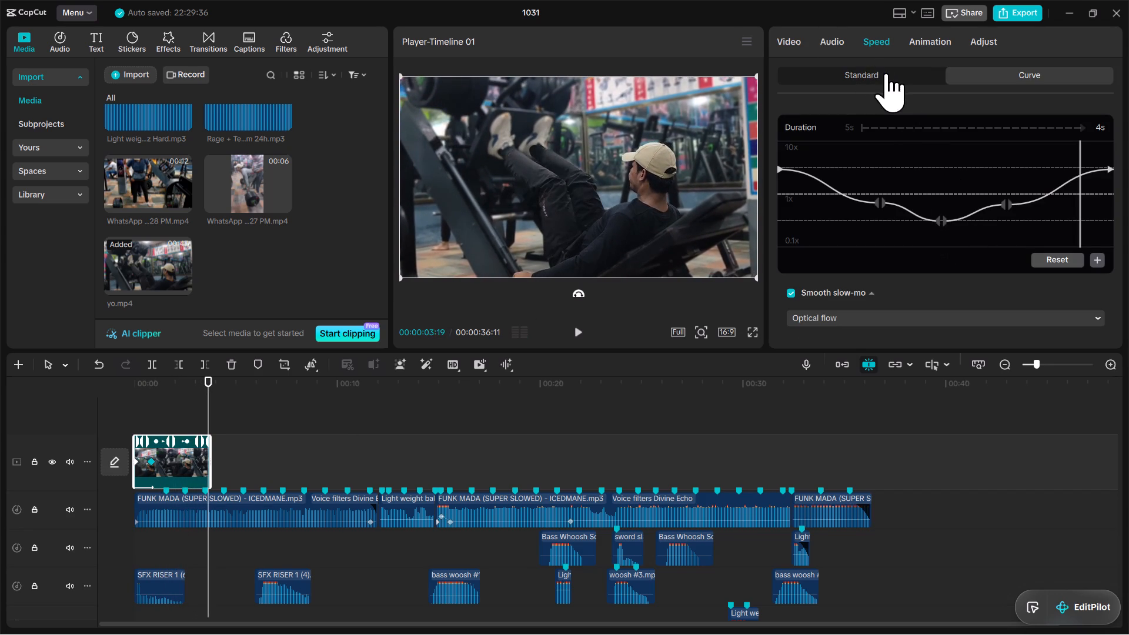
click(938, 42)
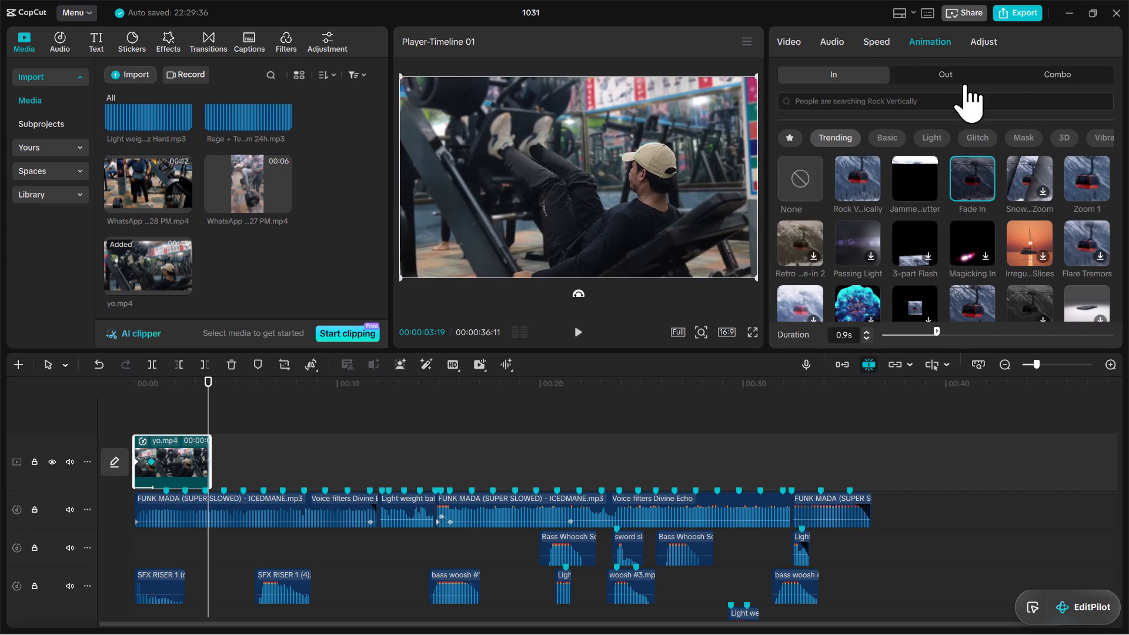
click(965, 79)
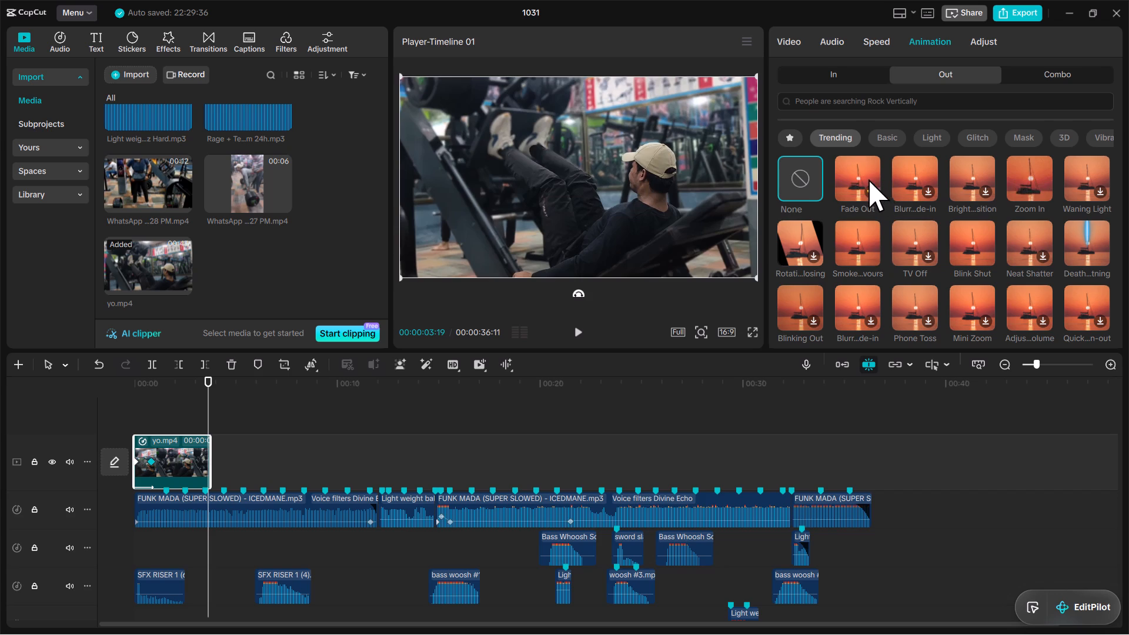
click(850, 173)
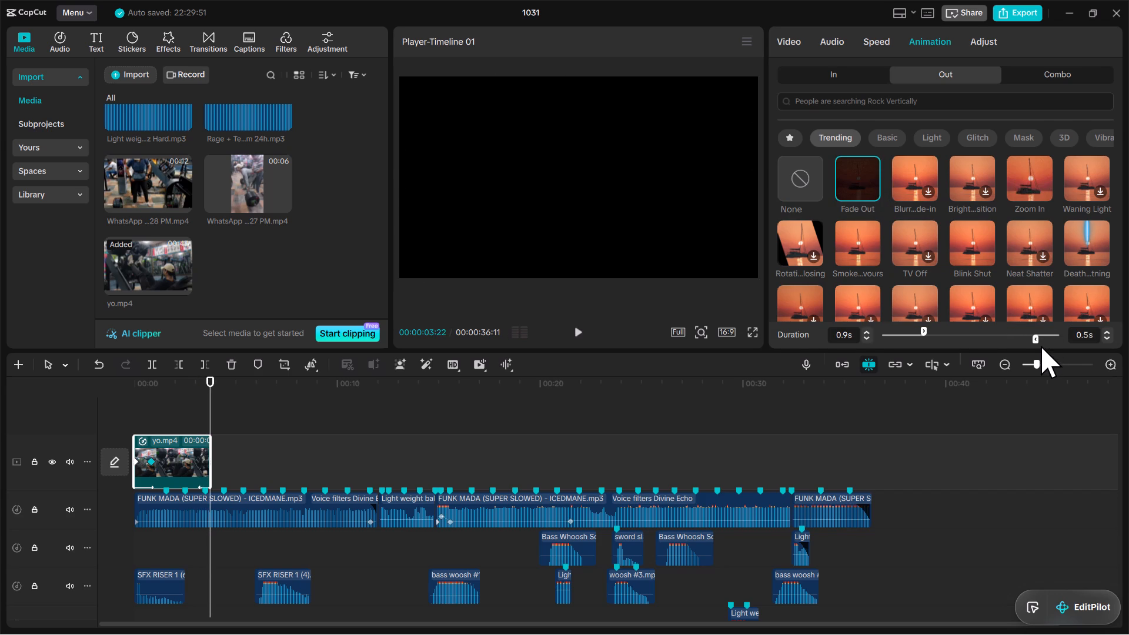
drag(1034, 339, 1021, 345)
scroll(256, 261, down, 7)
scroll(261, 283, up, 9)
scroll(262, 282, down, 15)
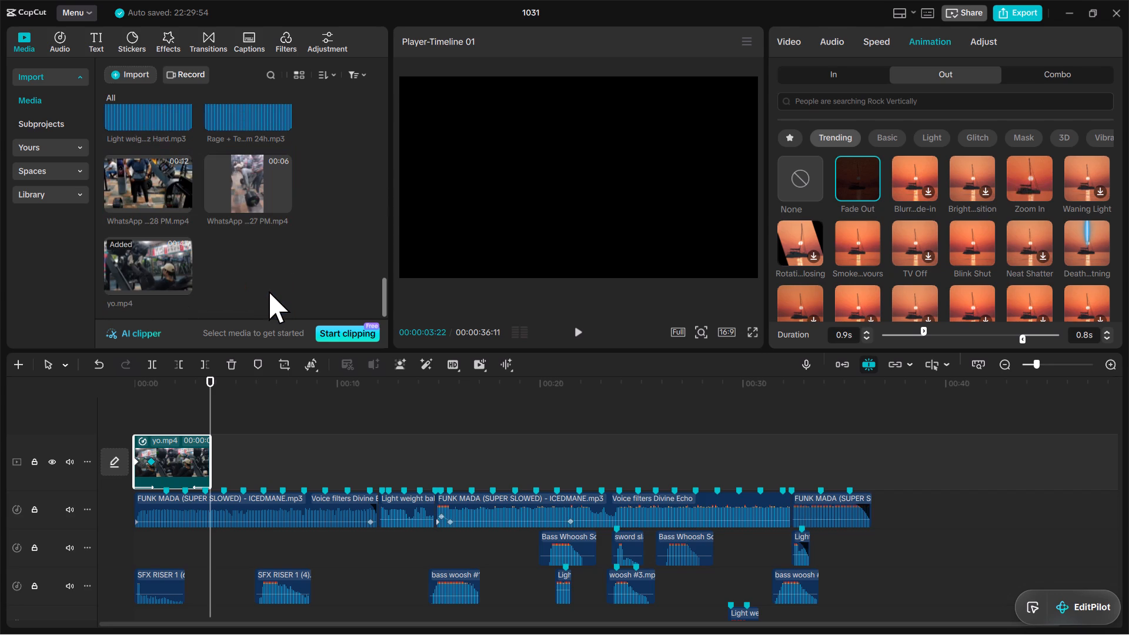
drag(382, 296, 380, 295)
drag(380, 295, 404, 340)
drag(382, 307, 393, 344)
Add a Transform keyframe to the yo.mp4 clip at 00:00:02:26, around the start of its fade-out.
click(191, 406)
click(214, 461)
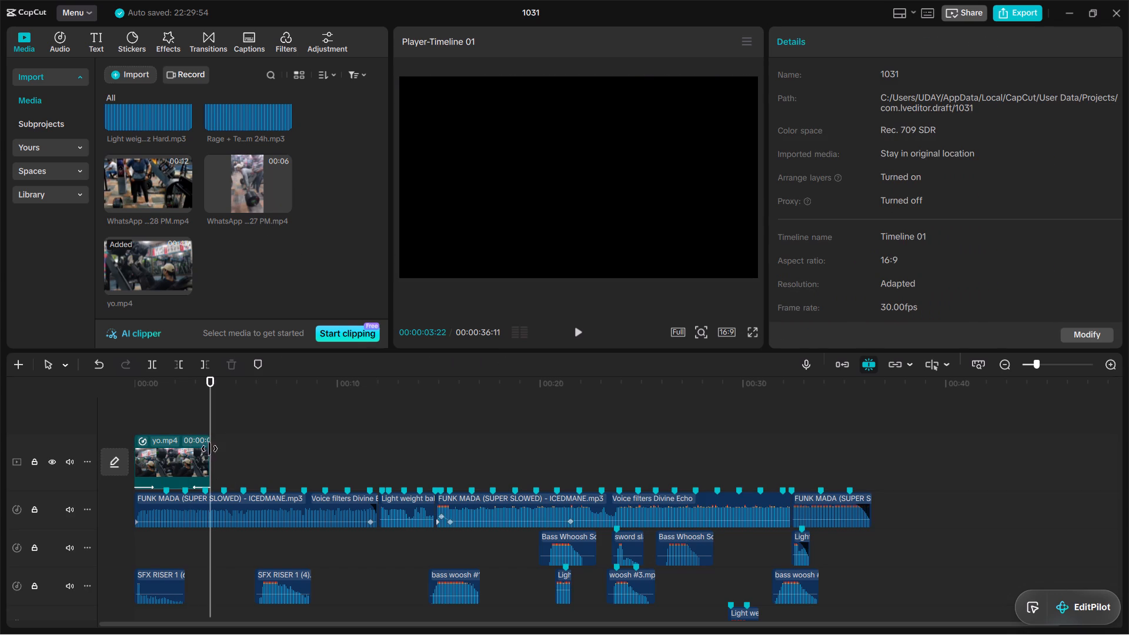
drag(208, 429, 193, 429)
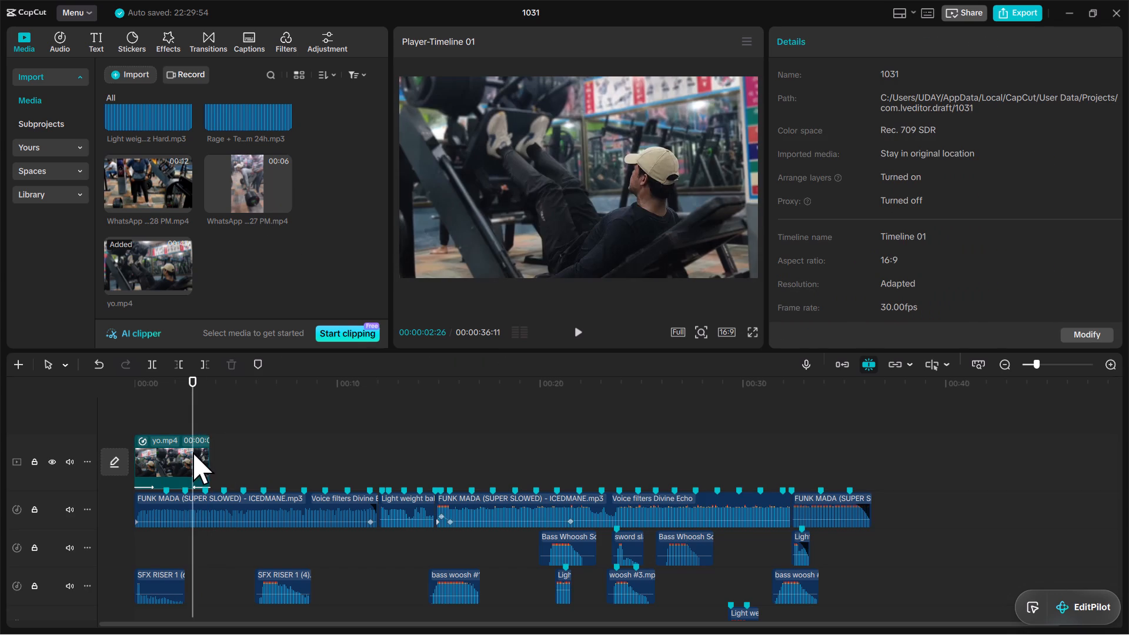
click(193, 452)
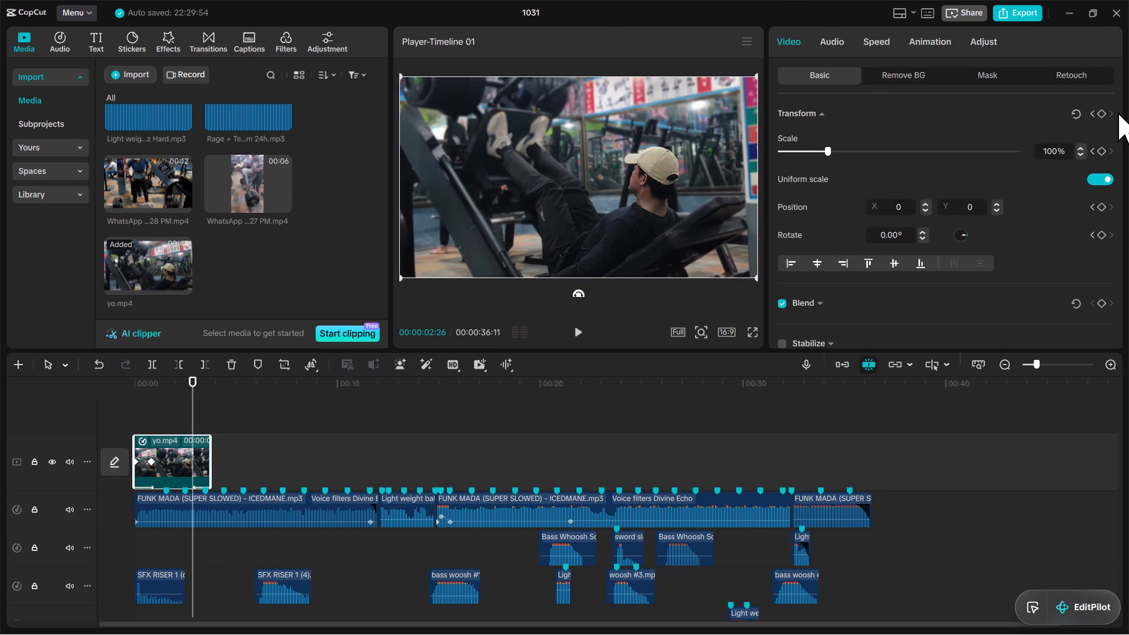
click(1105, 108)
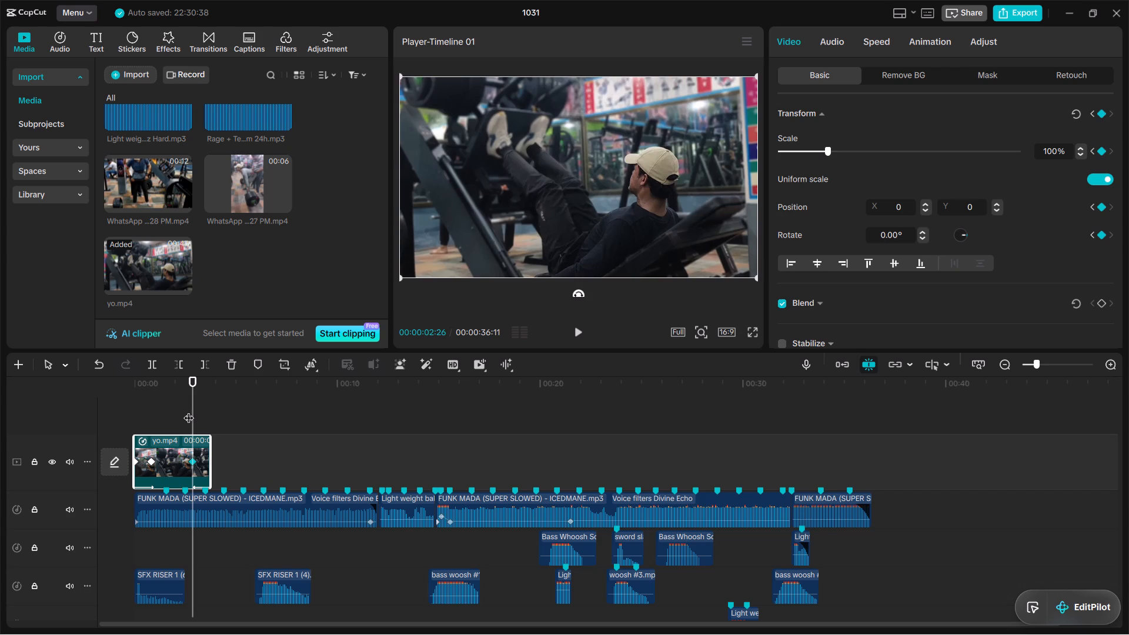
Add a Transform keyframe at the end of the yo.mp4 clip, at 00:00:03:22, with the scale set to 135%.
drag(192, 413, 208, 416)
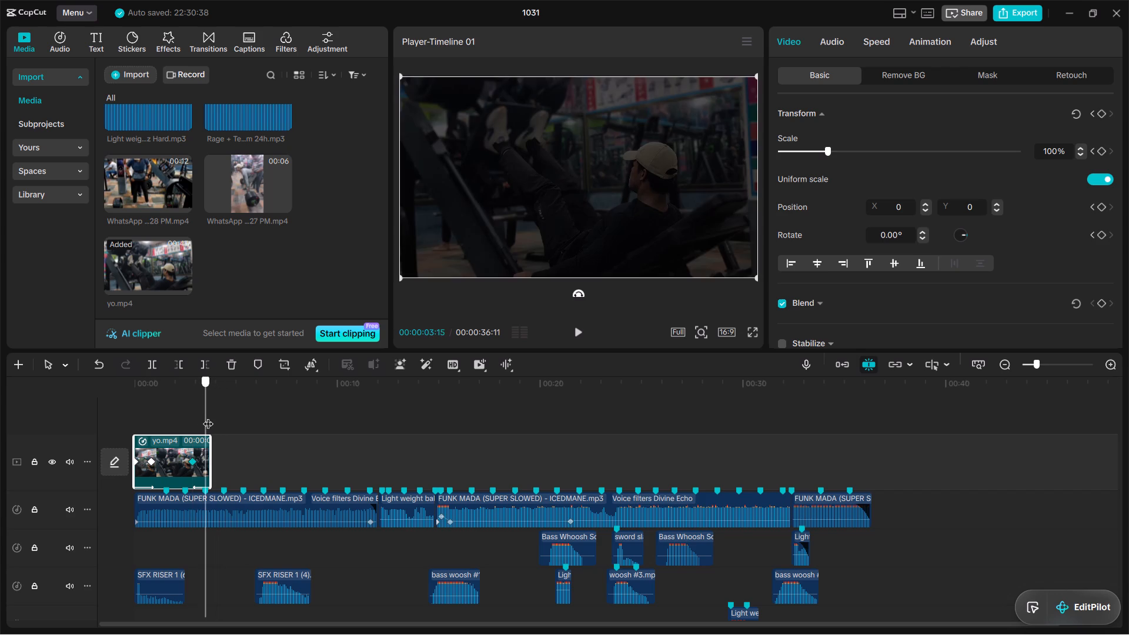
drag(208, 416, 215, 415)
click(1100, 115)
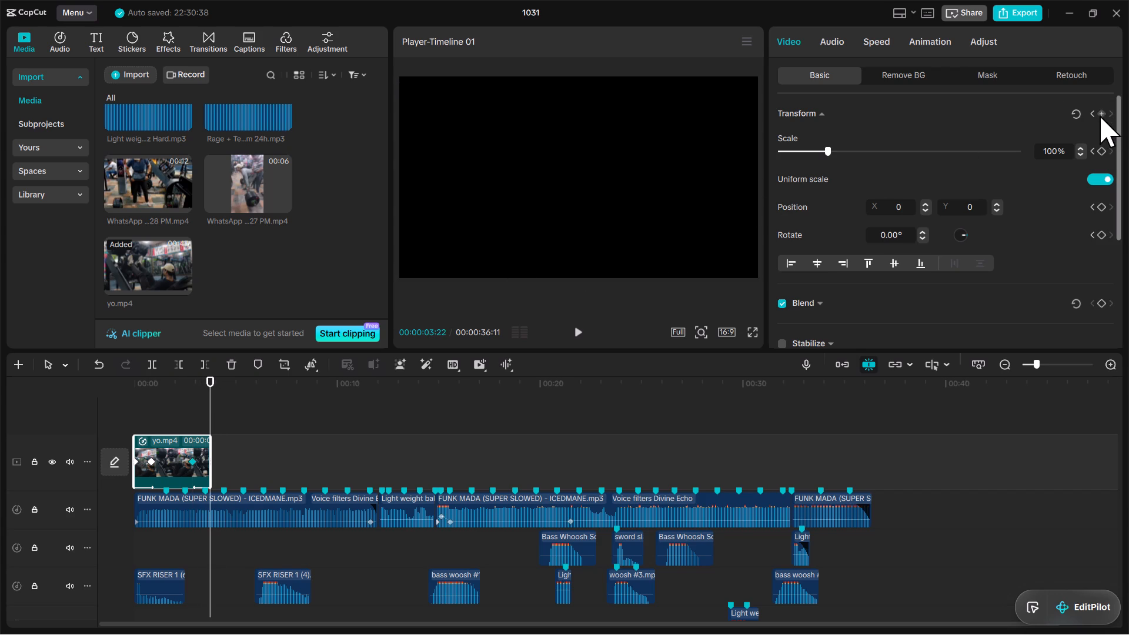
click(1058, 152)
key(equal)
key(BackSpace)
key(BackSpace)
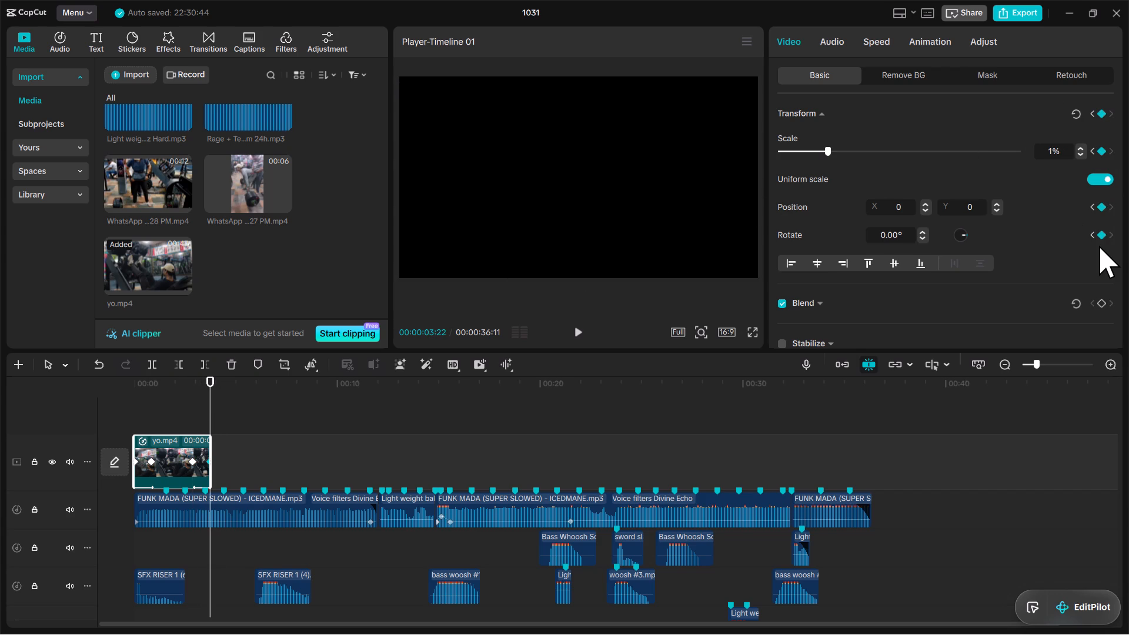
text(35)
key(Return)
Apply the Cubic Ease preset curve to the yo.mp4 clip's final keyframe and play back the clip's ending.
right_click(209, 460)
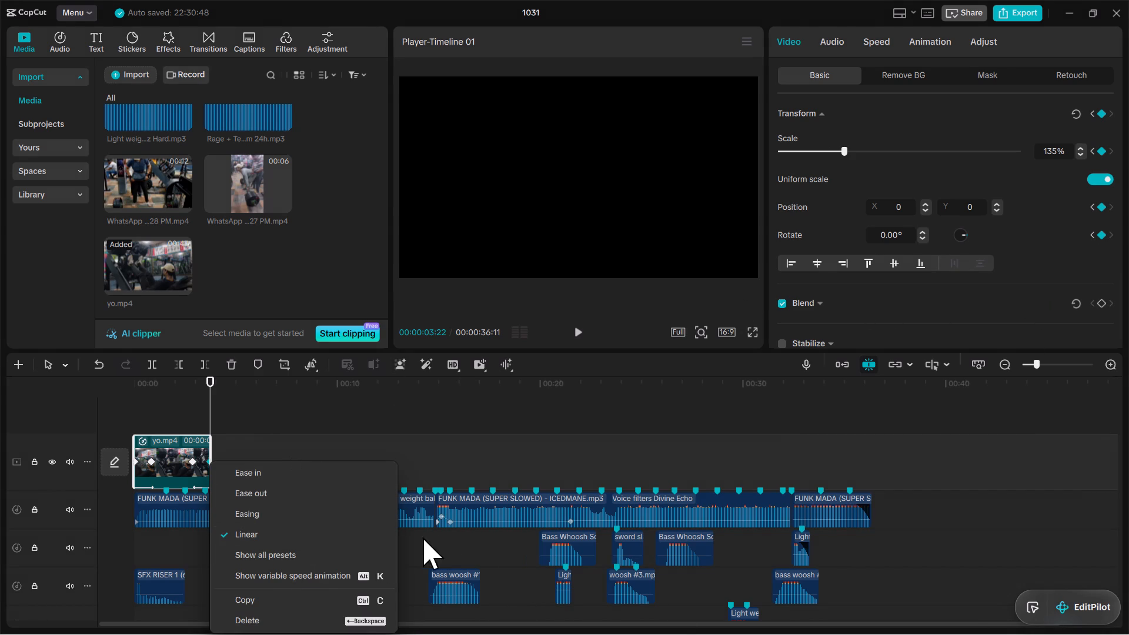
click(319, 550)
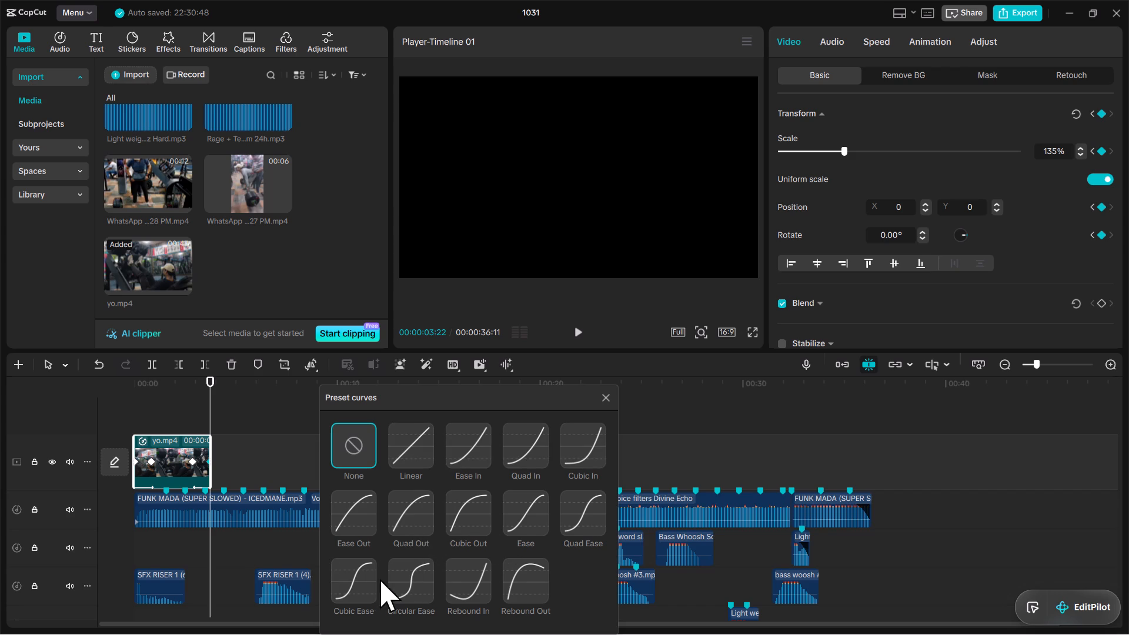
click(320, 582)
click(348, 584)
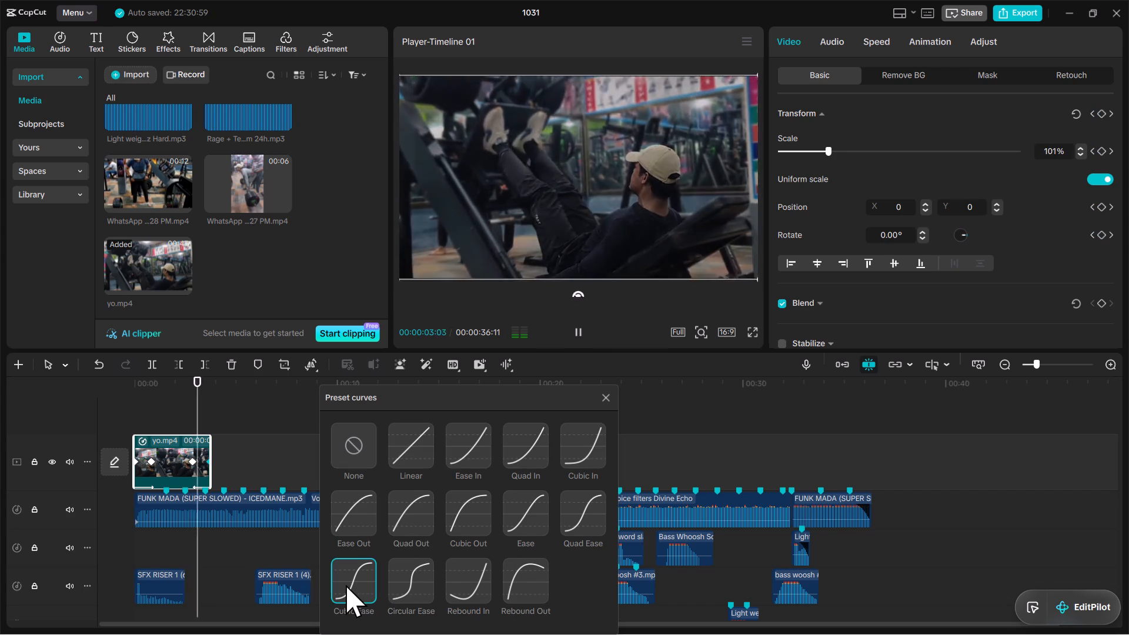
click(597, 396)
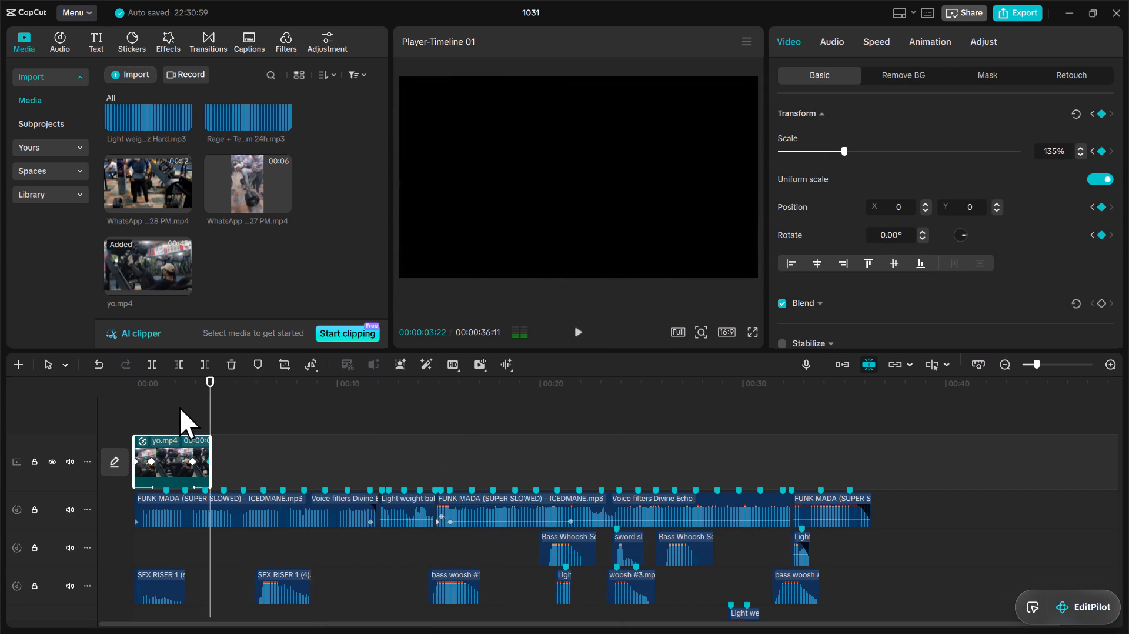
click(176, 405)
key(space)
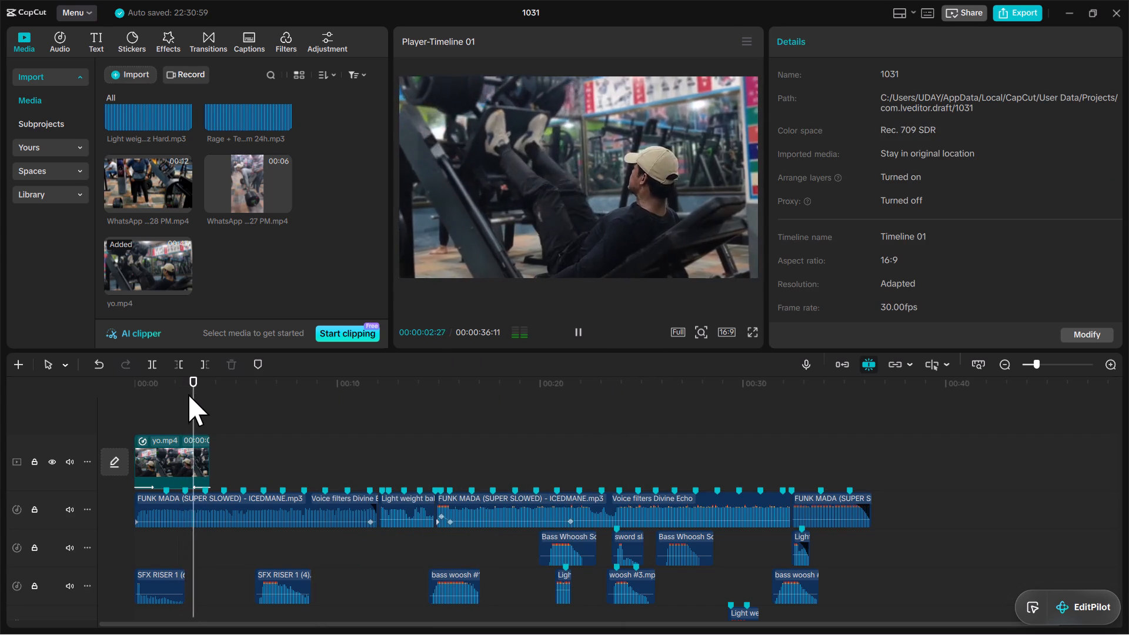
key(space)
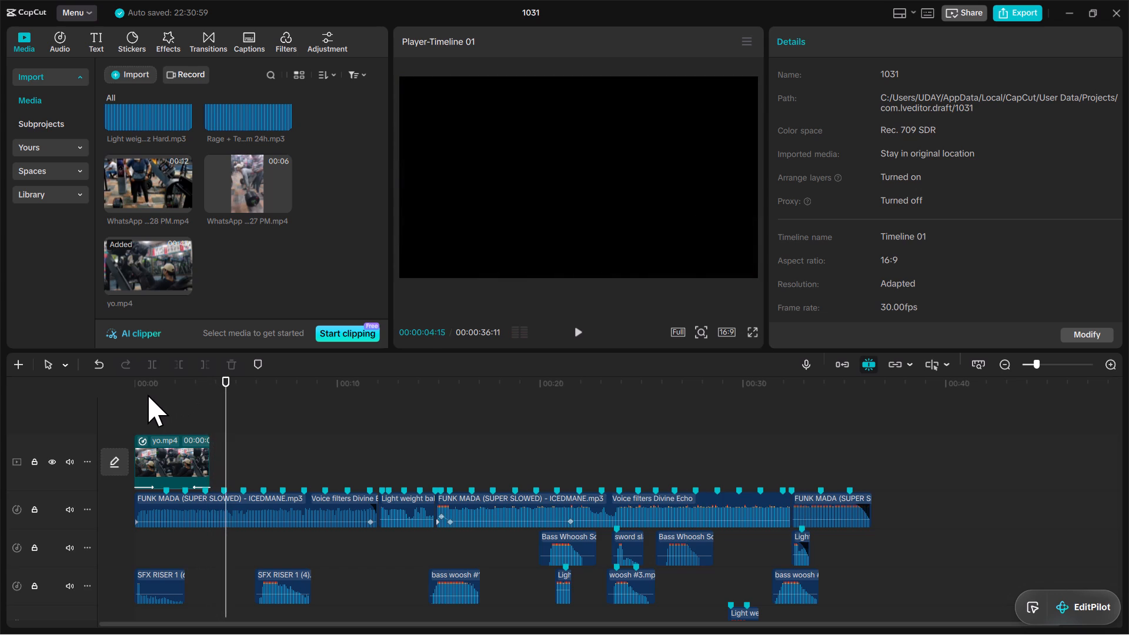
click(145, 390)
key(space)
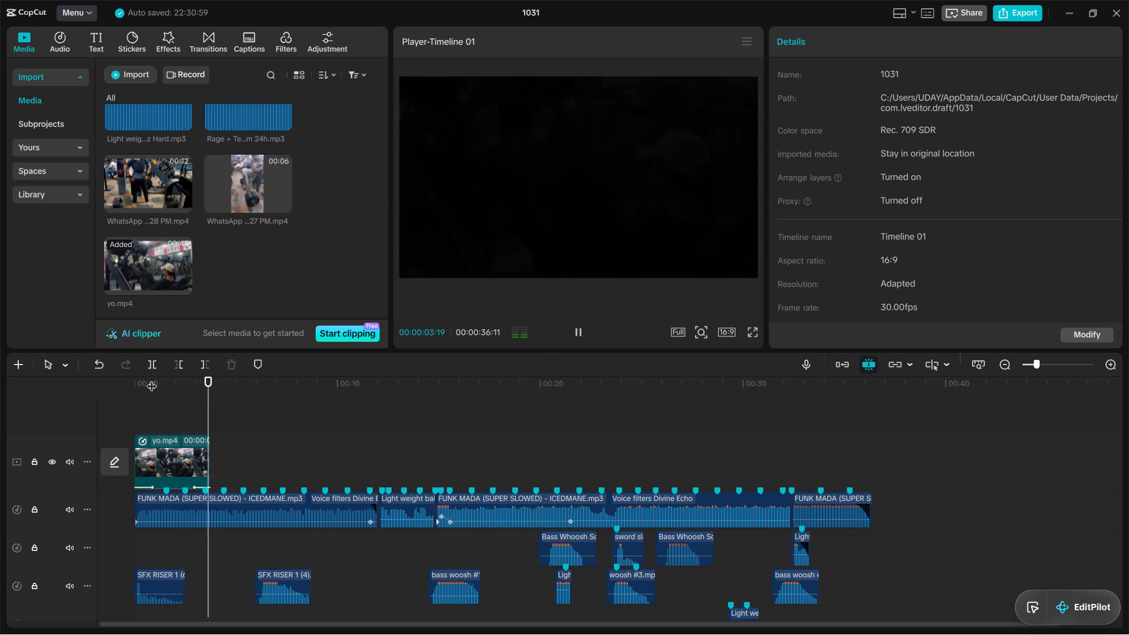
key(space)
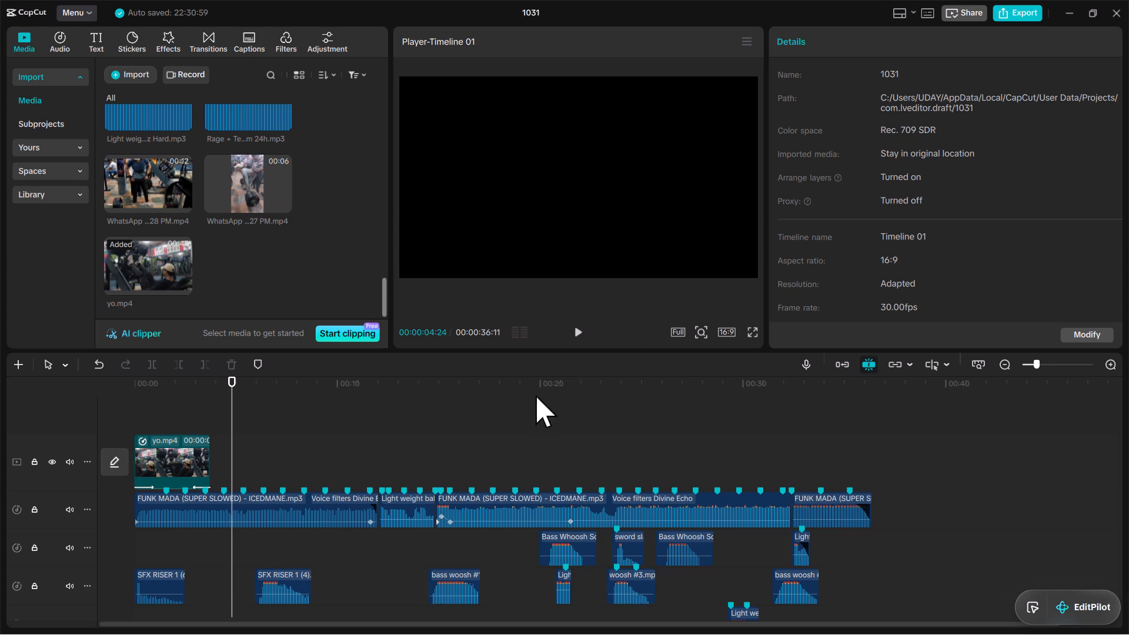
Listen to the soundtrack from 00:00:12:01 to 00:00:14:23 and look over the music and sound-effect tracks.
click(375, 383)
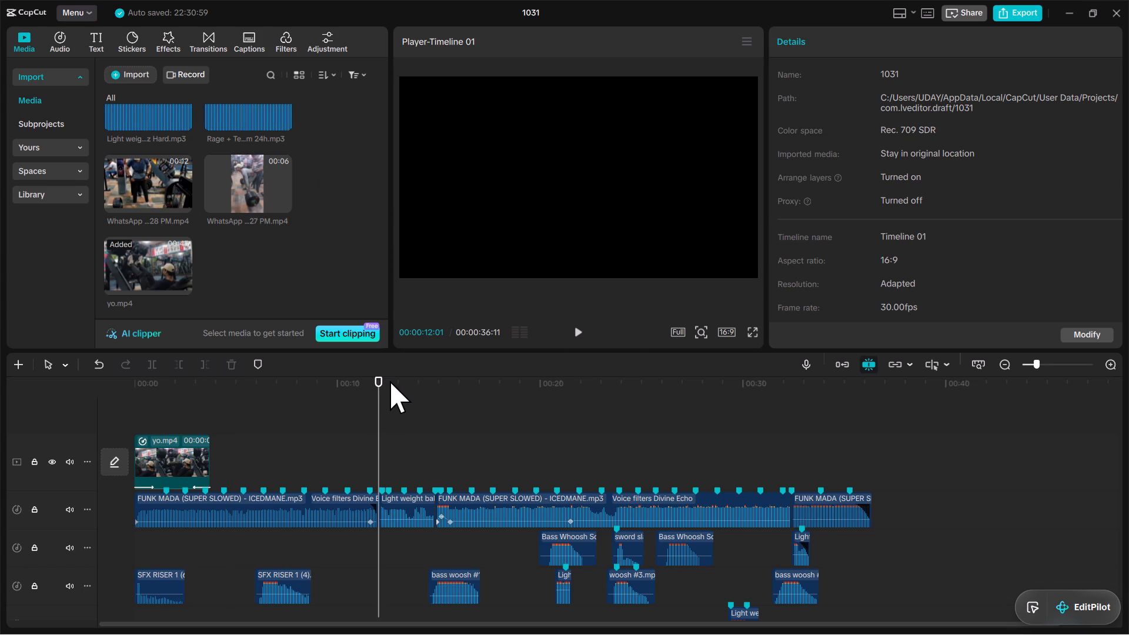
key(space)
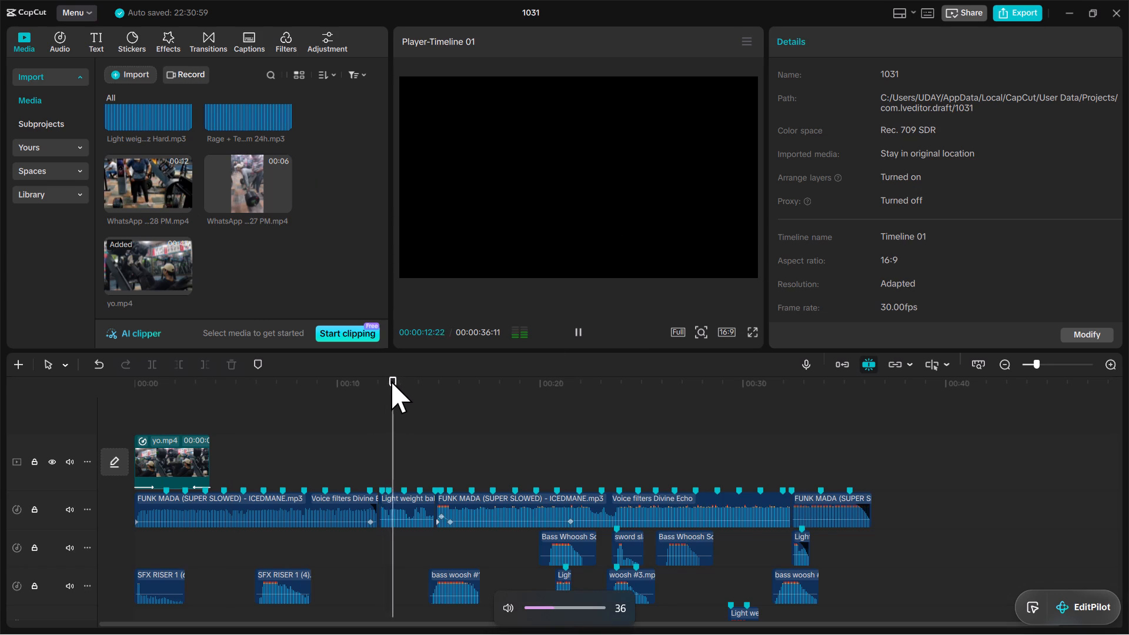
key(space)
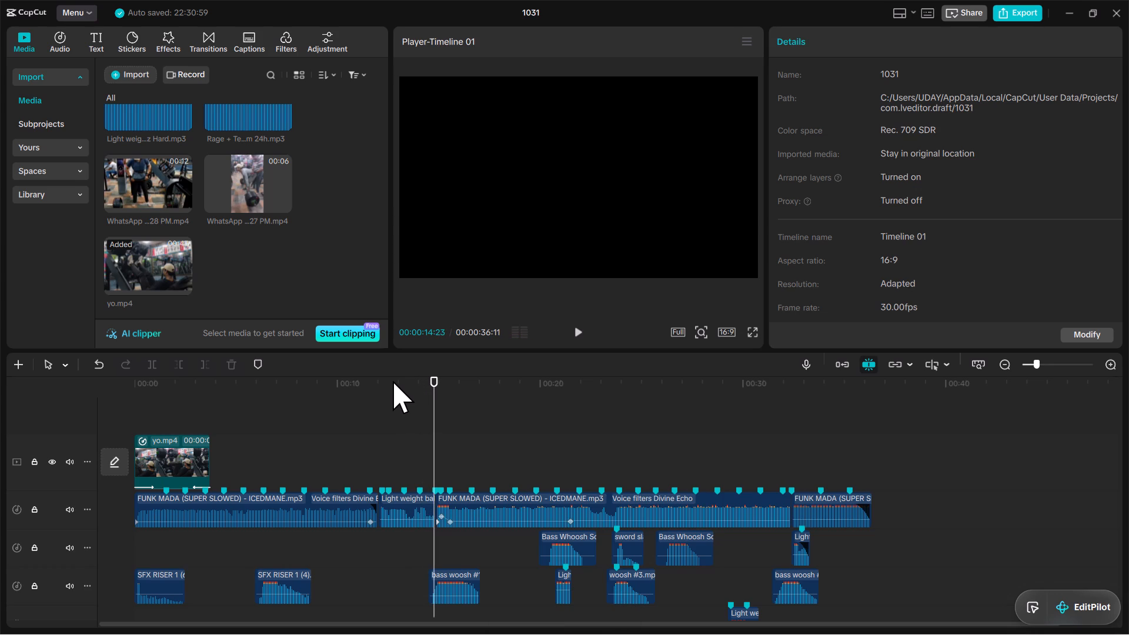
scroll(421, 393, down, 5)
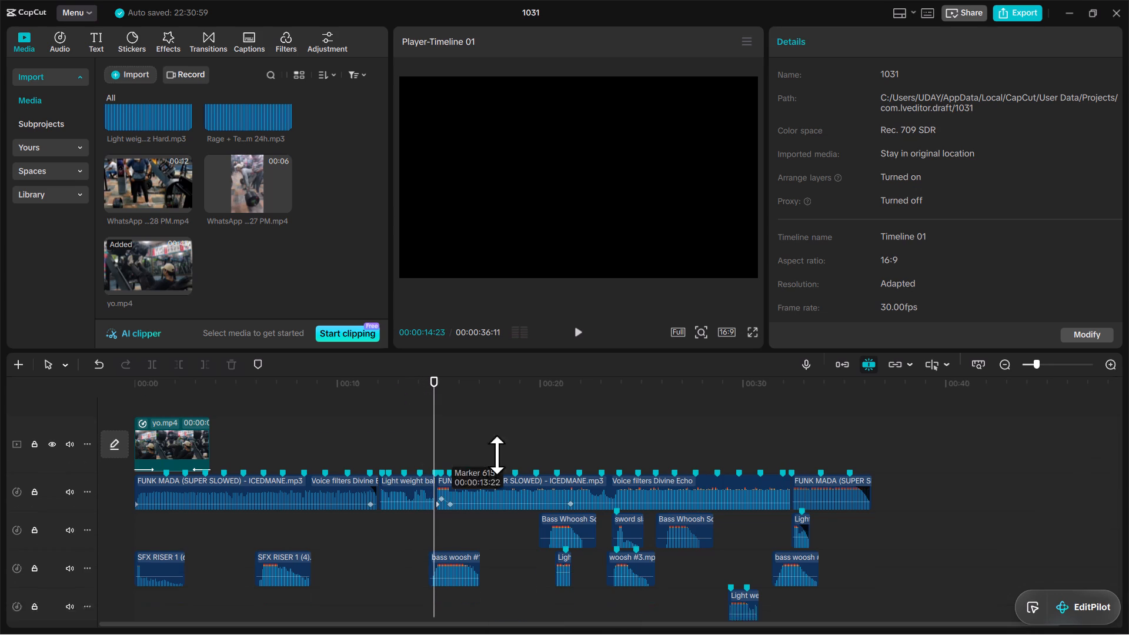
scroll(497, 454, down, 14)
scroll(600, 523, up, 8)
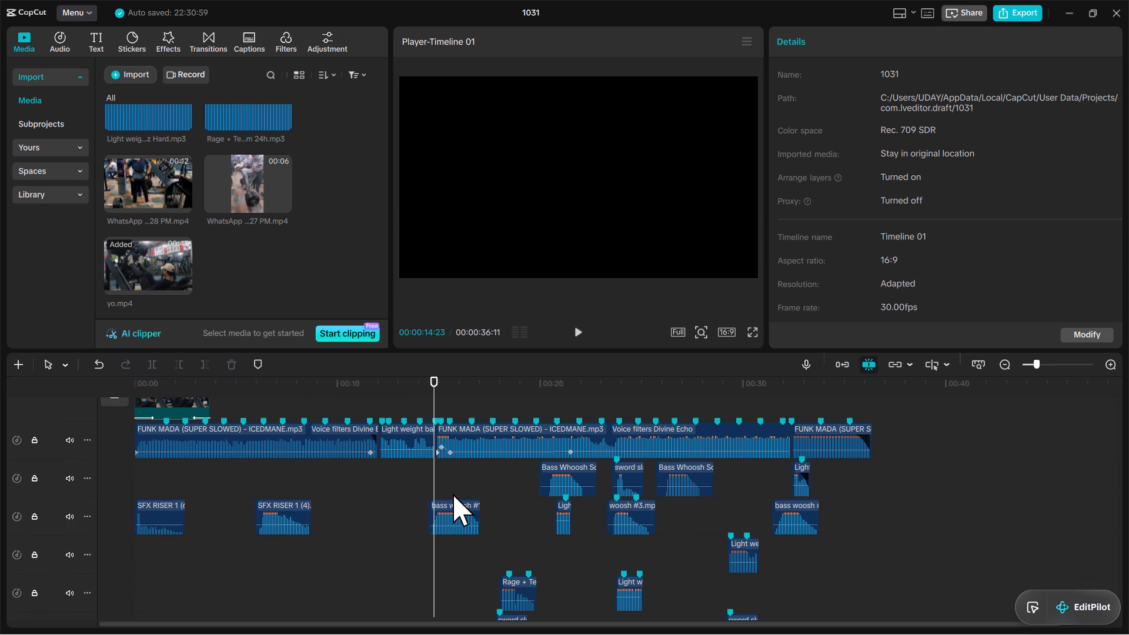
scroll(472, 513, down, 5)
scroll(537, 540, up, 3)
scroll(537, 540, down, 2)
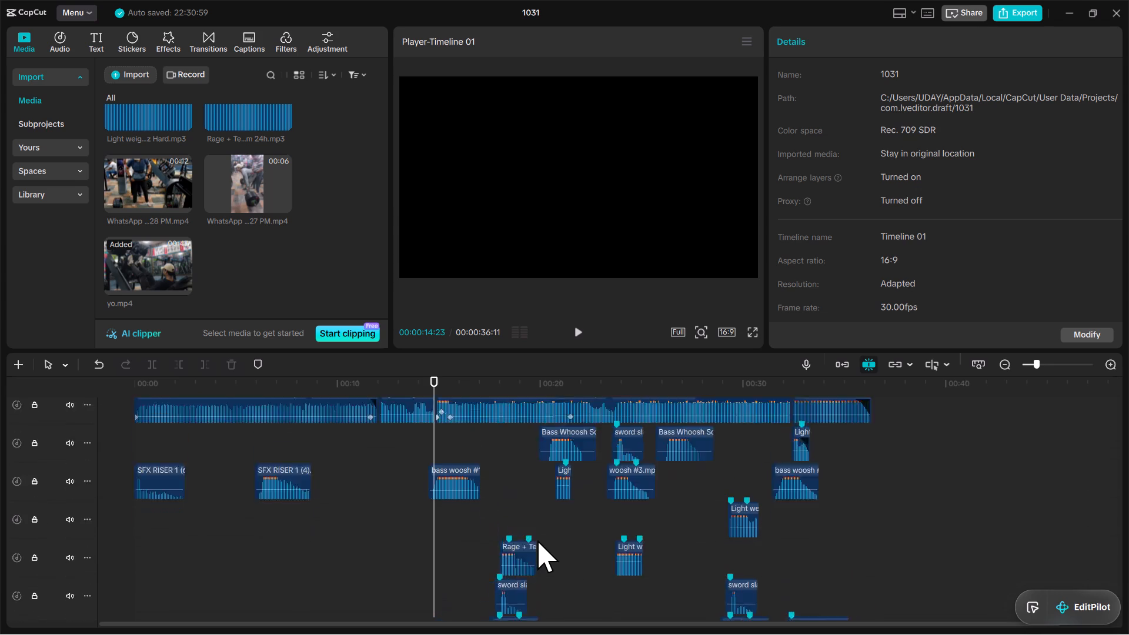
scroll(537, 540, down, 4)
scroll(539, 542, up, 7)
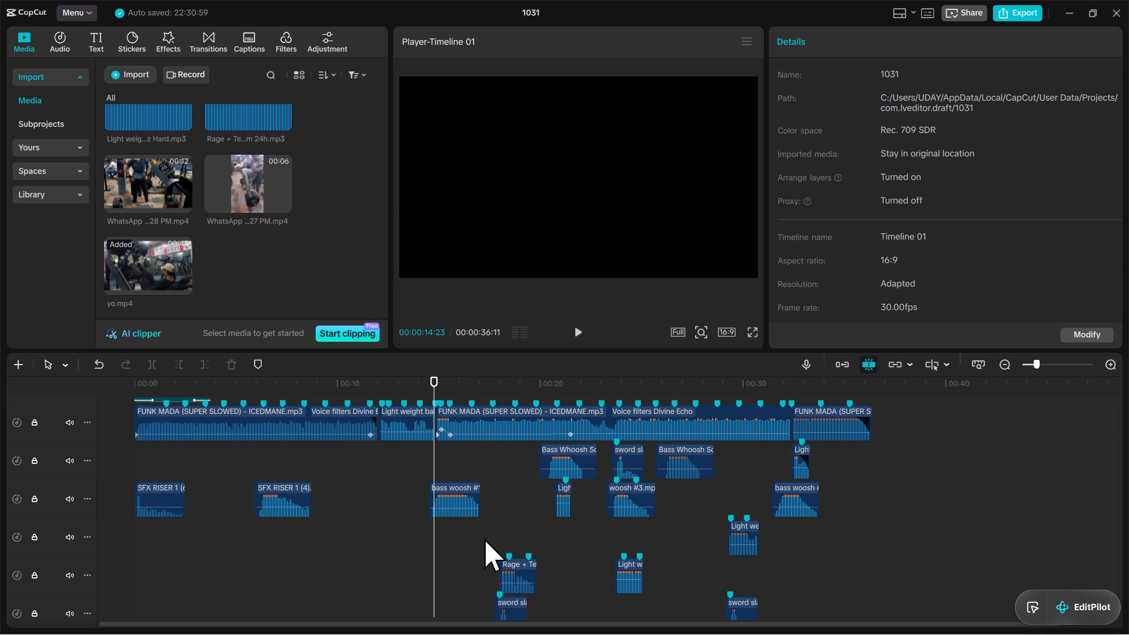
drag(476, 537, 706, 547)
drag(706, 547, 630, 542)
scroll(406, 439, up, 1)
scroll(358, 466, up, 3)
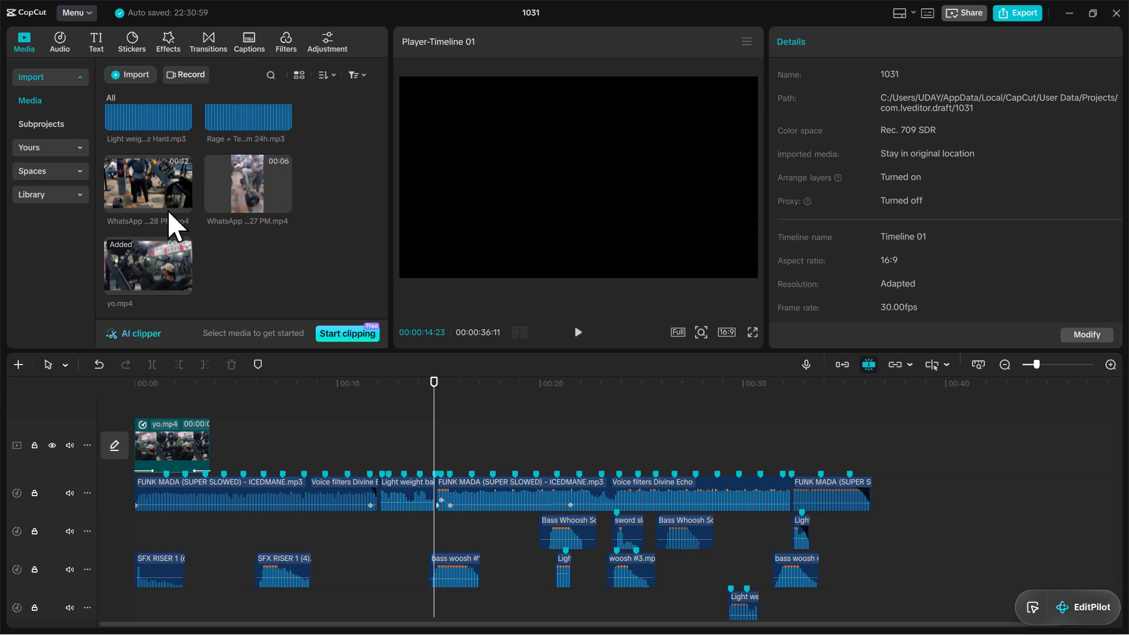
Place the WhatsApp Video 9.51.28 PM.mp4 clip on the main video track starting at 00:00:14:23.
drag(153, 182, 435, 445)
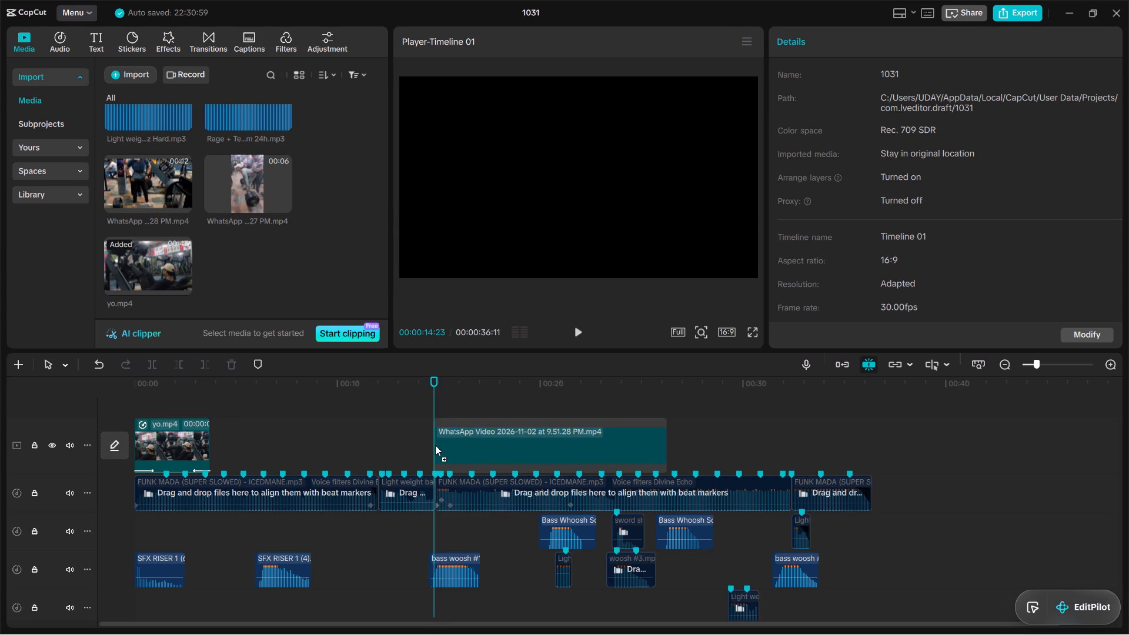
drag(435, 445, 432, 446)
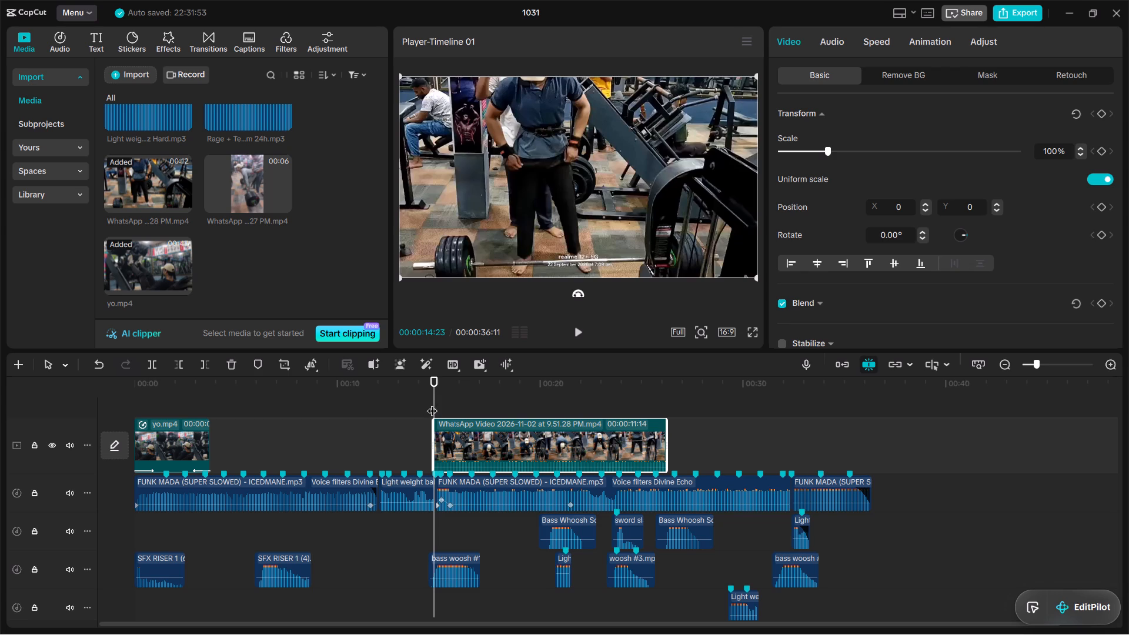
Mute the newly placed WhatsApp clip by lowering its volume to -∞ dB.
click(166, 44)
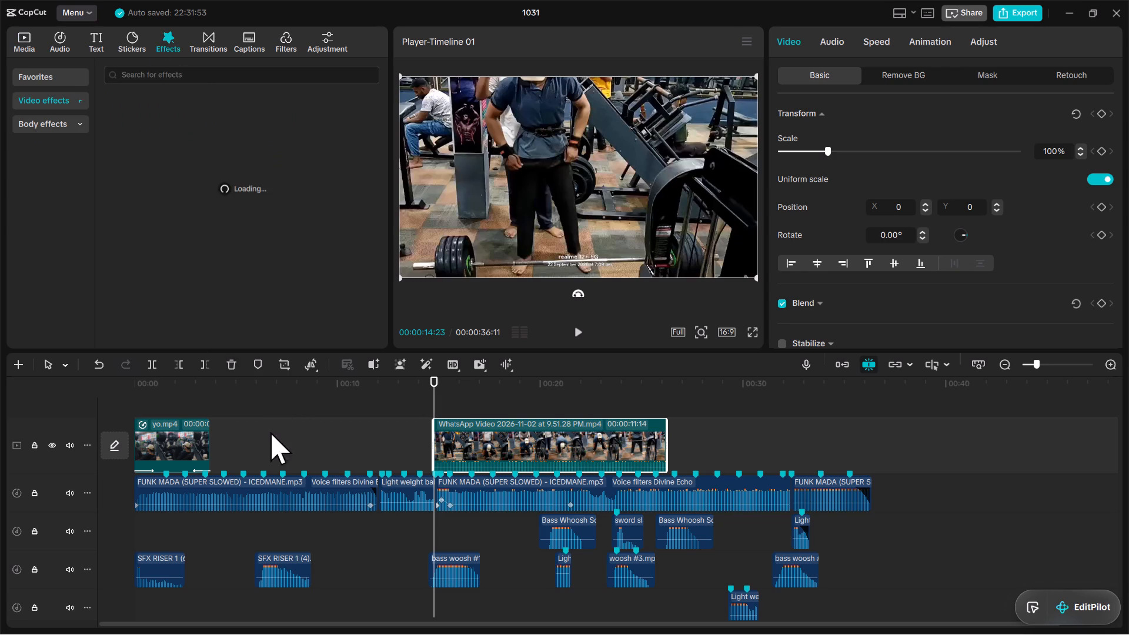
click(829, 42)
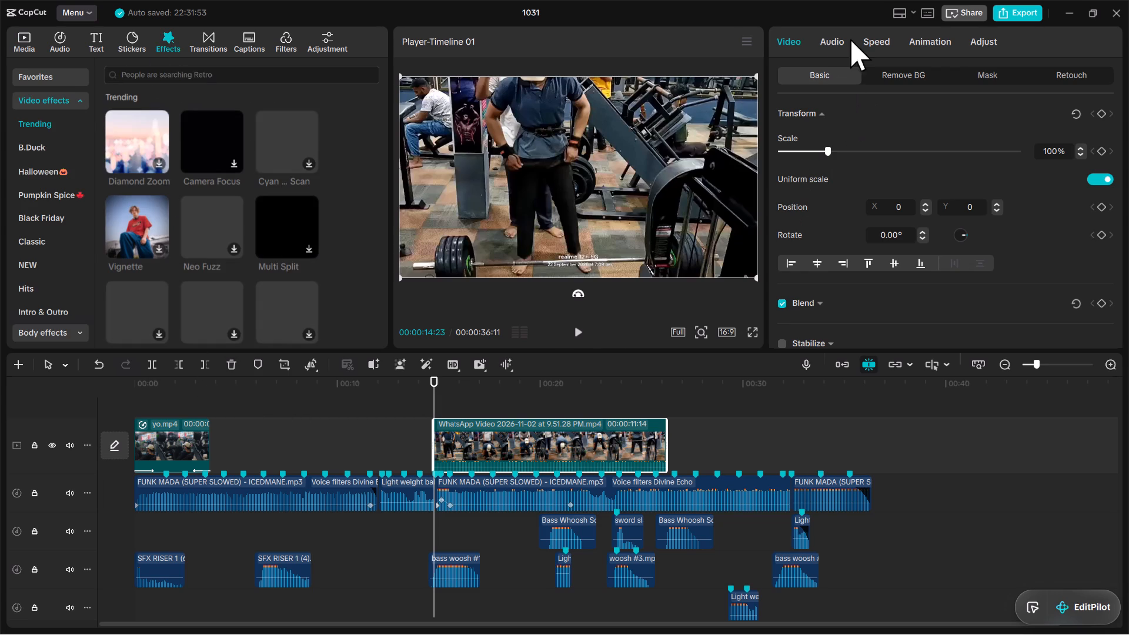
drag(956, 148, 489, 233)
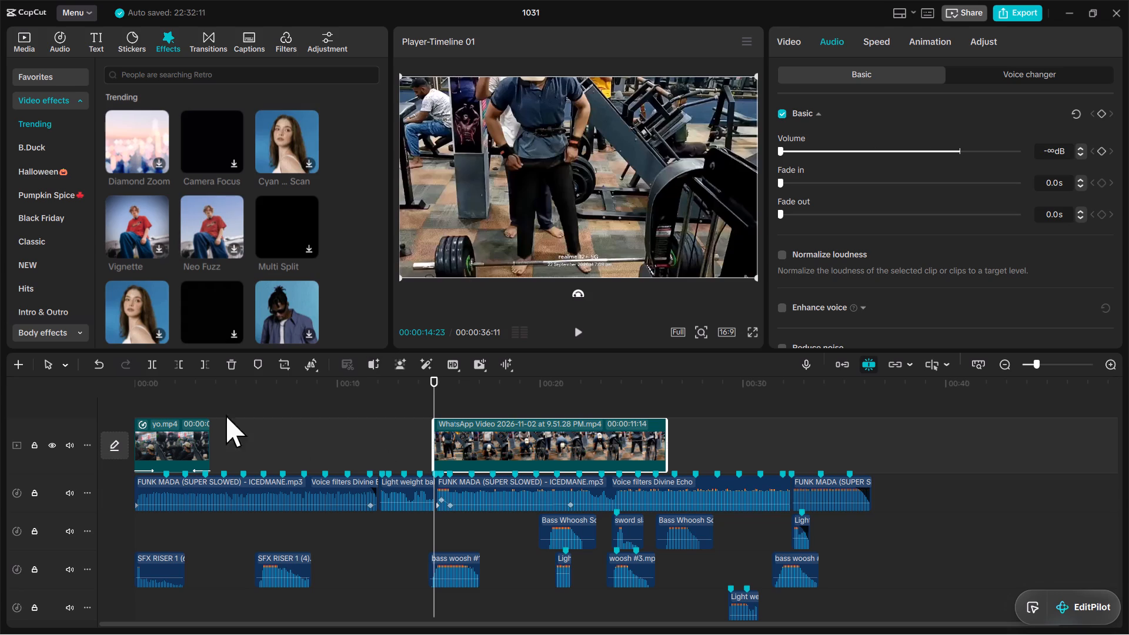
Preview the trending Neo Fuzz video effect on the WhatsApp clip.
click(202, 233)
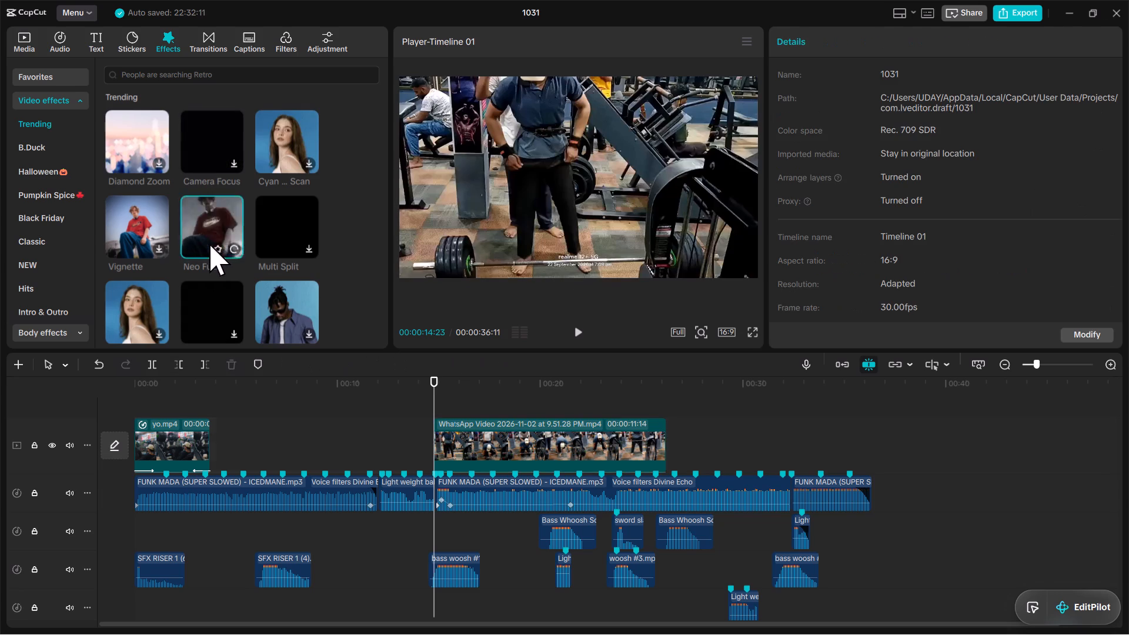
click(215, 247)
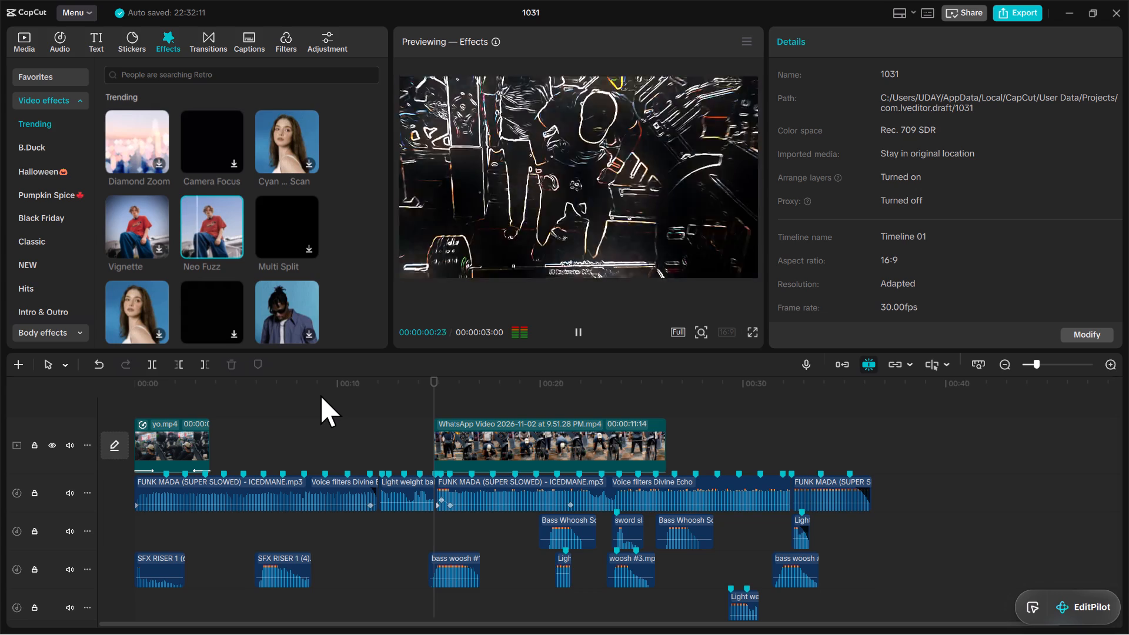
click(587, 336)
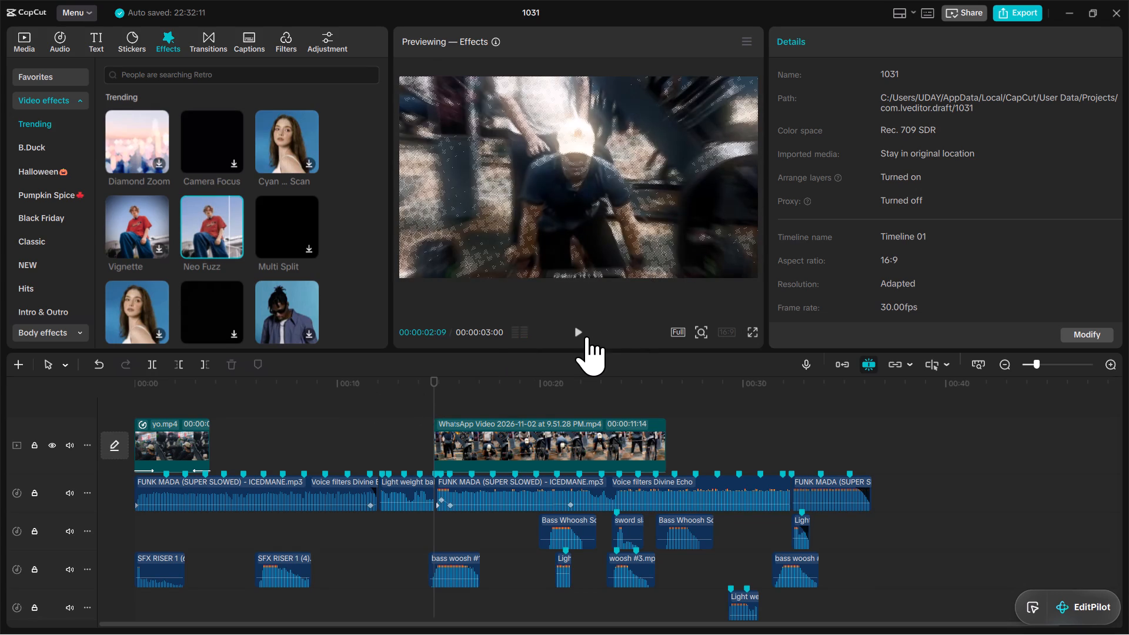
click(415, 385)
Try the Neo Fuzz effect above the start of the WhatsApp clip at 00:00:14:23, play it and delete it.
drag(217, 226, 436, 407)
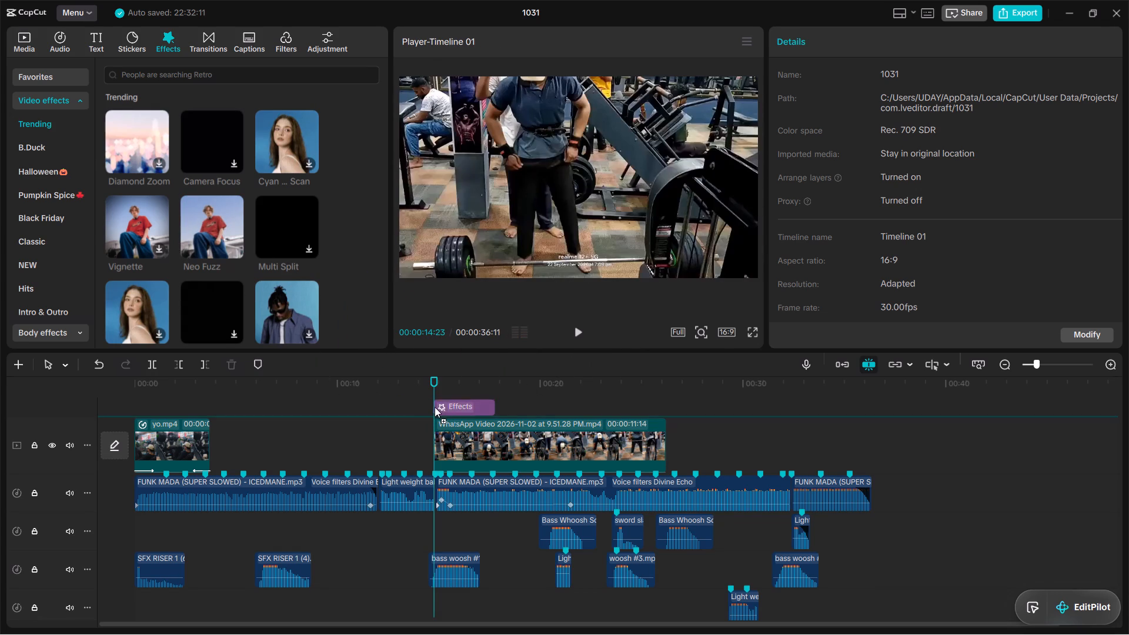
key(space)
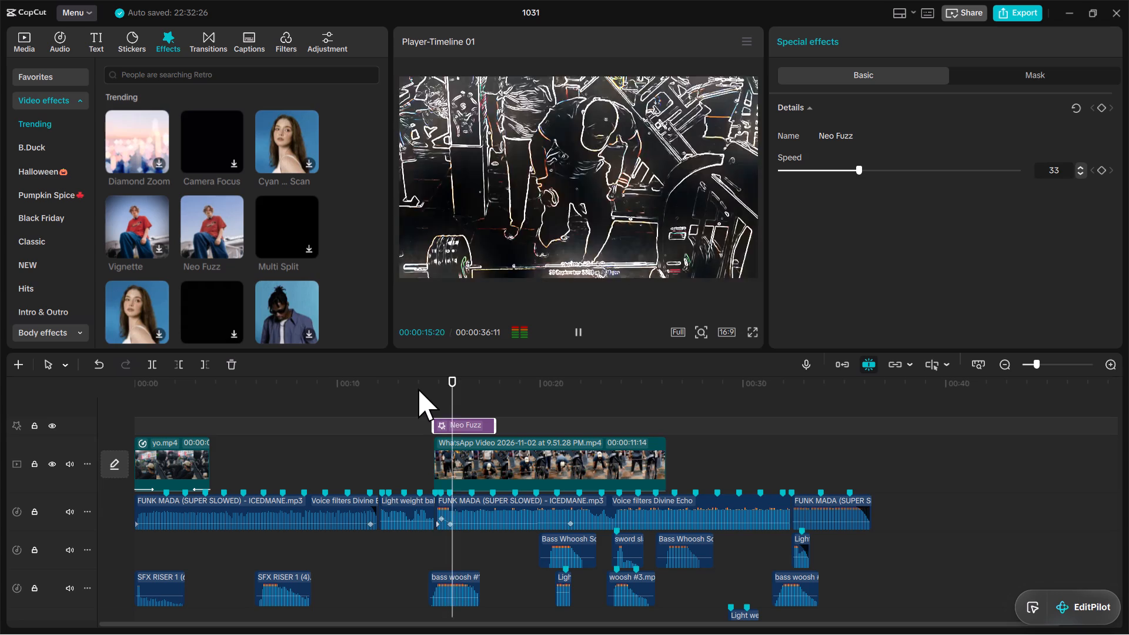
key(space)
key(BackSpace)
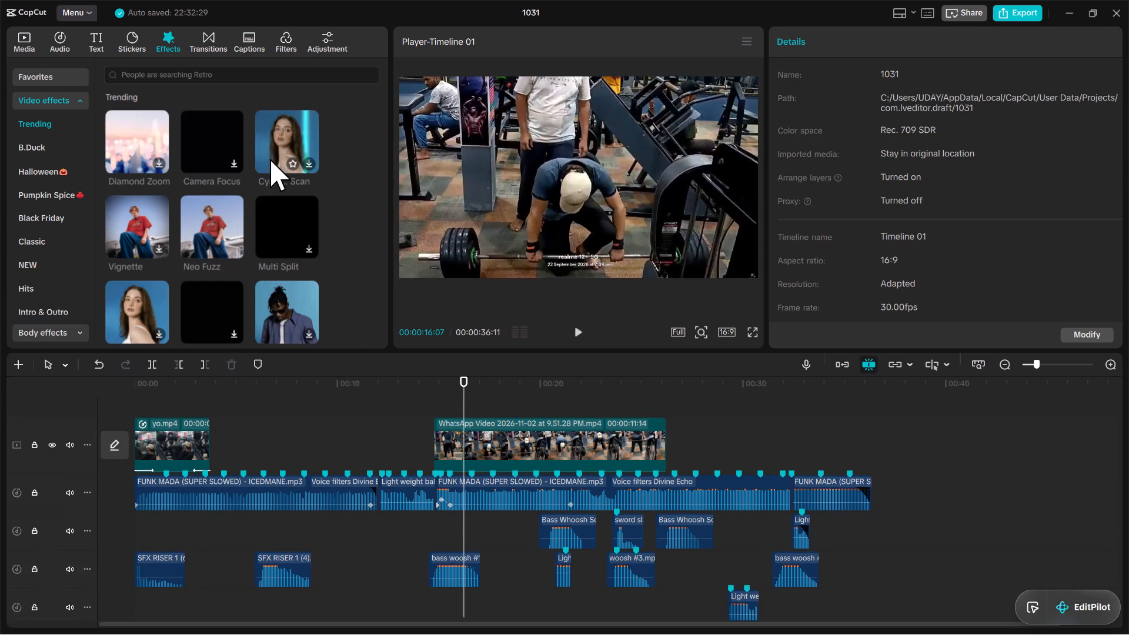
Add the Camera Focus video effect above the yo.mp4 clip at the start of the timeline and play the intro.
click(211, 141)
click(218, 165)
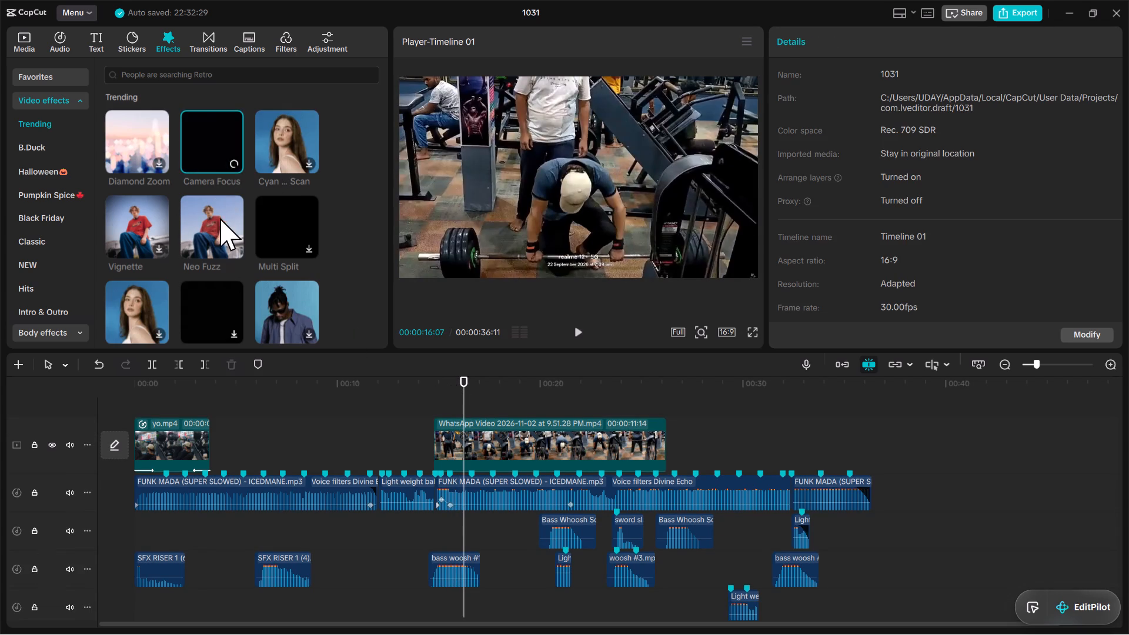
drag(218, 132, 141, 410)
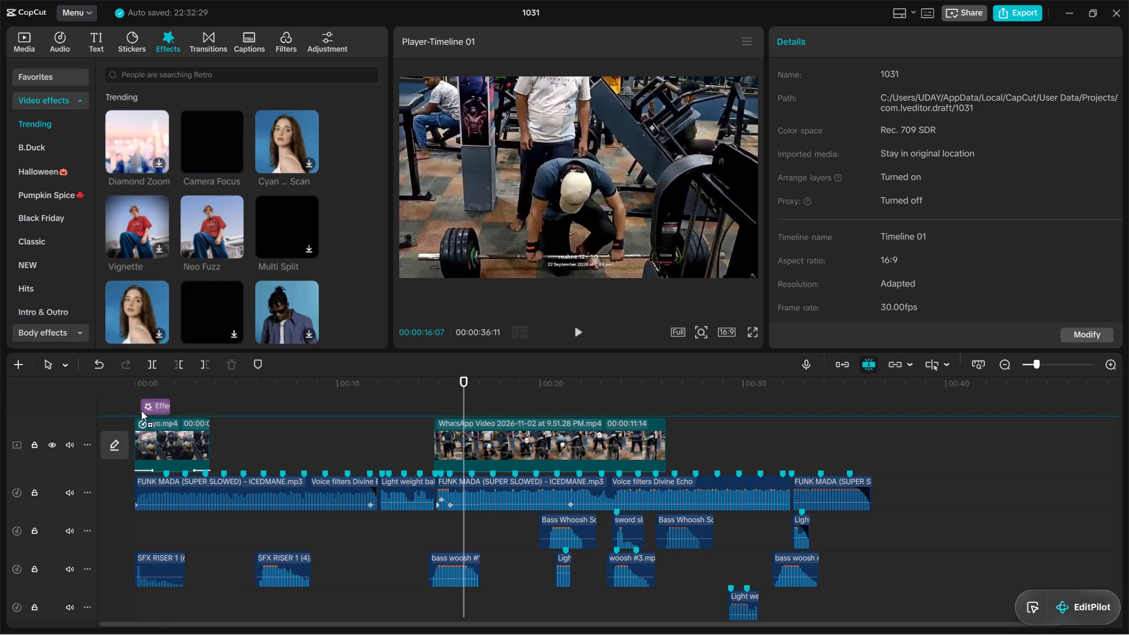
drag(141, 410, 131, 403)
click(128, 393)
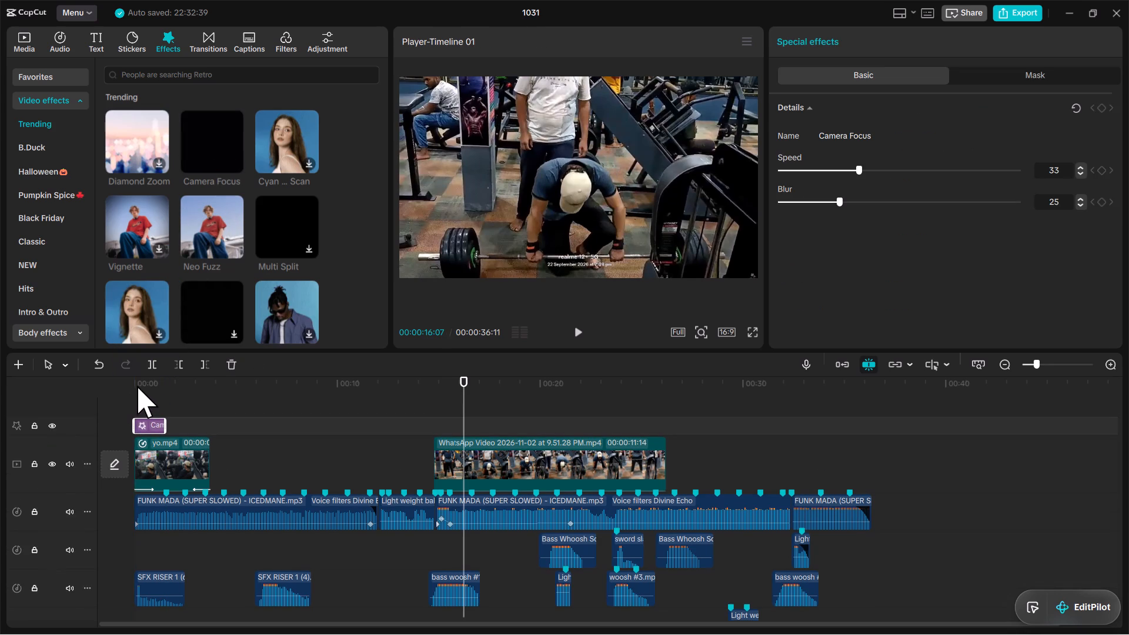
click(136, 382)
key(space)
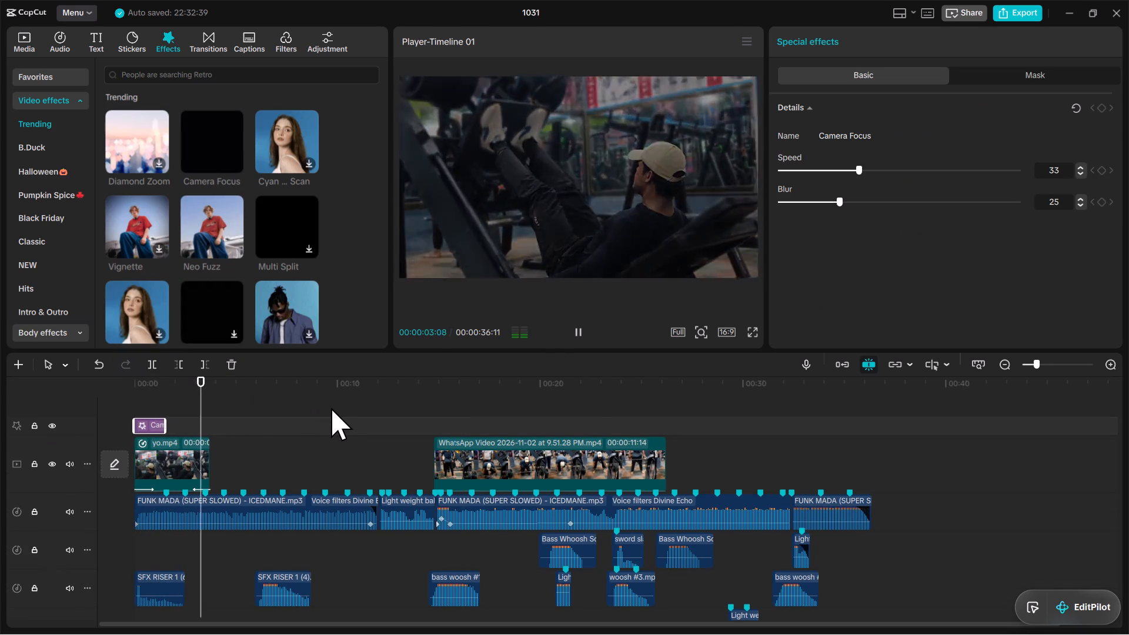
key(space)
scroll(246, 369, down, 5)
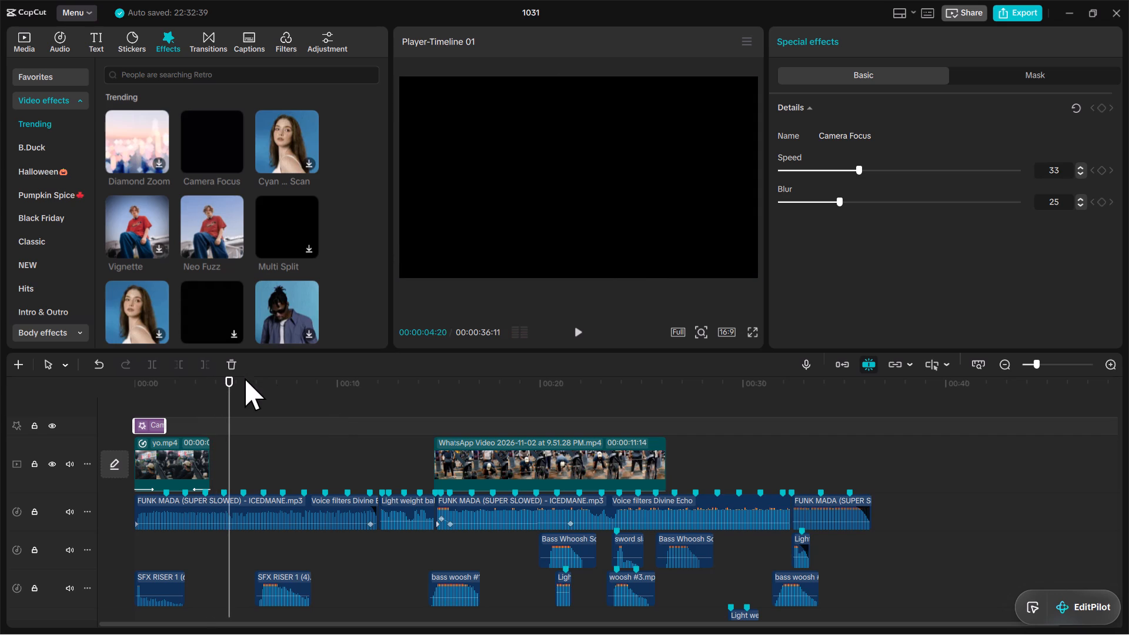
Browse the favourite and trending video effects for one that suits the WhatsApp clip.
click(28, 78)
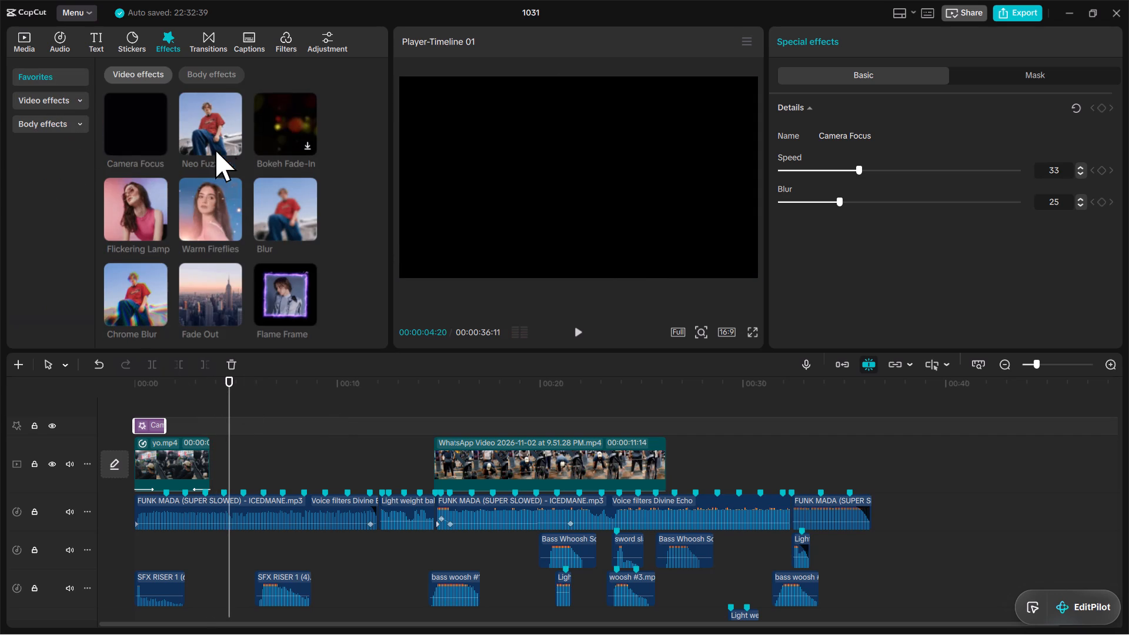
scroll(277, 155, down, 5)
scroll(236, 252, down, 6)
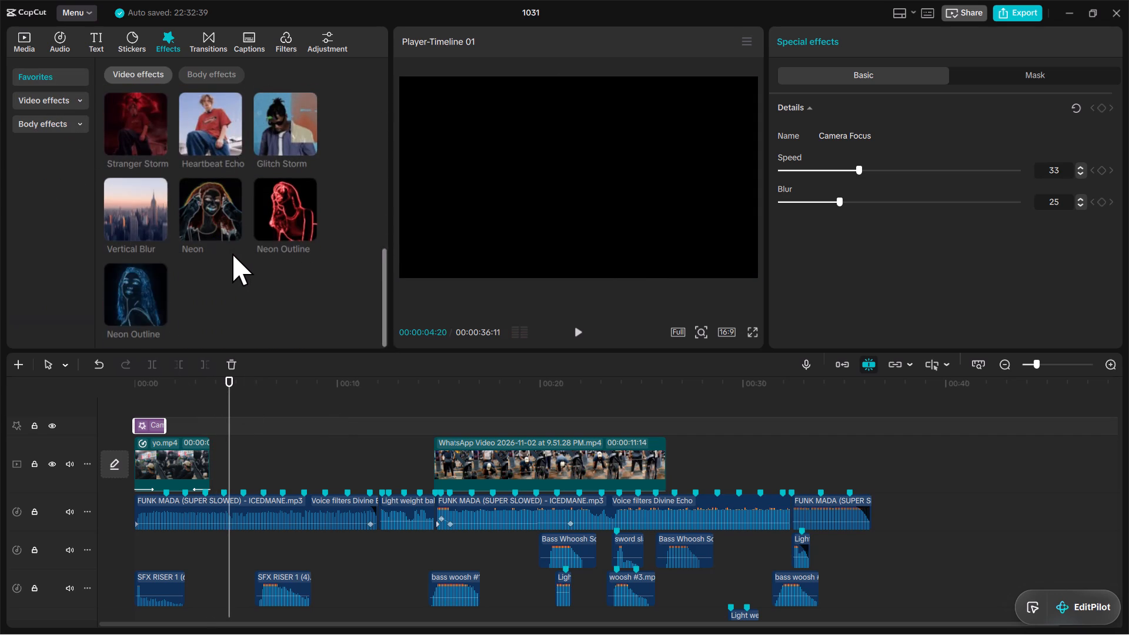
scroll(232, 253, up, 3)
scroll(272, 240, down, 3)
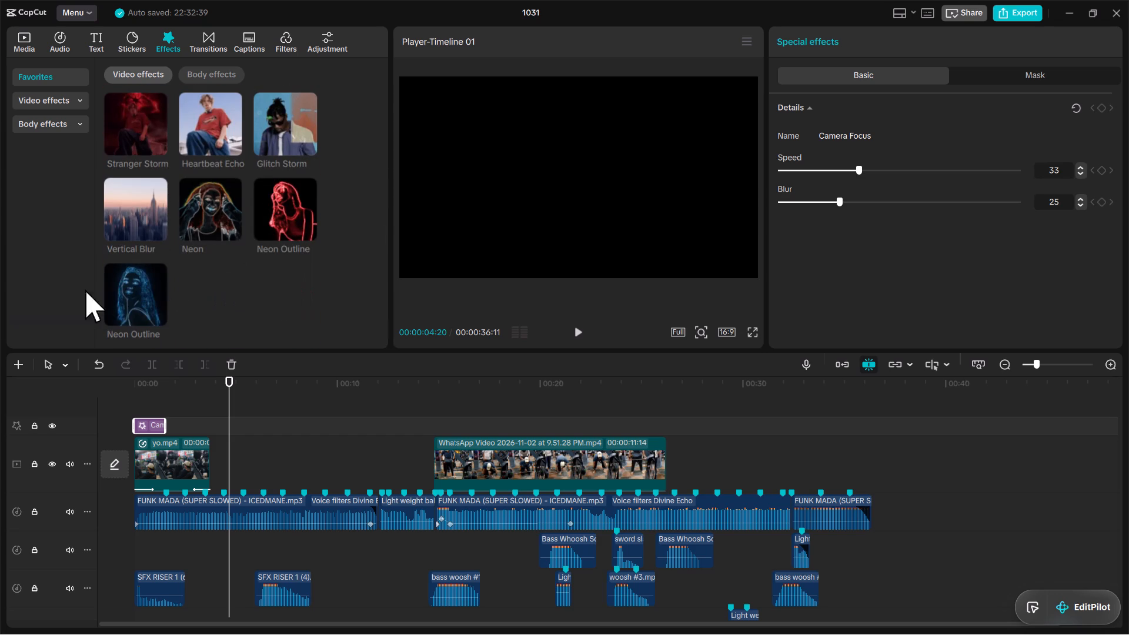
click(450, 419)
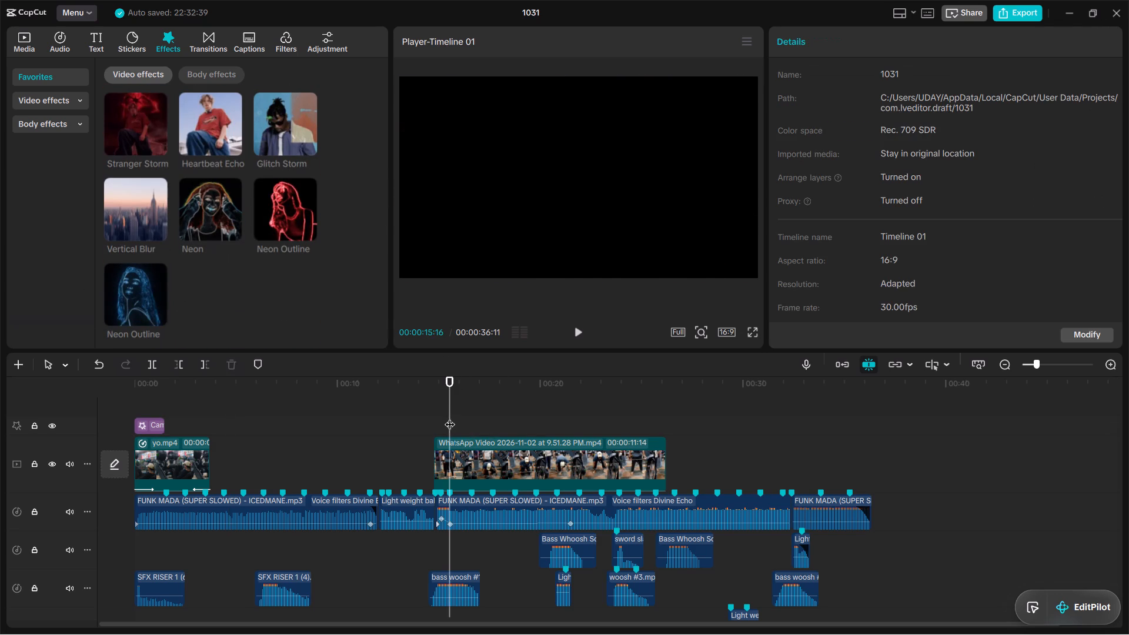
scroll(141, 220, up, 8)
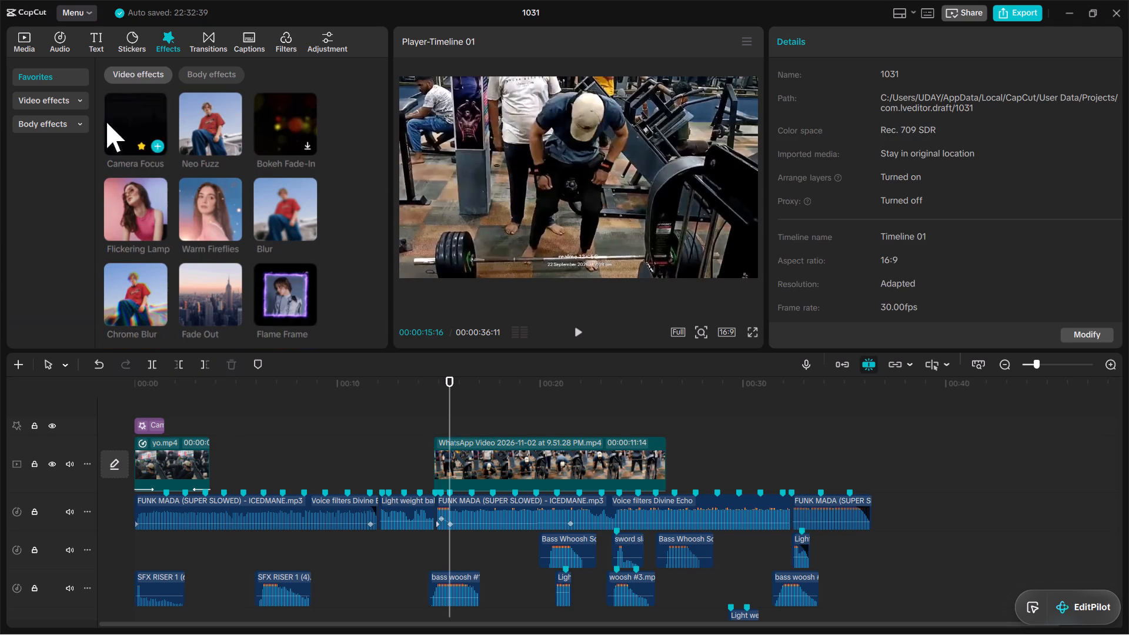
click(64, 91)
click(69, 99)
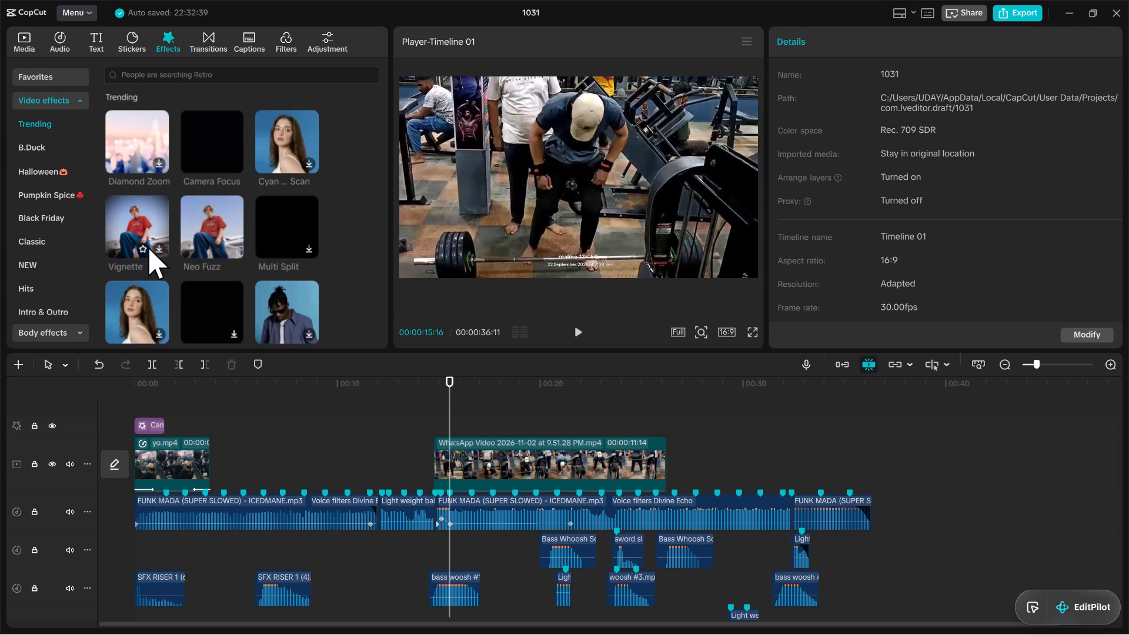
scroll(149, 252, down, 6)
scroll(185, 256, up, 2)
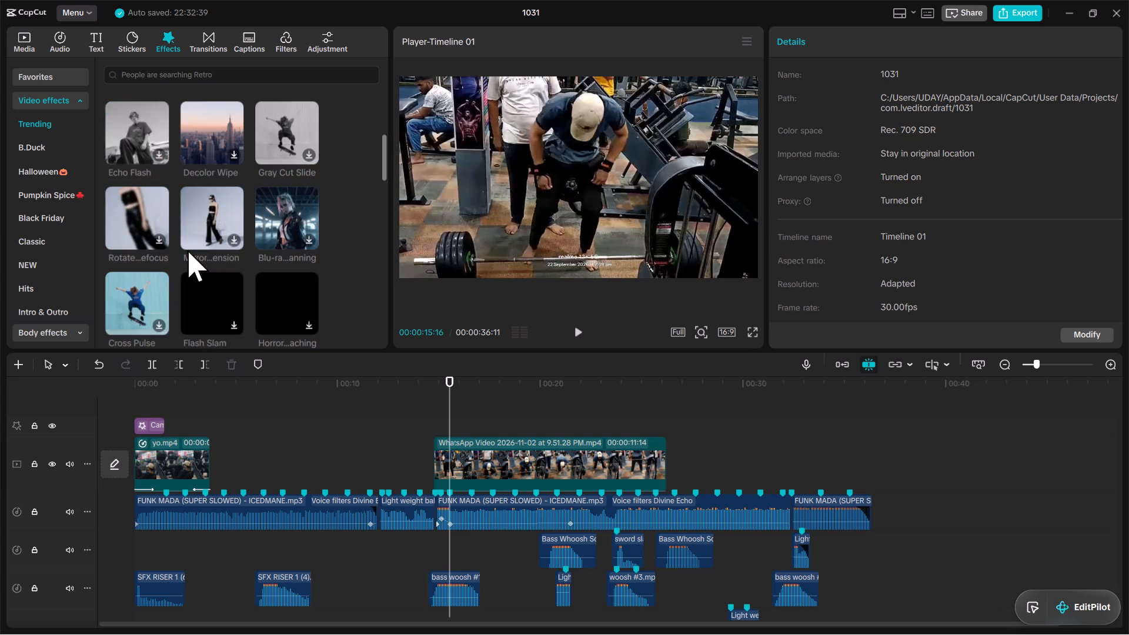
scroll(206, 249, up, 7)
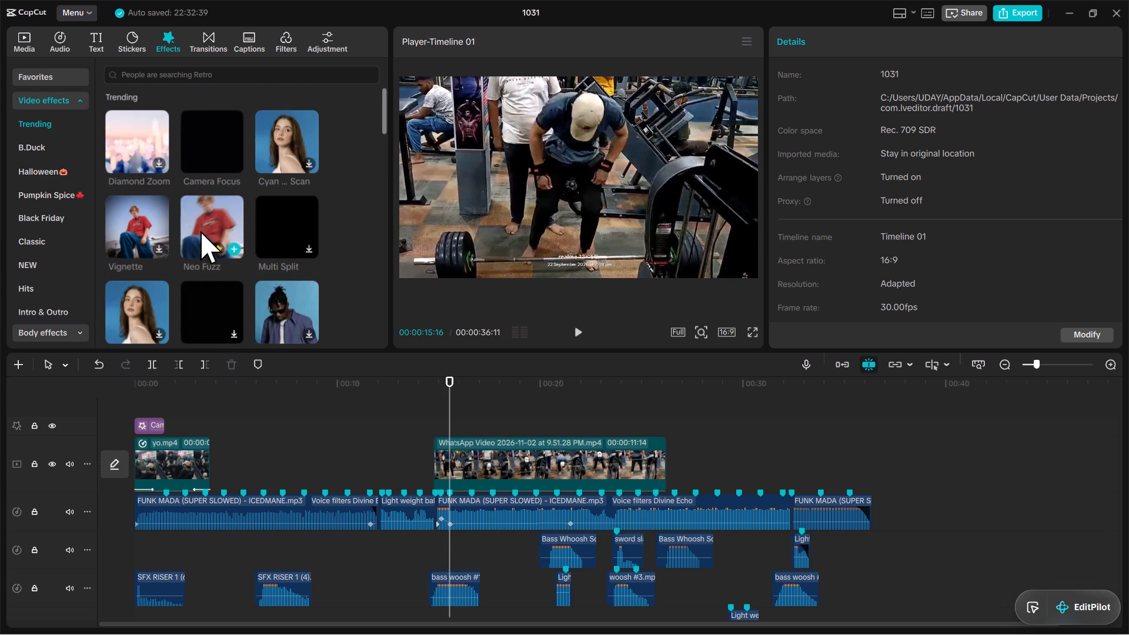
Search the video effects for "blur", preview the silhouette-thumbnail Blur effect and apply it directly to the WhatsApp clip.
click(193, 75)
text(blur)
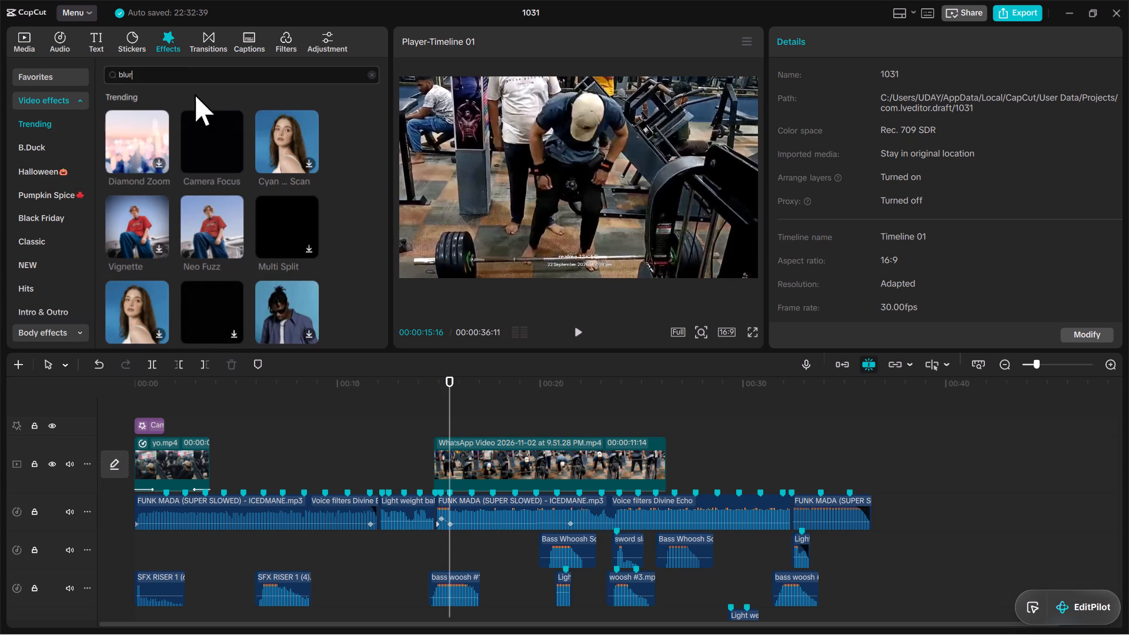
key(Return)
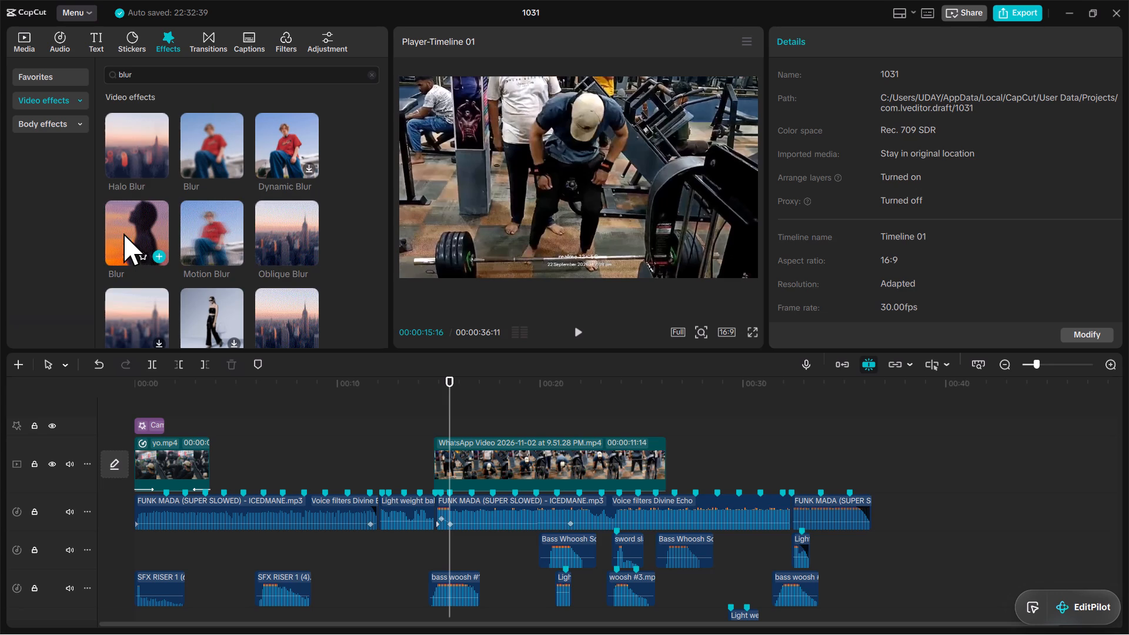
click(141, 252)
click(148, 220)
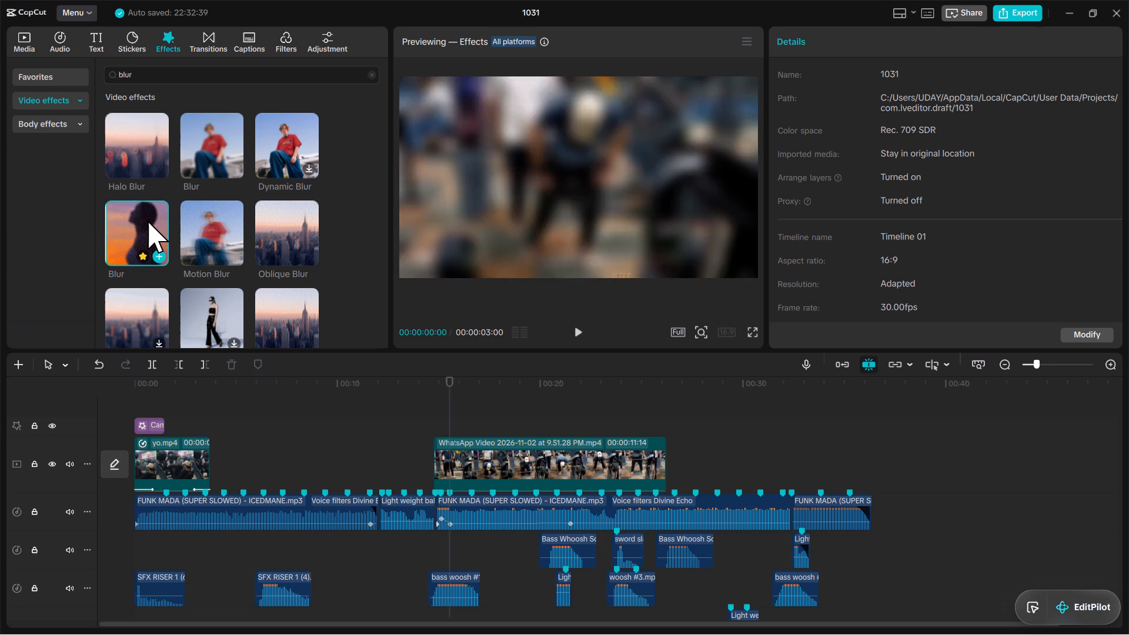
key(space)
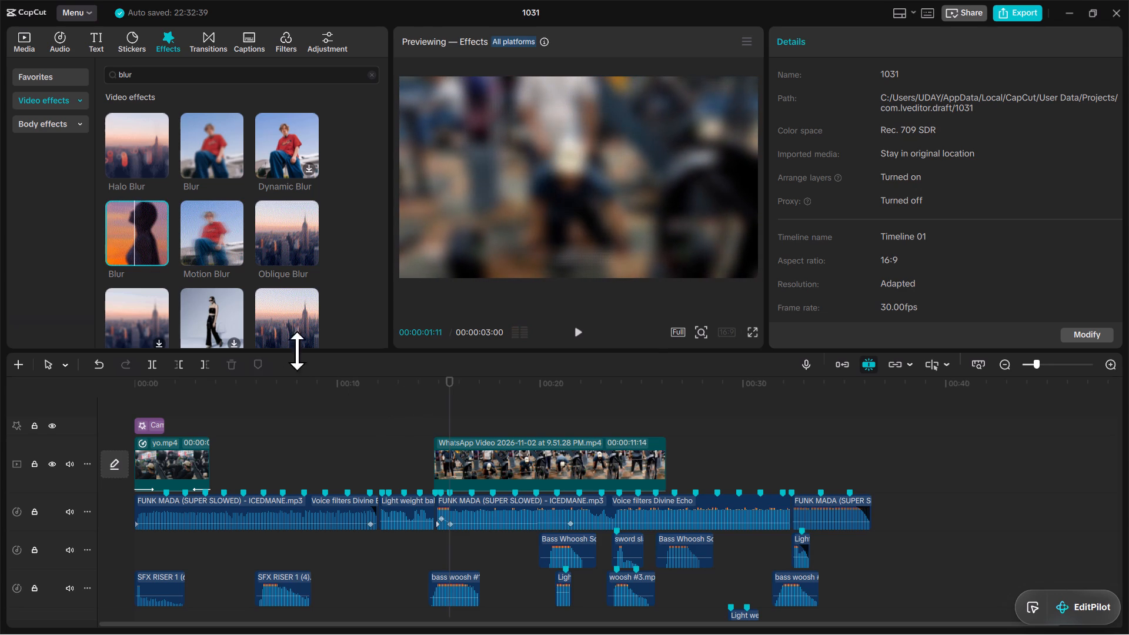
drag(140, 236, 449, 421)
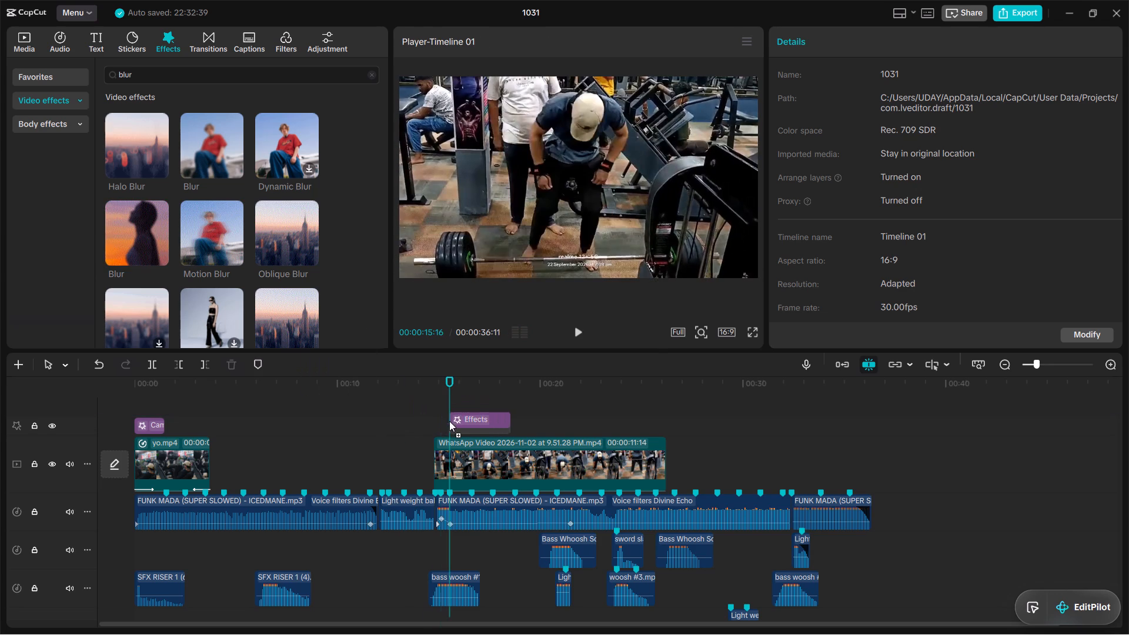
drag(449, 421, 447, 443)
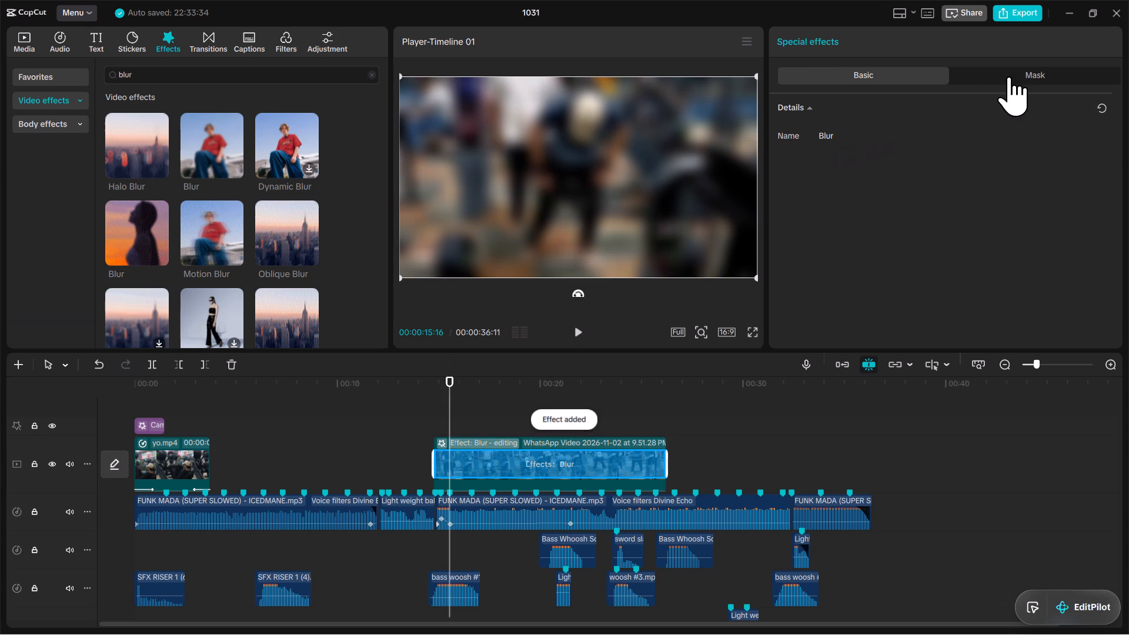
Add a mask to the Blur effect on the WhatsApp clip.
click(1010, 76)
click(827, 137)
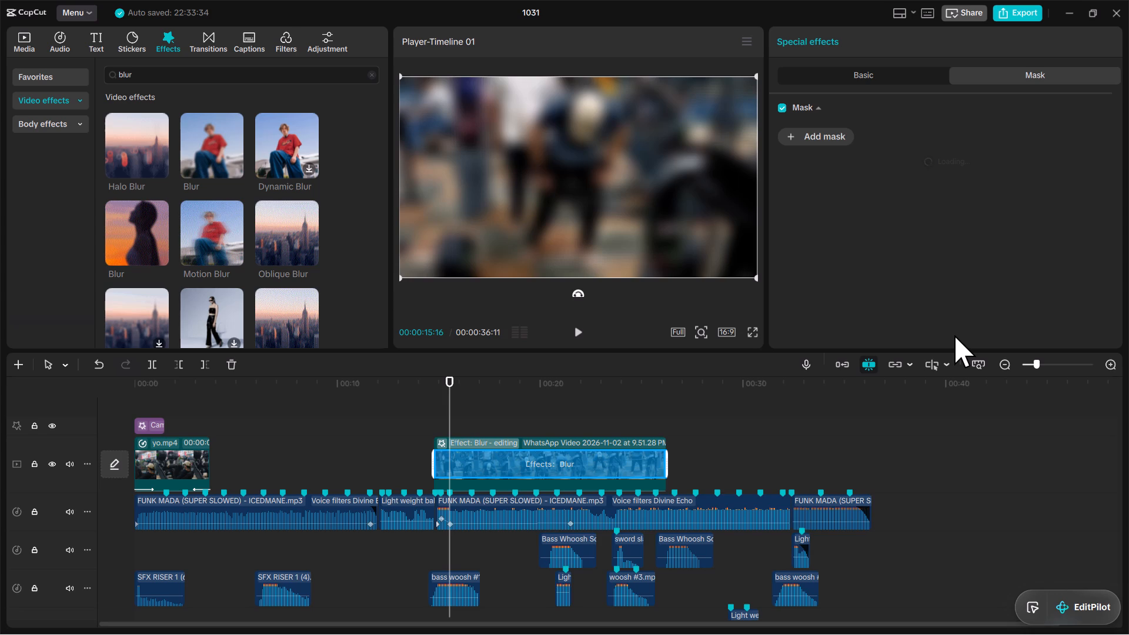
click(839, 133)
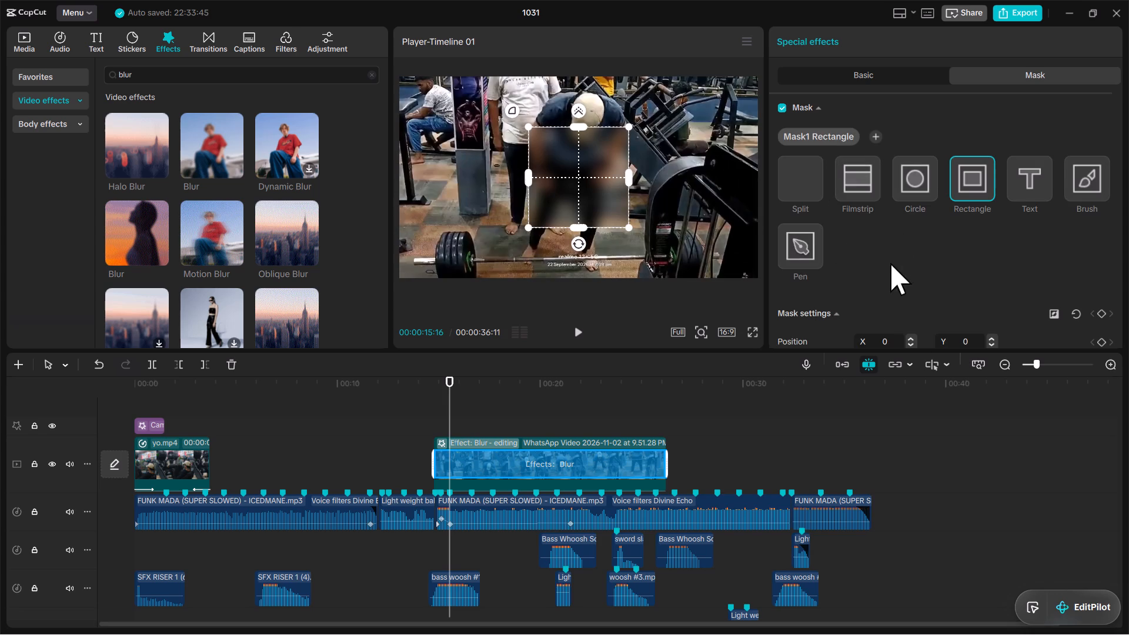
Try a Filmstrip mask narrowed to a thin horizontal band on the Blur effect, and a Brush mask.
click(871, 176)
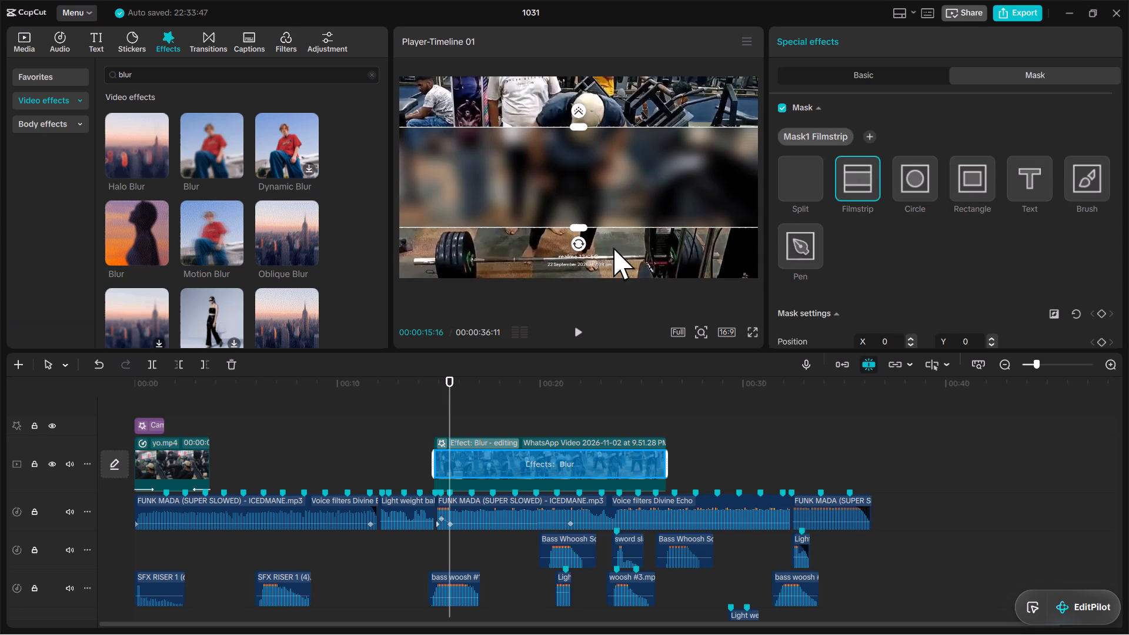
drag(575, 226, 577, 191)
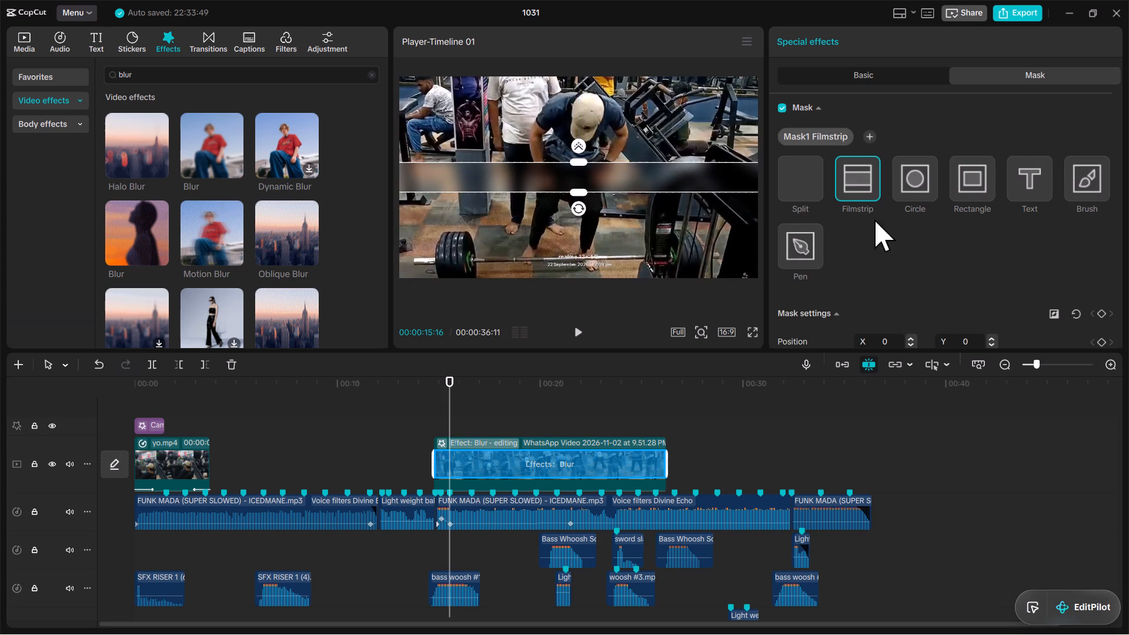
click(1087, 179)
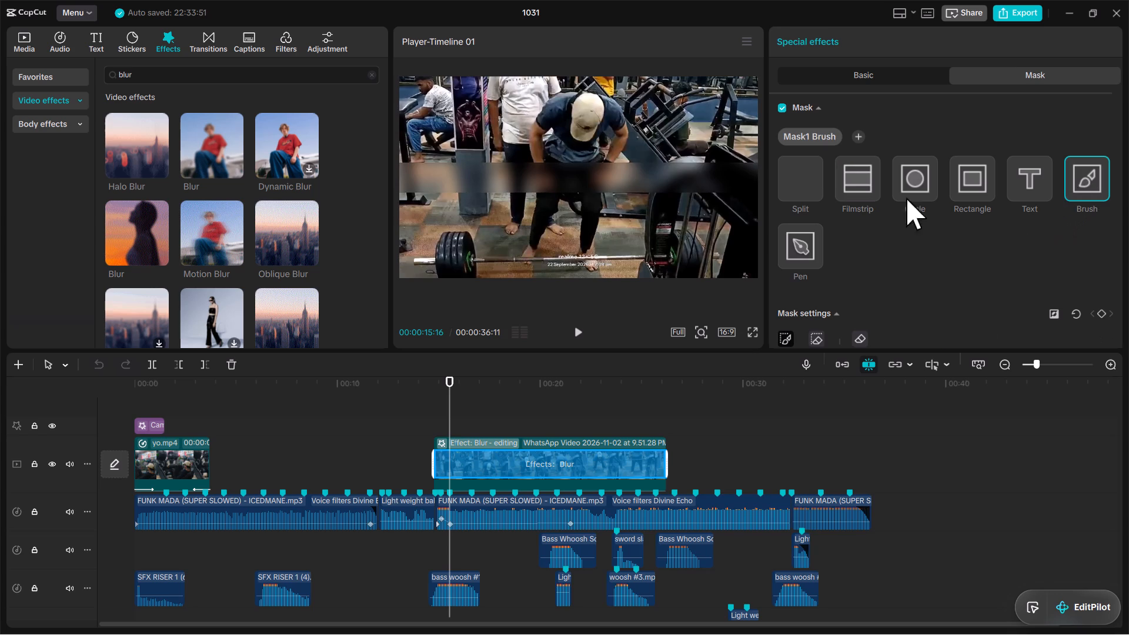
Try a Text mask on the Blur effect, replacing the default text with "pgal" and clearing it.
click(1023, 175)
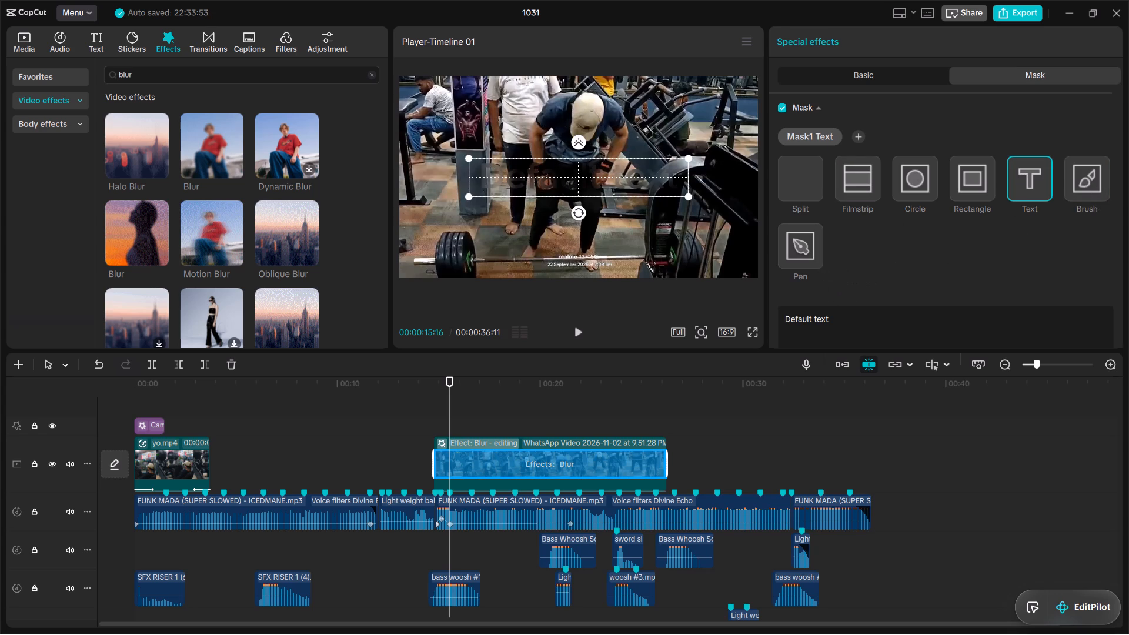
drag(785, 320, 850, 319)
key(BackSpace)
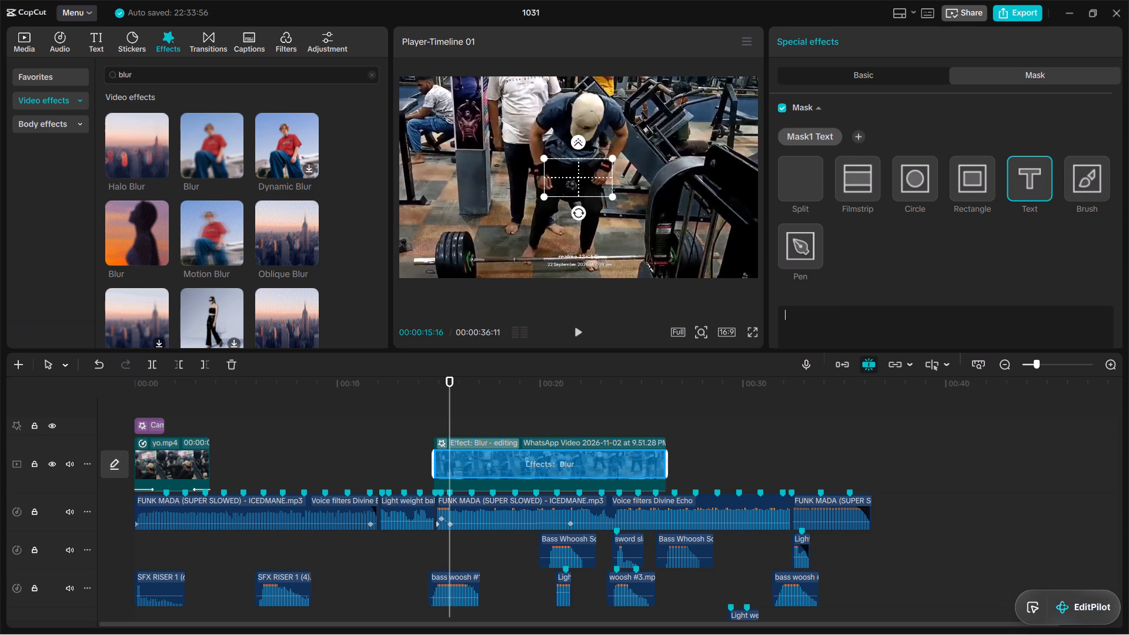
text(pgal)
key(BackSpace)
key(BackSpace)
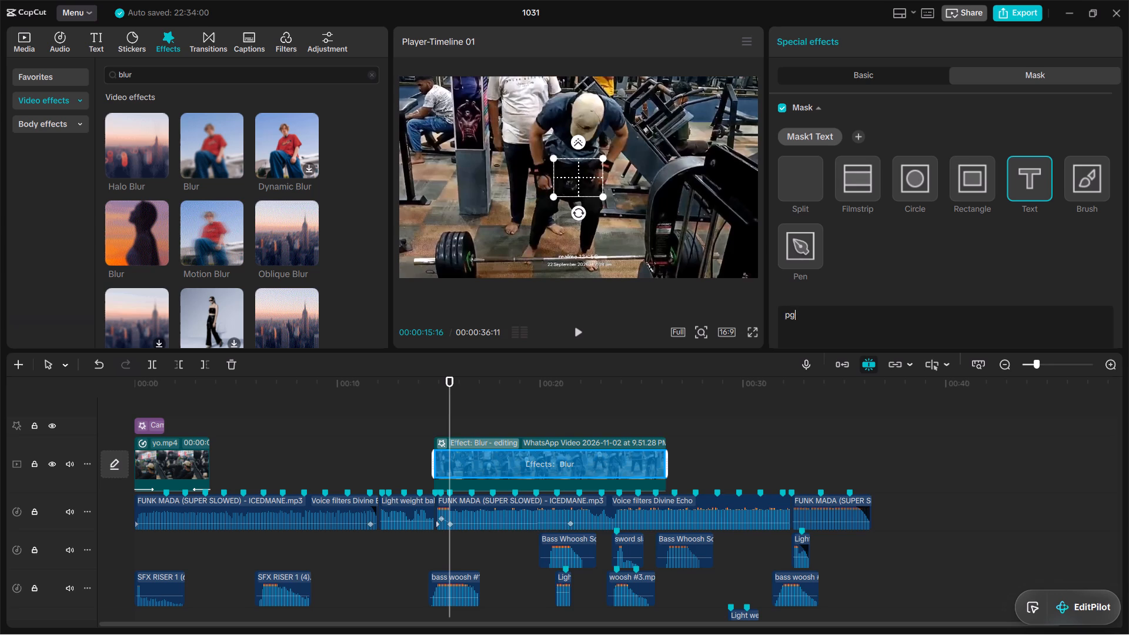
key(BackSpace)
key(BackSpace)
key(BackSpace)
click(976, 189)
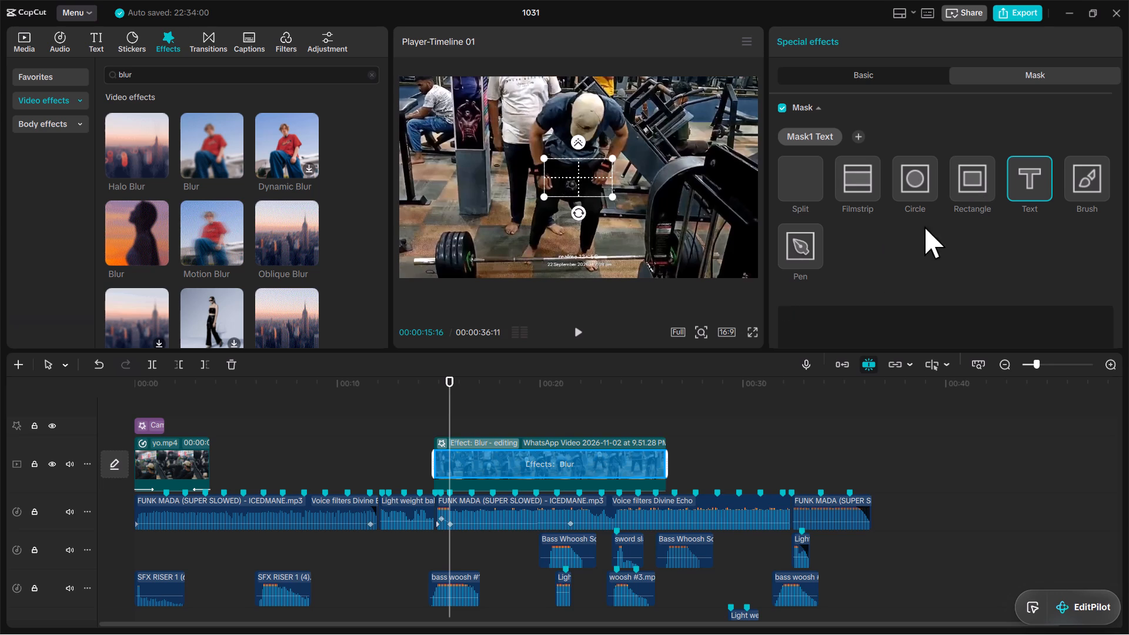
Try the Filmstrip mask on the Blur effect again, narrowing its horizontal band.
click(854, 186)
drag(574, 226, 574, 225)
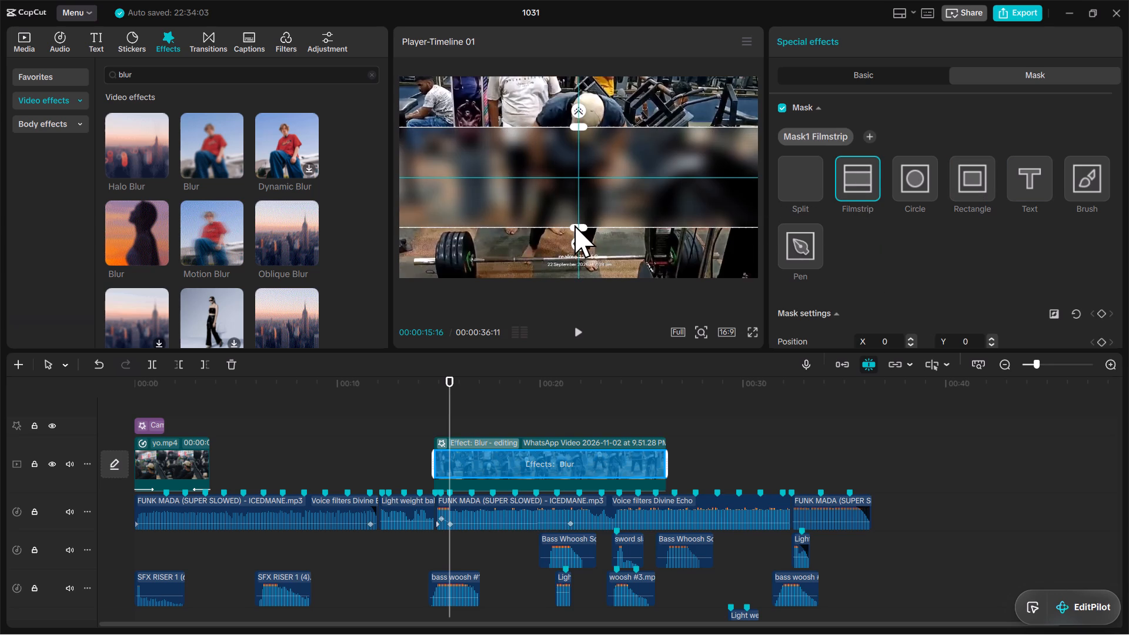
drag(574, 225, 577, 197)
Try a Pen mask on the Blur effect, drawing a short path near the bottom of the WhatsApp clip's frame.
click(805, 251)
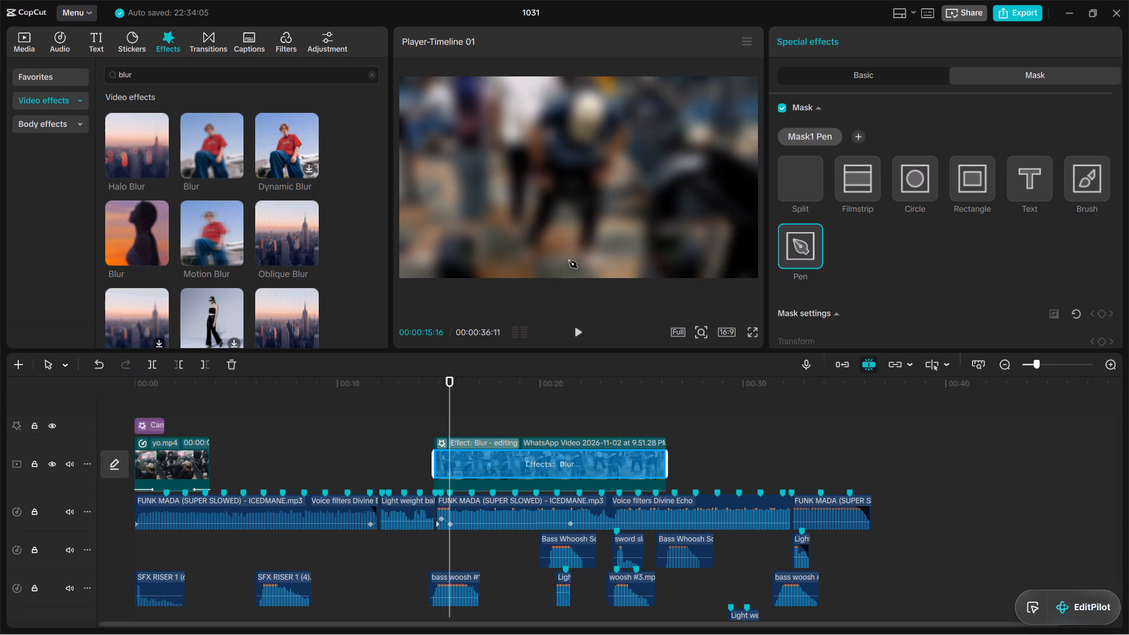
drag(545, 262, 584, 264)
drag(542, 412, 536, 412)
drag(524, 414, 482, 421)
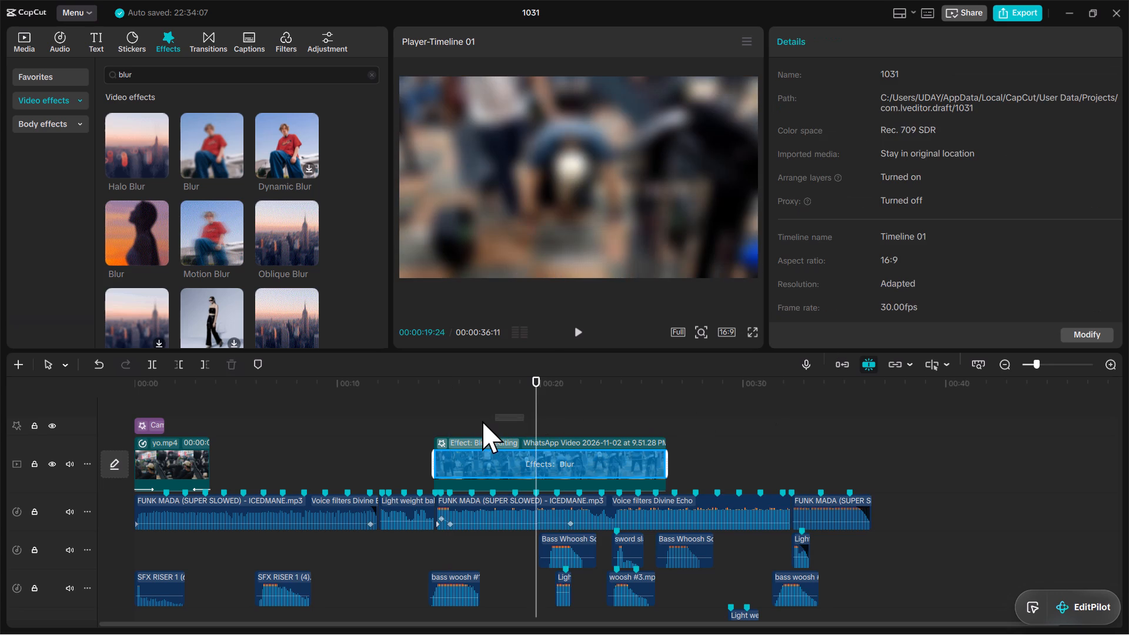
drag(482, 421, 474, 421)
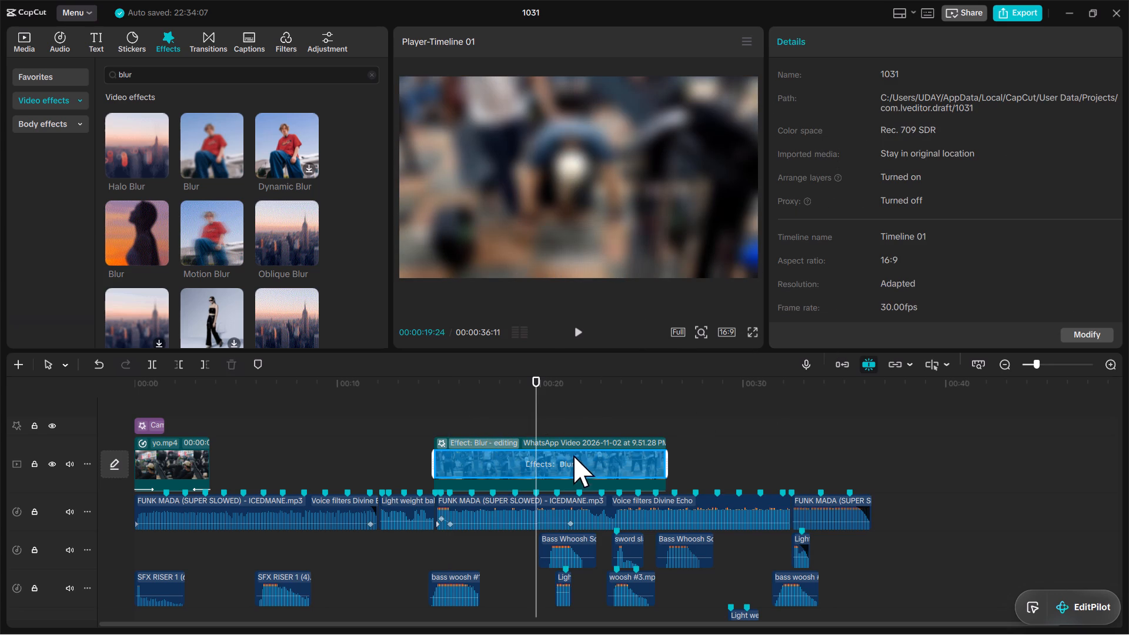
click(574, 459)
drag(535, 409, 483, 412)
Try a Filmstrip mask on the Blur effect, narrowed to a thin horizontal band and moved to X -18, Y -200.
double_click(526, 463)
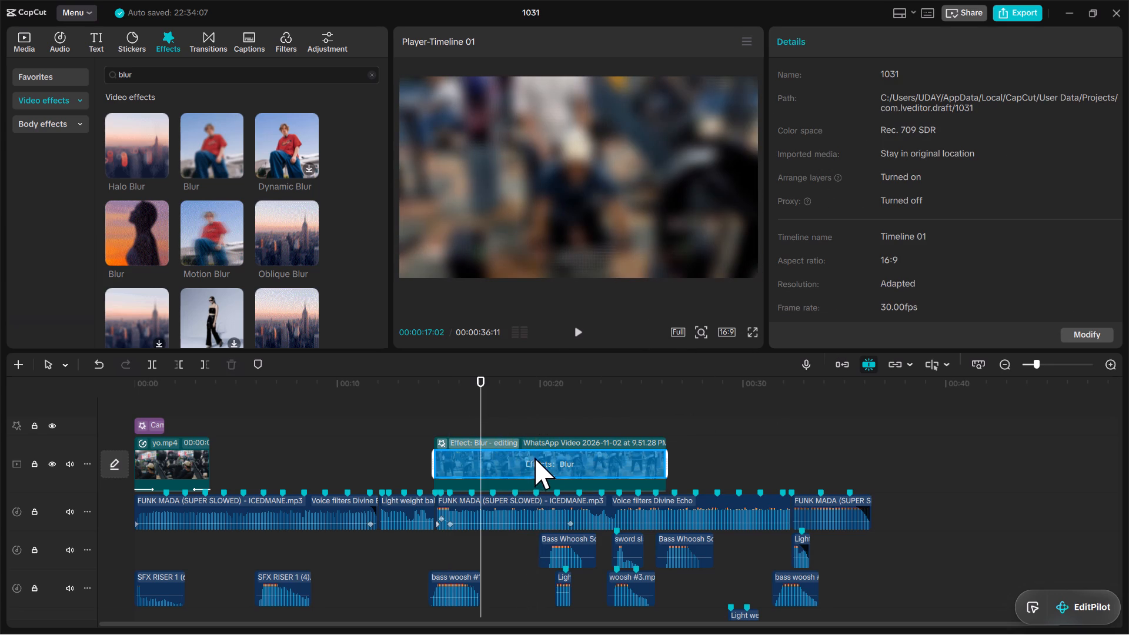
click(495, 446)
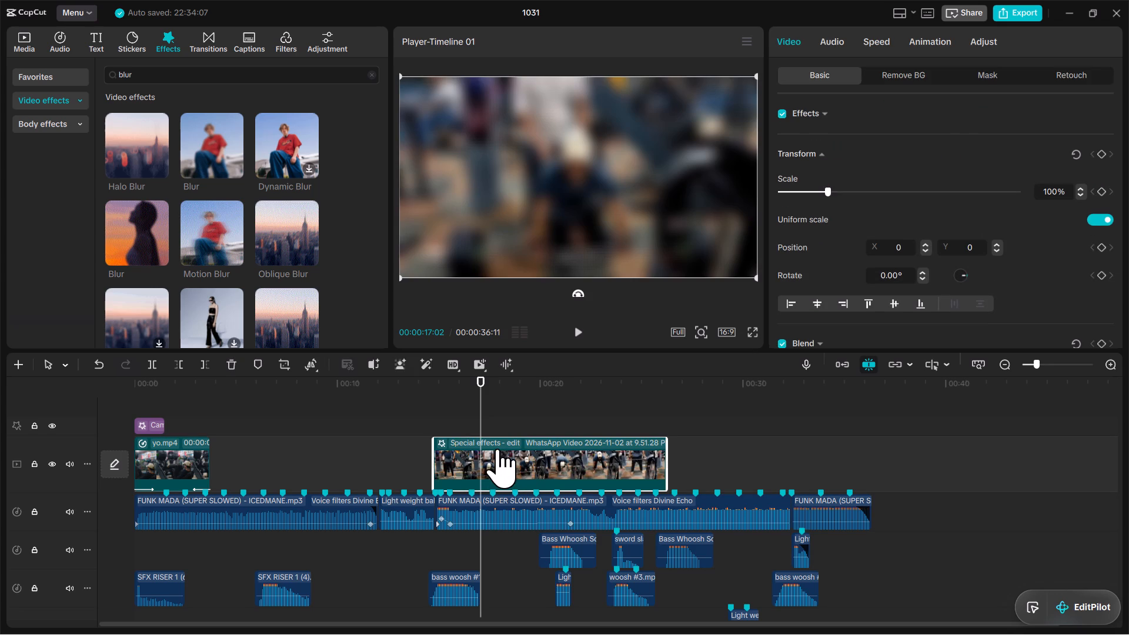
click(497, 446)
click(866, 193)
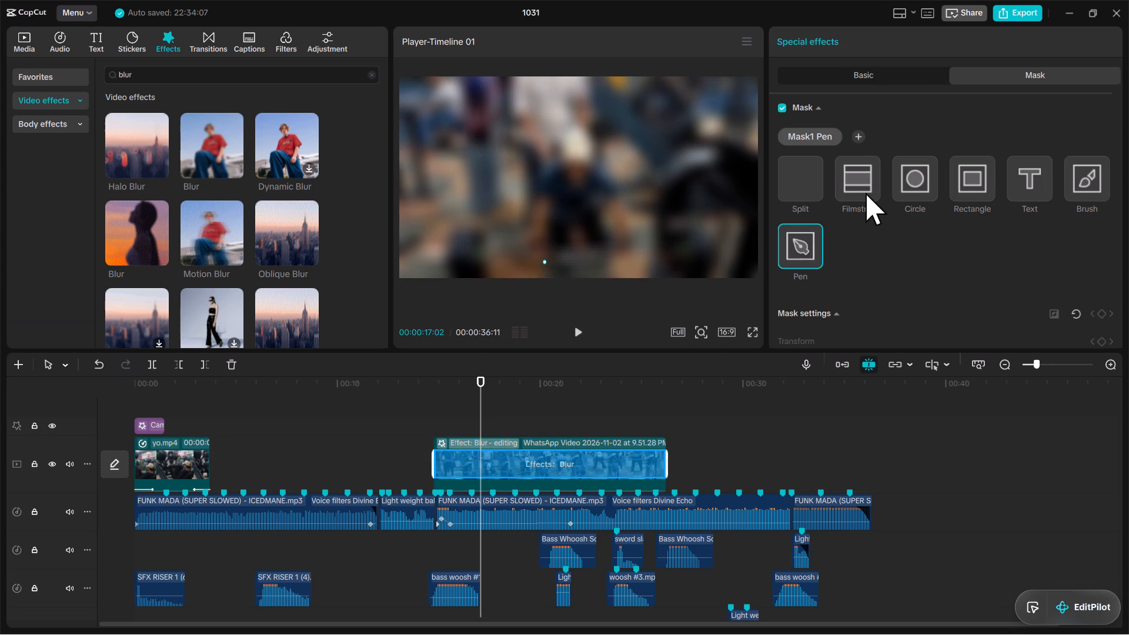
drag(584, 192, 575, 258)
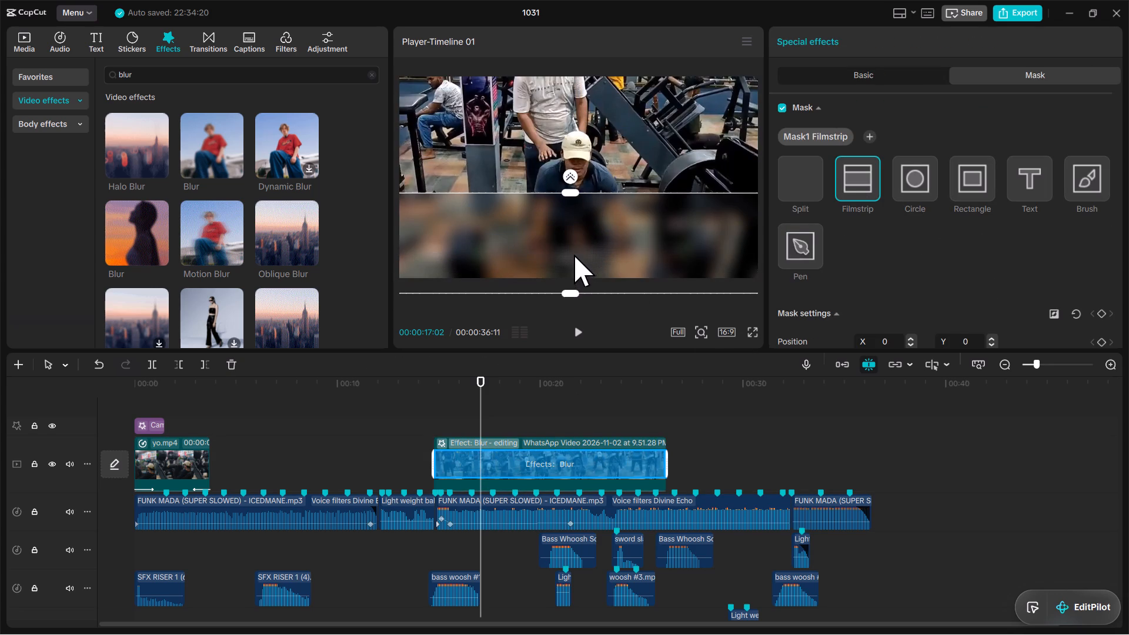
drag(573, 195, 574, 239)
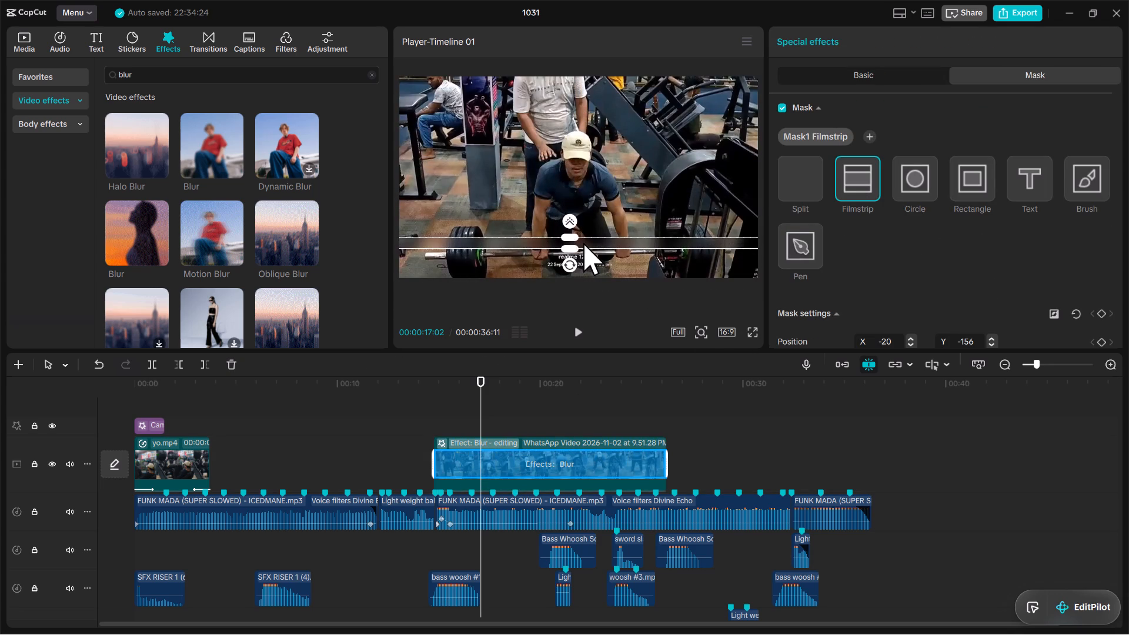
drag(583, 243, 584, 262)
Apply a Rectangle mask to the Blur effect, flattened to a thin strip over the watermark text at X 0, Y -200.
click(993, 194)
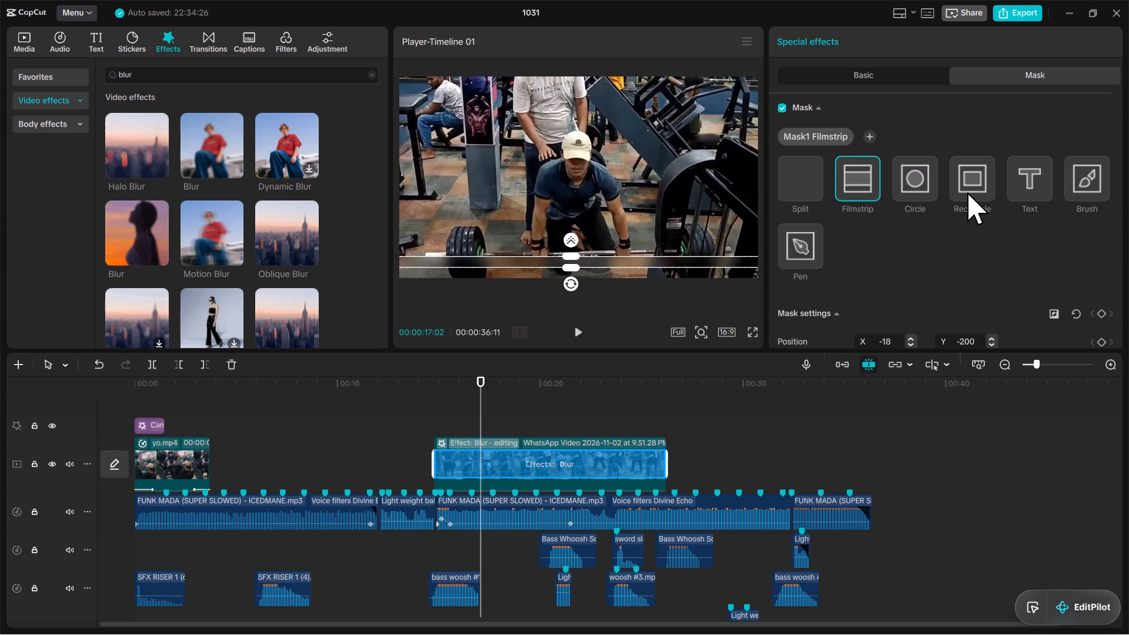
drag(577, 226, 586, 198)
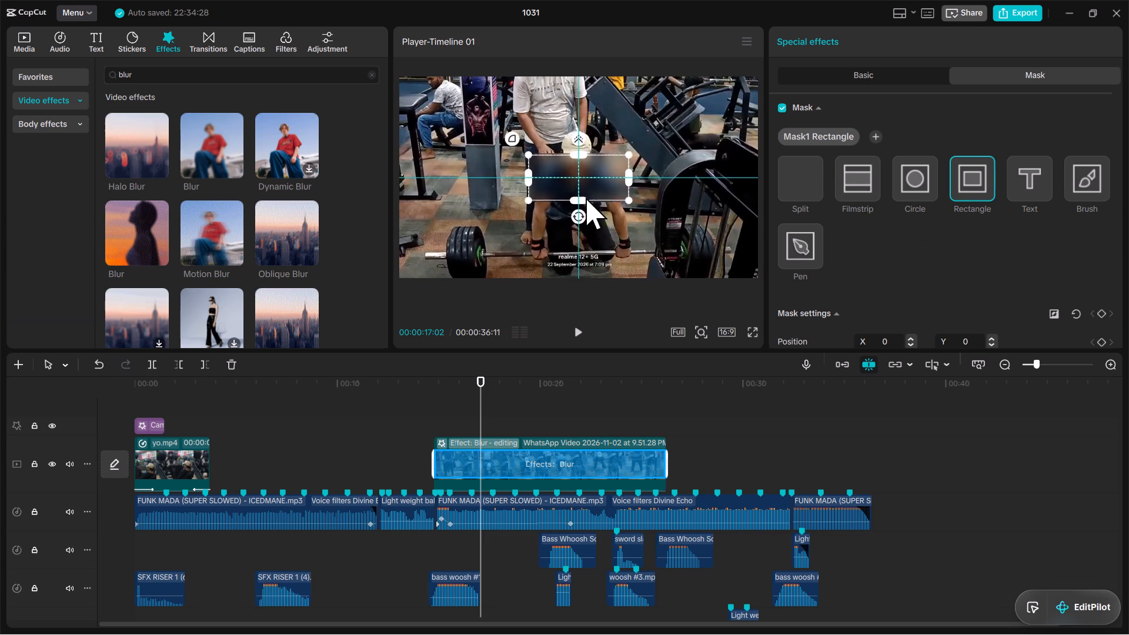
drag(586, 198, 590, 182)
drag(586, 177, 594, 243)
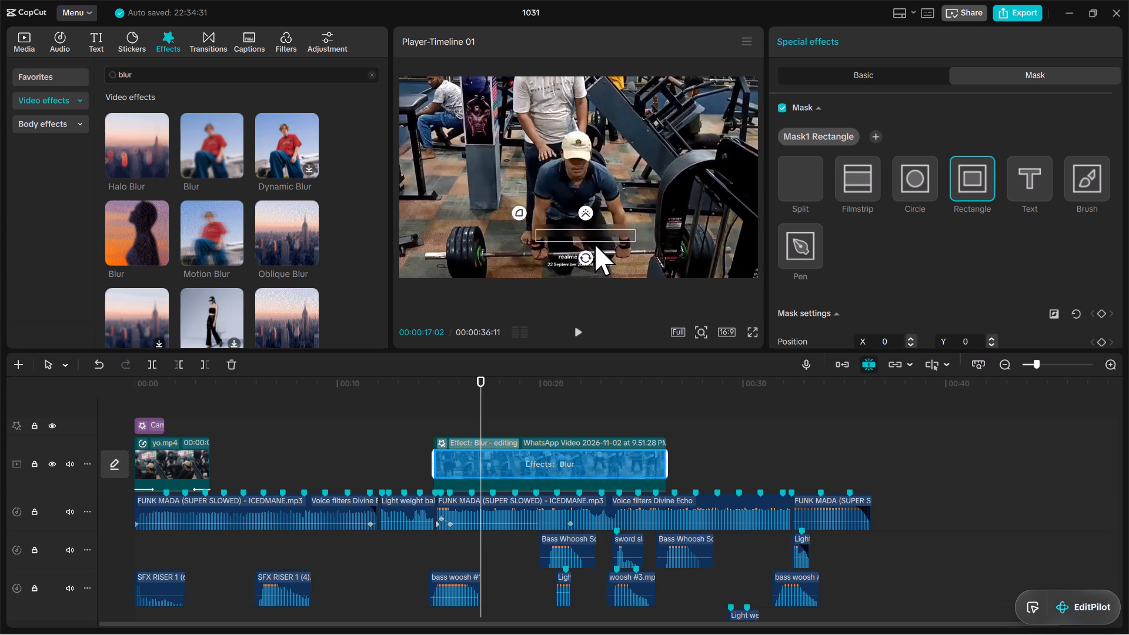
drag(594, 243, 590, 262)
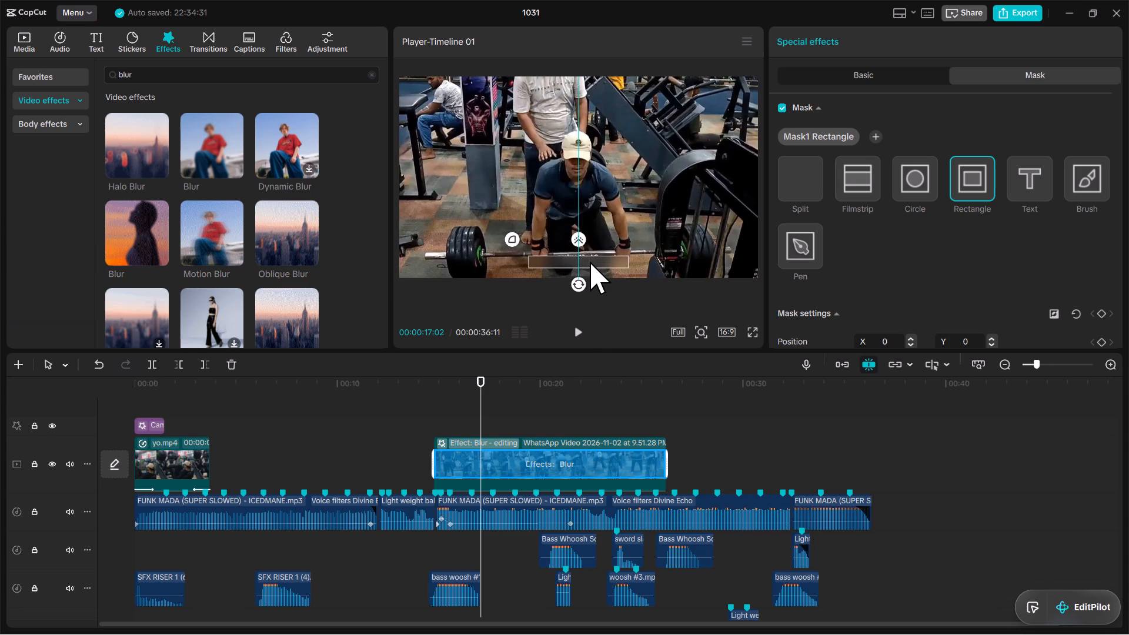
drag(590, 262, 589, 262)
drag(580, 237, 580, 236)
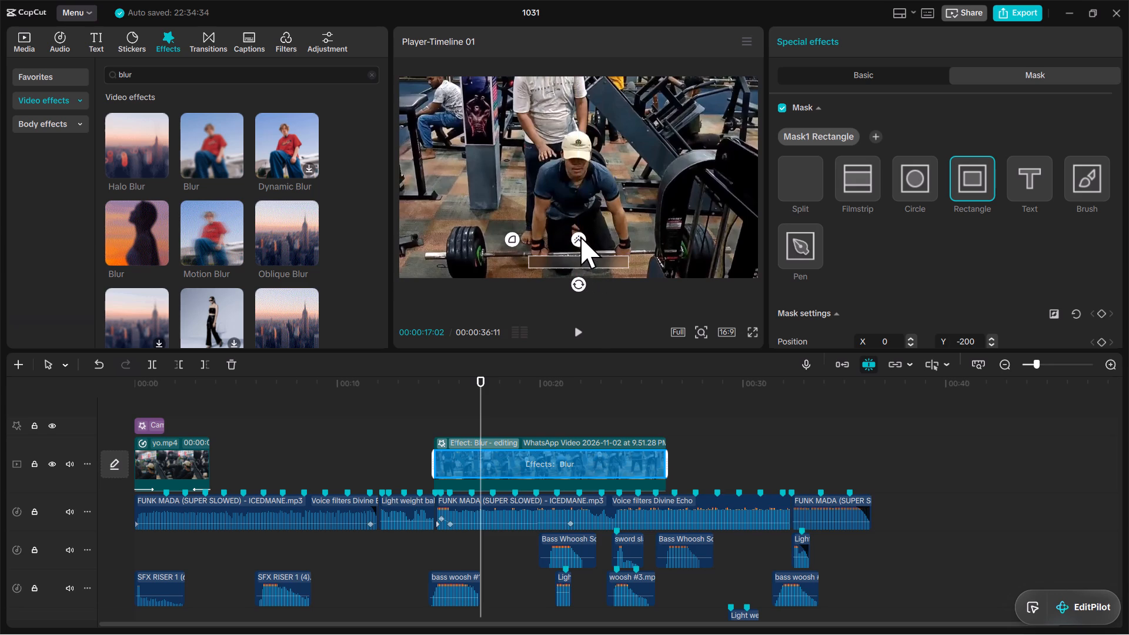
drag(580, 236, 582, 230)
click(574, 266)
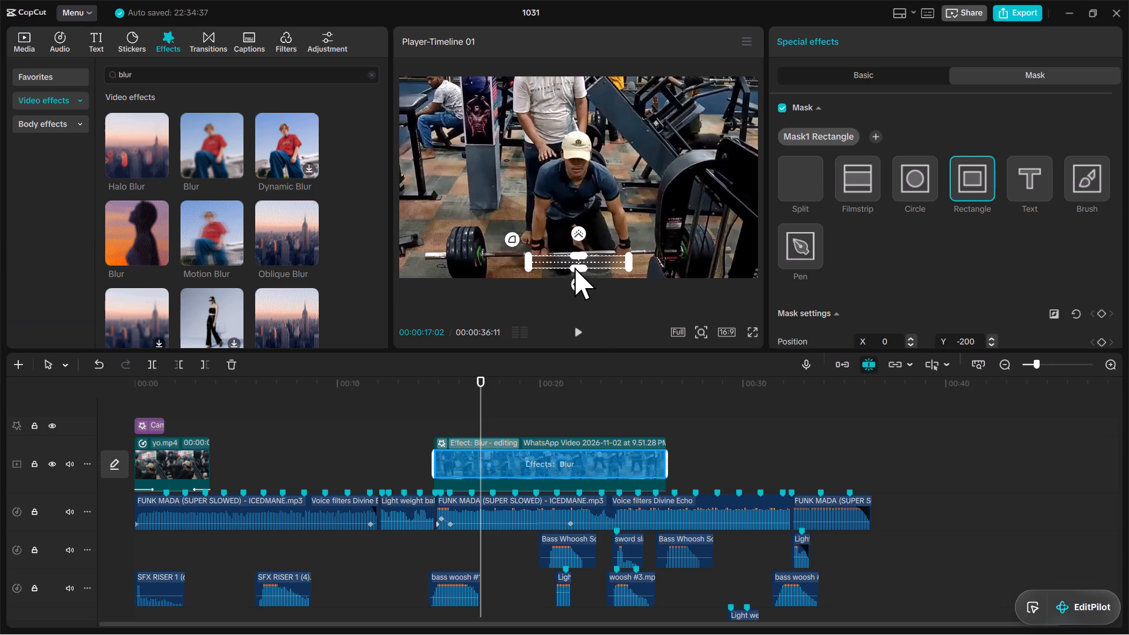
Preview the masked WhatsApp clip and fine-tune the height of the Blur effect's rectangle mask over the watermark text.
click(510, 433)
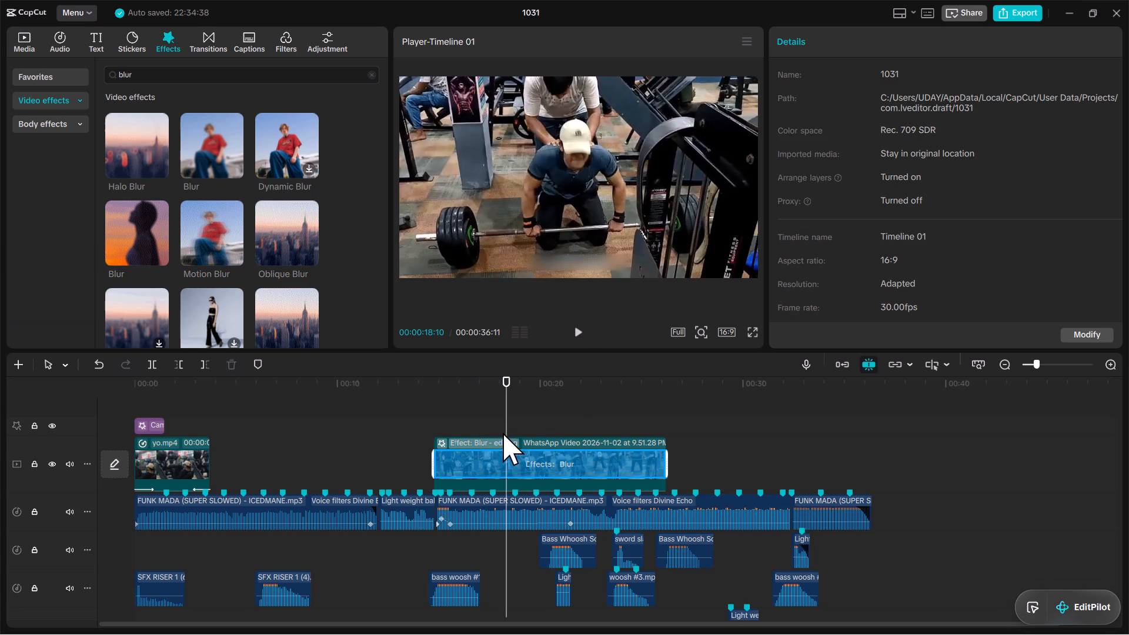
drag(503, 433, 470, 436)
click(452, 383)
key(space)
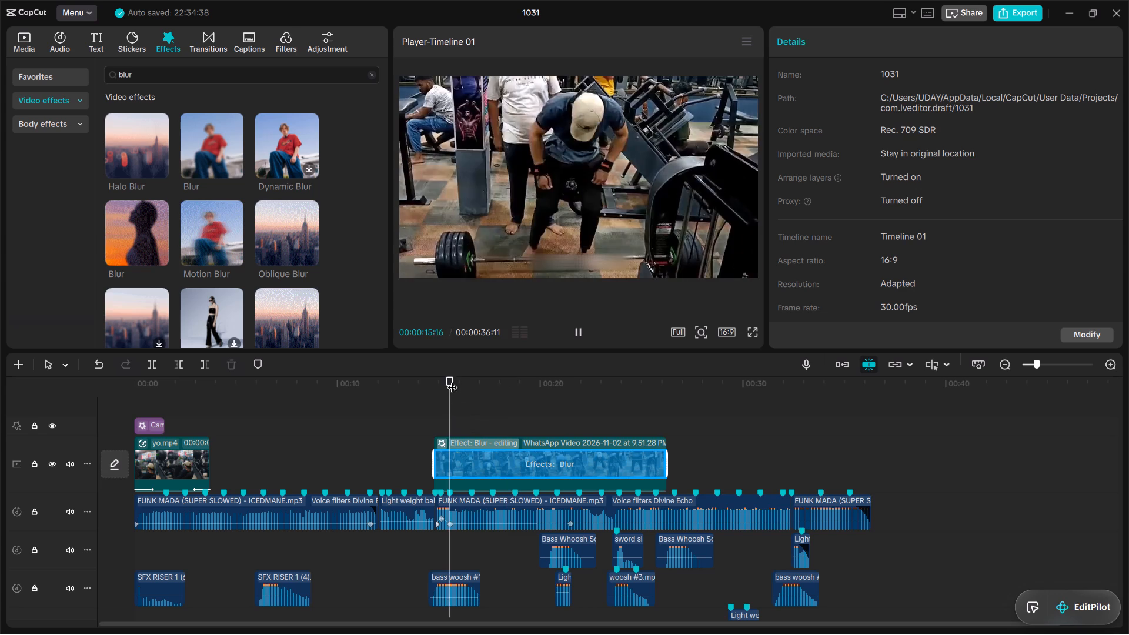
key(space)
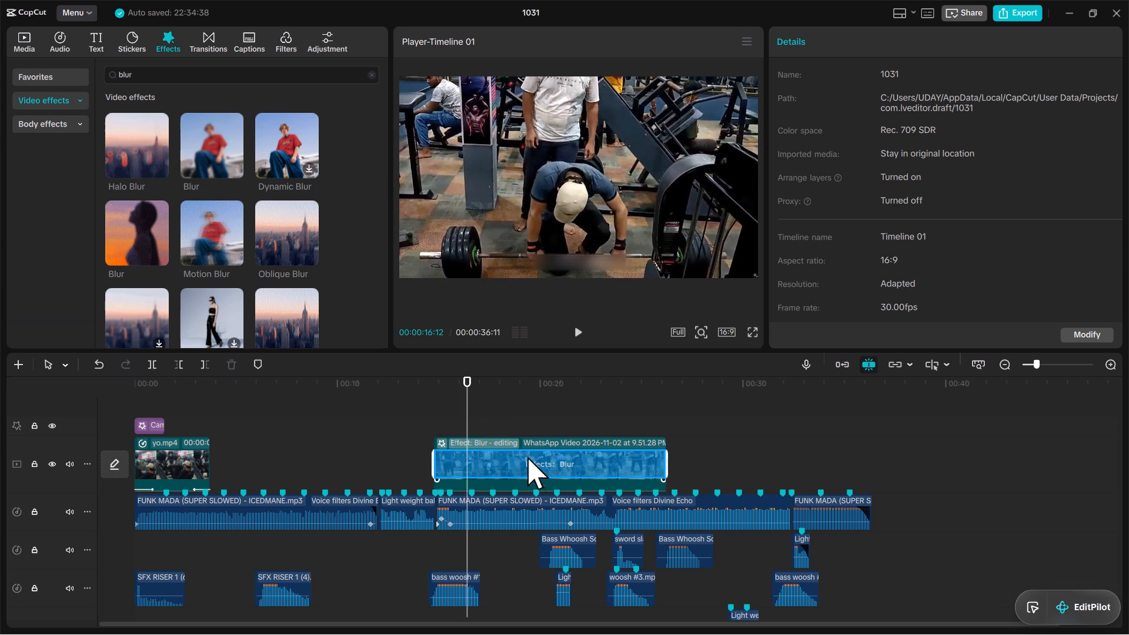
click(538, 463)
double_click(572, 456)
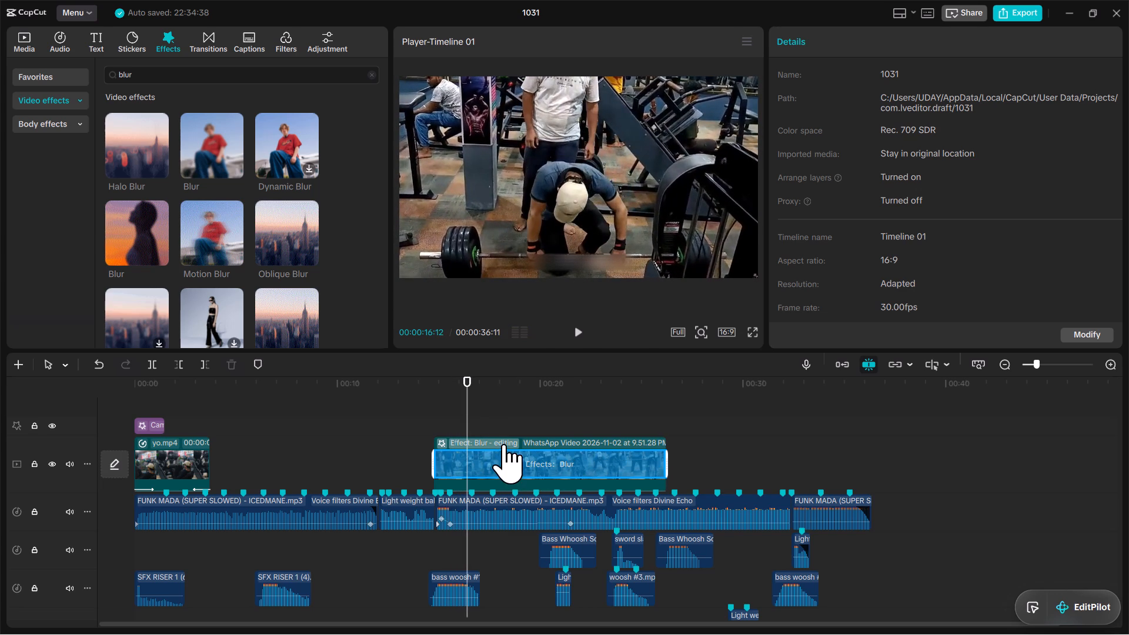
click(504, 444)
double_click(507, 444)
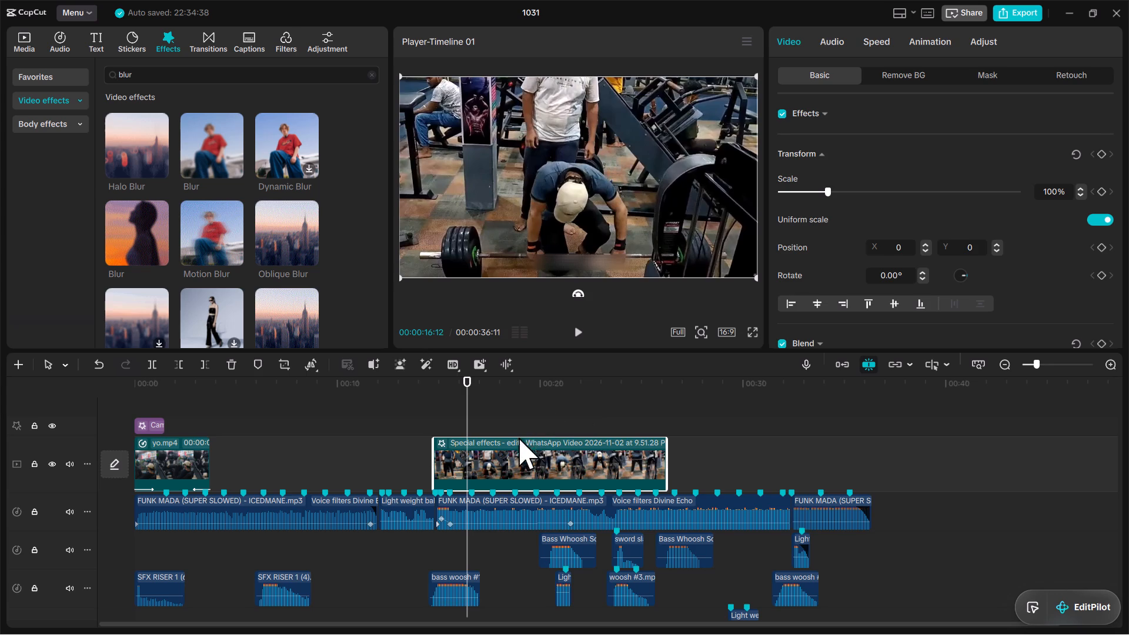
click(513, 443)
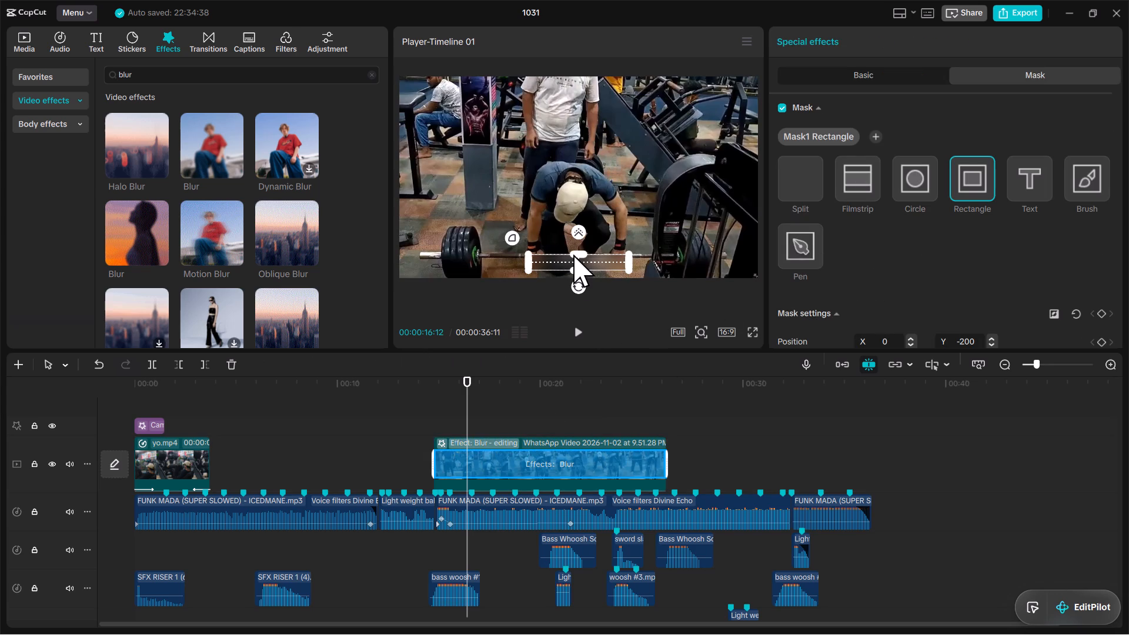
click(574, 255)
Split the WhatsApp clip at about 18 s on the timeline and delete the part before the cut.
click(422, 409)
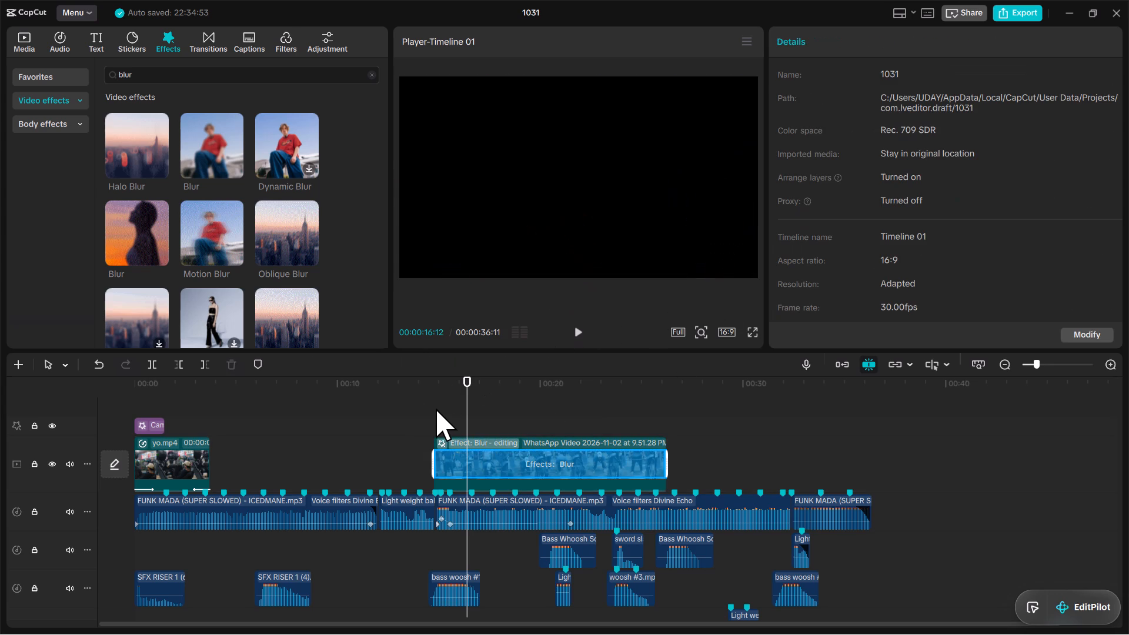
key(space)
key(space)
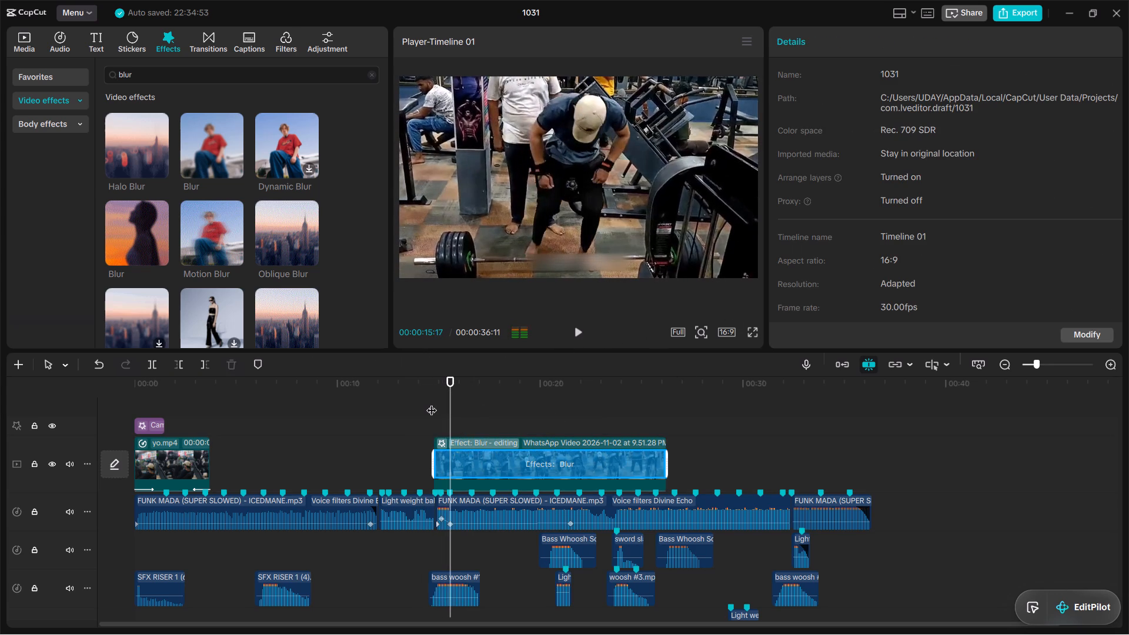
drag(452, 417, 486, 419)
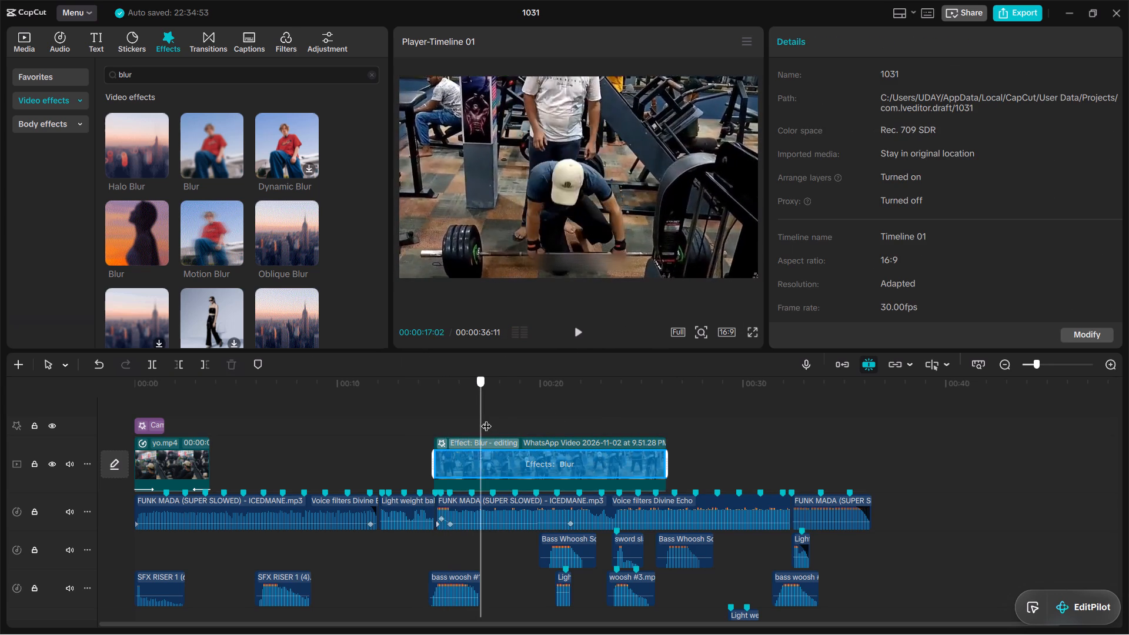
drag(486, 419, 522, 422)
drag(525, 423, 506, 425)
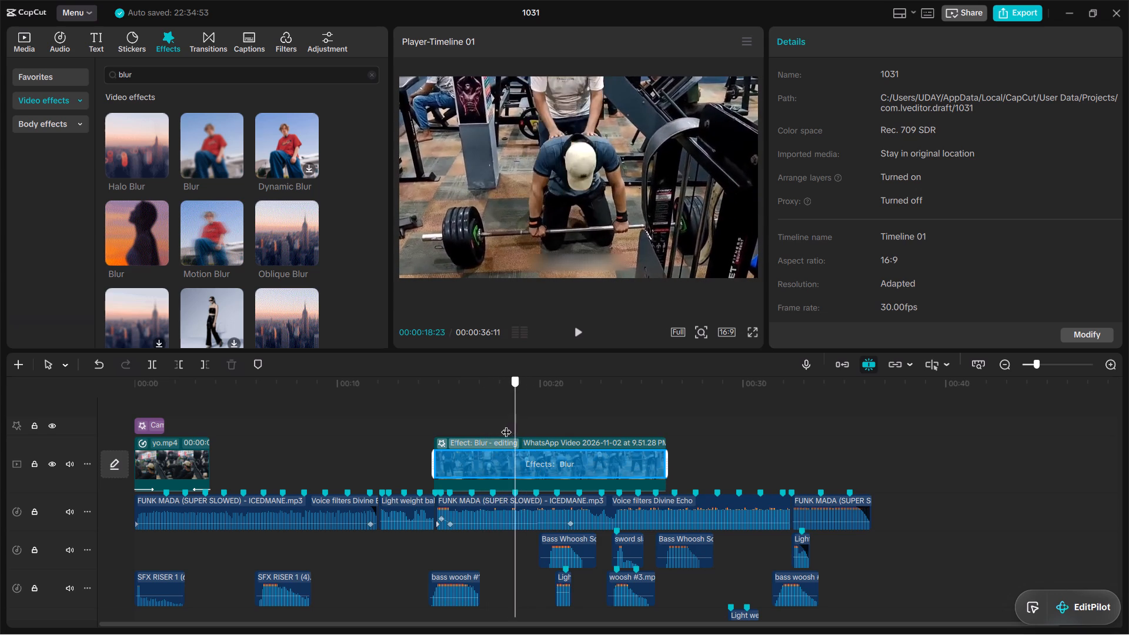
drag(506, 425, 509, 425)
key(s)
click(496, 436)
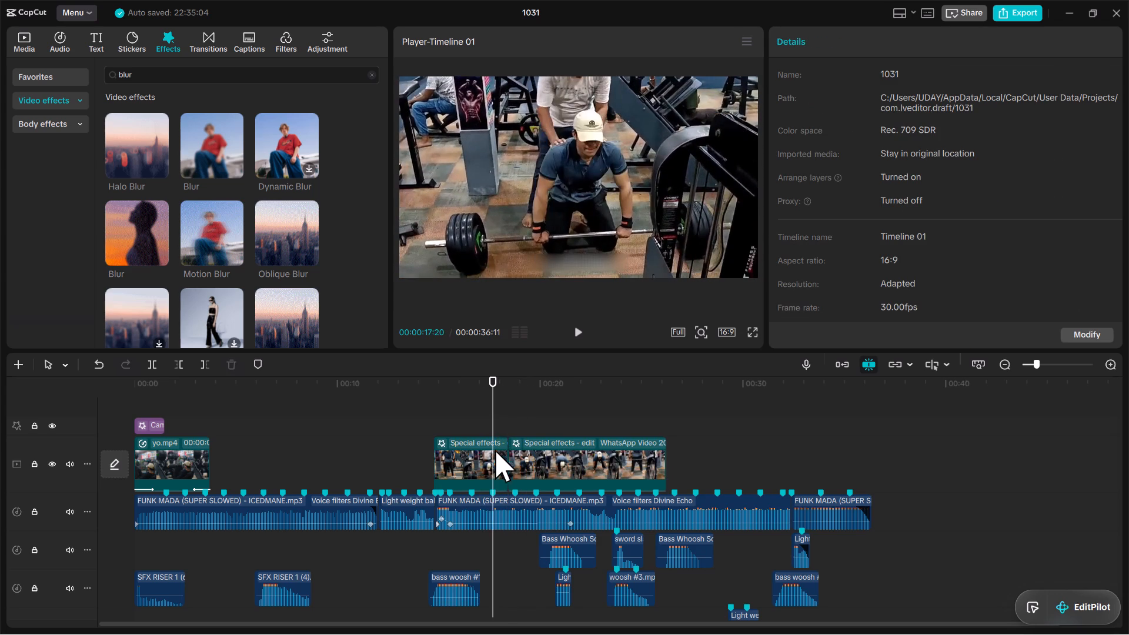
click(459, 464)
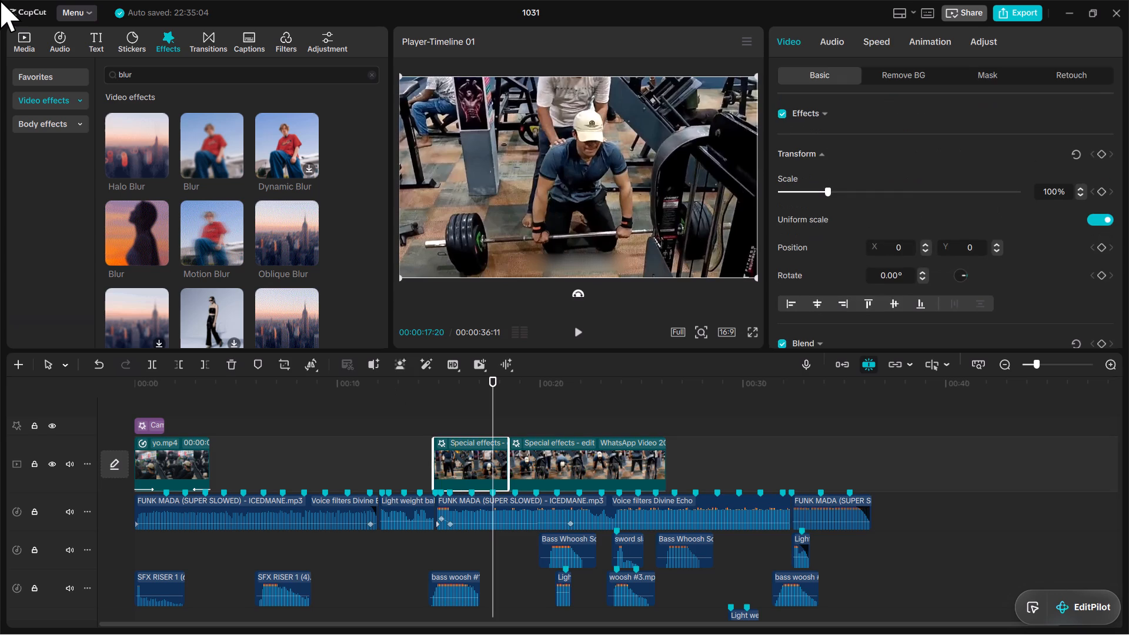
click(470, 383)
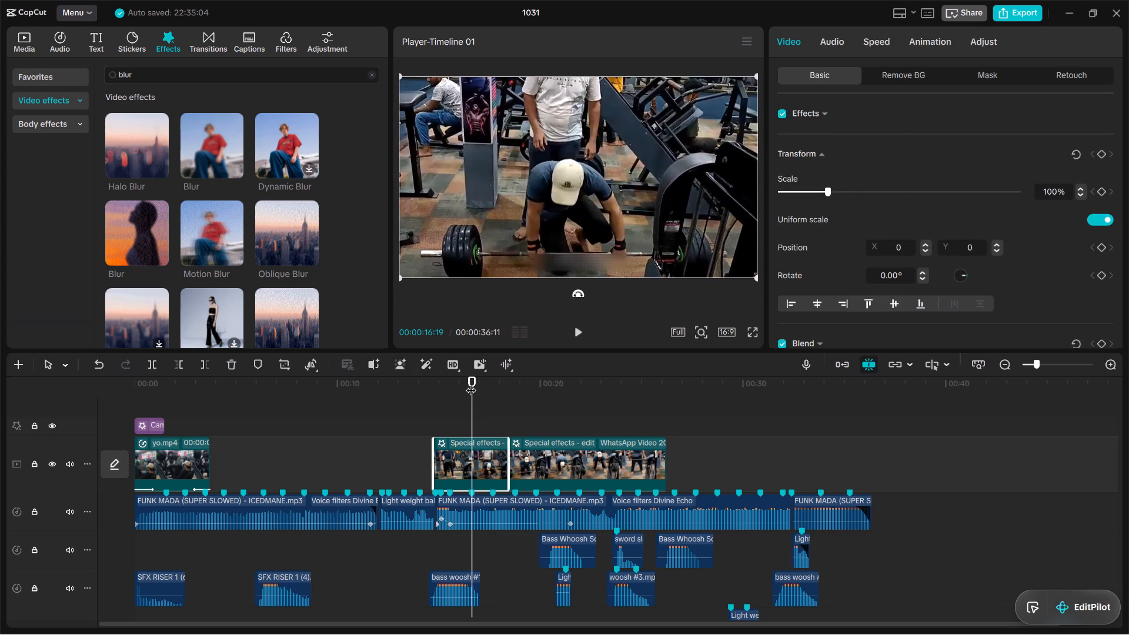
drag(477, 383, 512, 385)
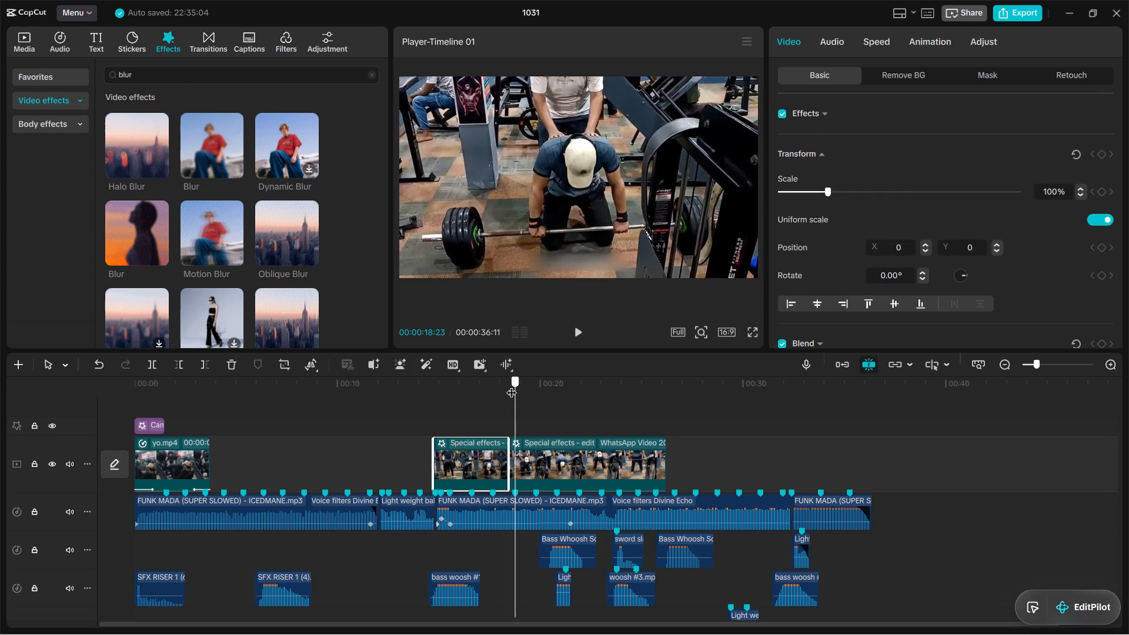
drag(512, 385, 486, 385)
key(BackSpace)
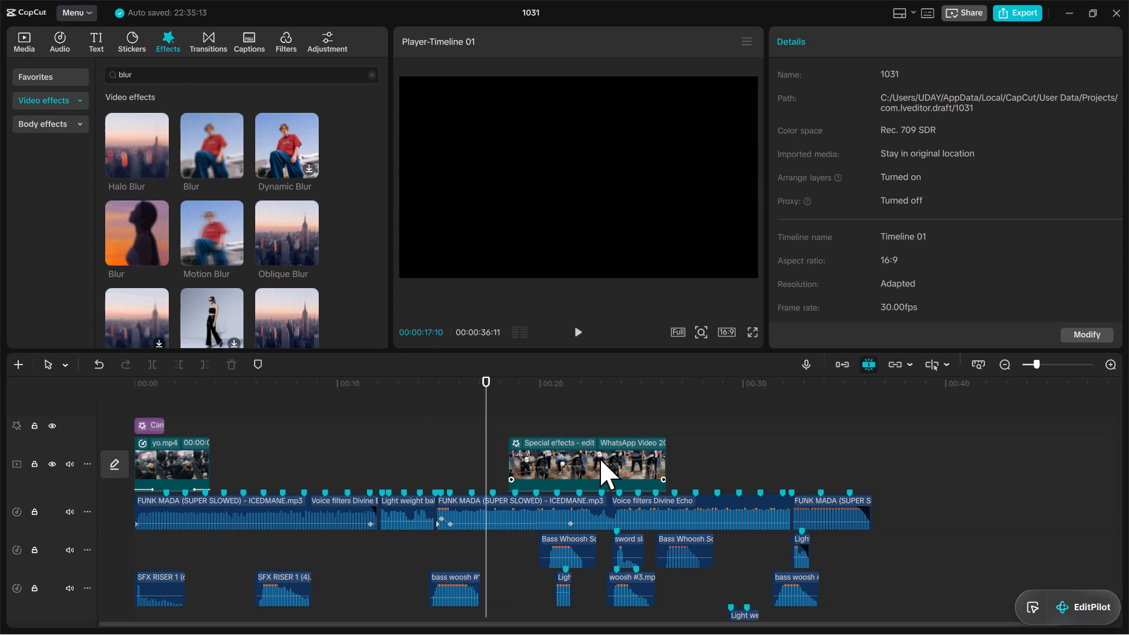
Move the remaining WhatsApp clip earlier to start with the second FUNK MADA audio clip at about 15 s, and preview it.
drag(599, 458, 527, 468)
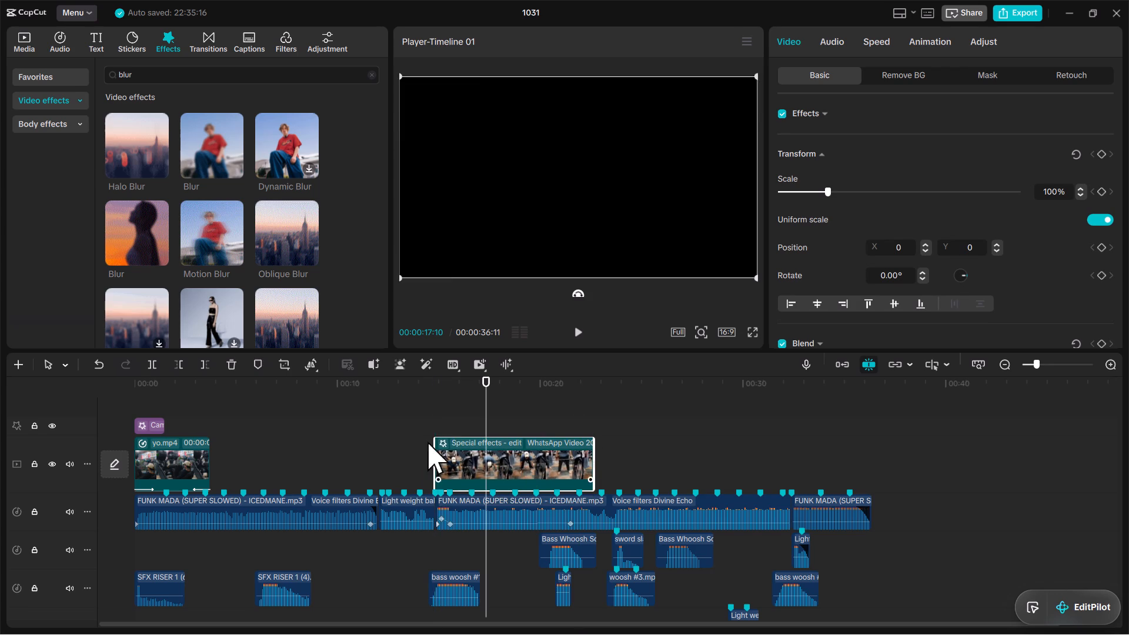
click(432, 397)
key(space)
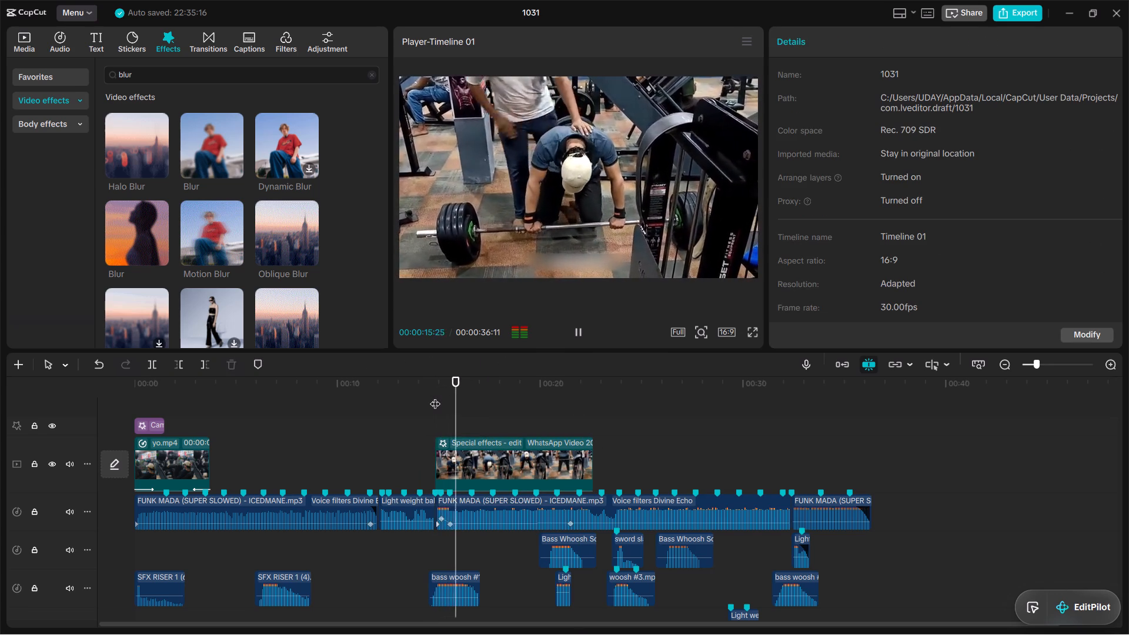
key(space)
drag(459, 410, 489, 411)
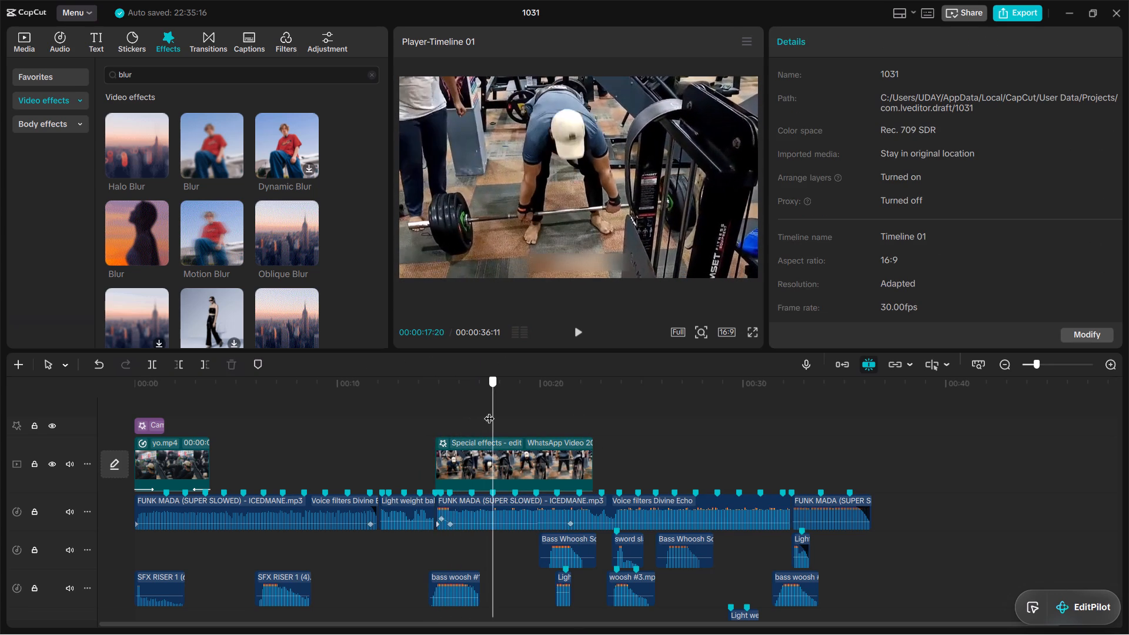
Split the WhatsApp clip at 00:00:18:23 on the timeline and delete the part before the cut.
drag(489, 411, 498, 411)
drag(499, 447, 472, 447)
click(513, 477)
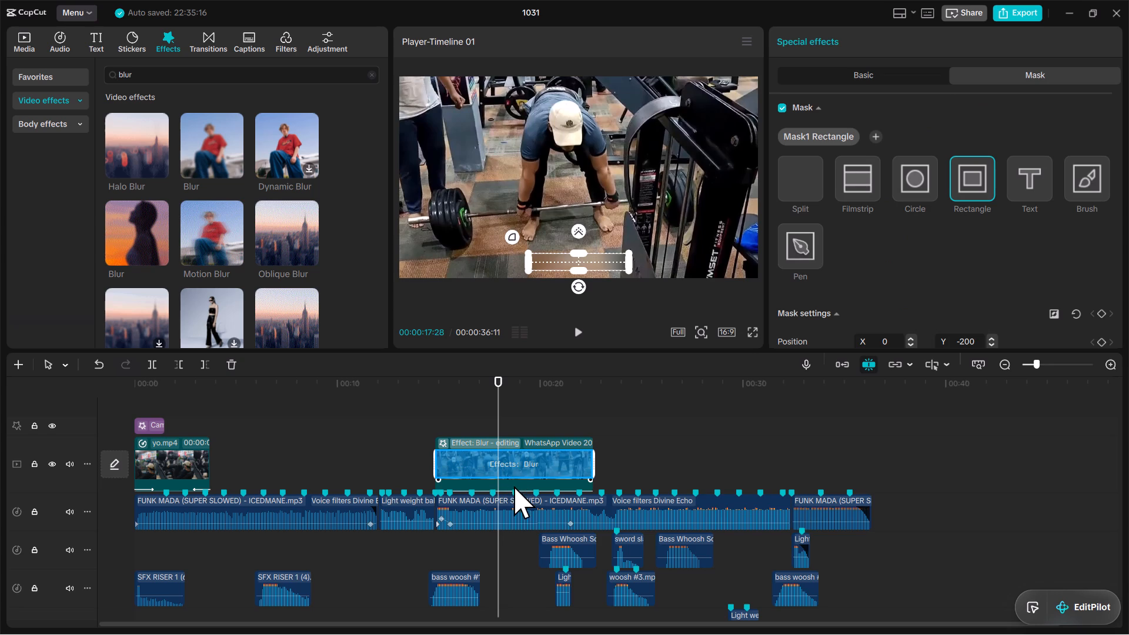
click(517, 476)
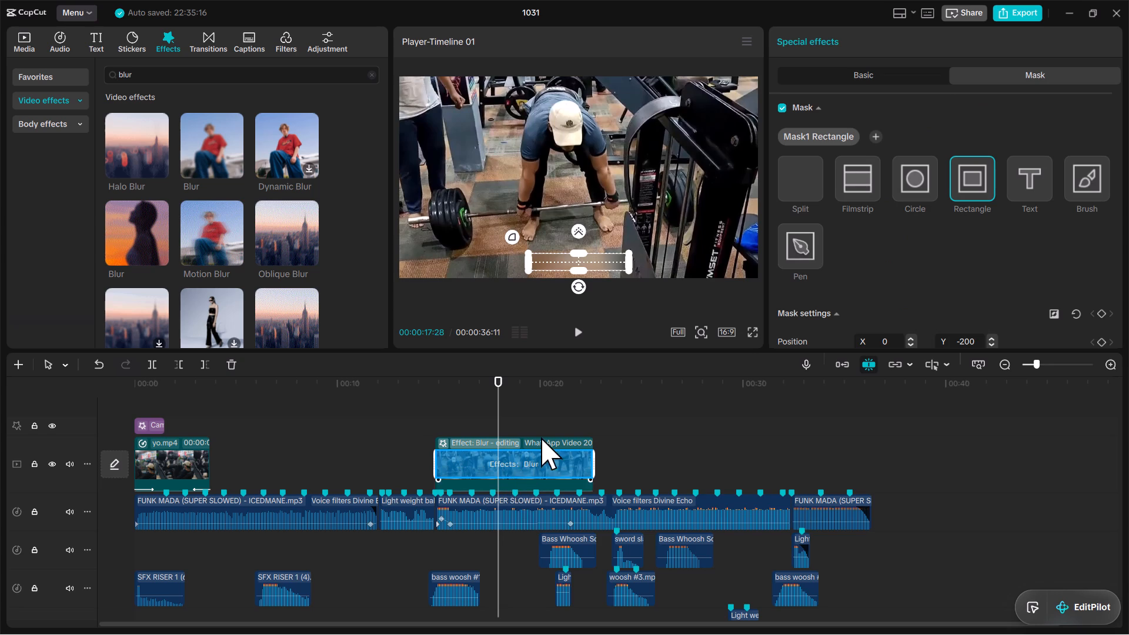
click(549, 436)
drag(545, 426, 527, 427)
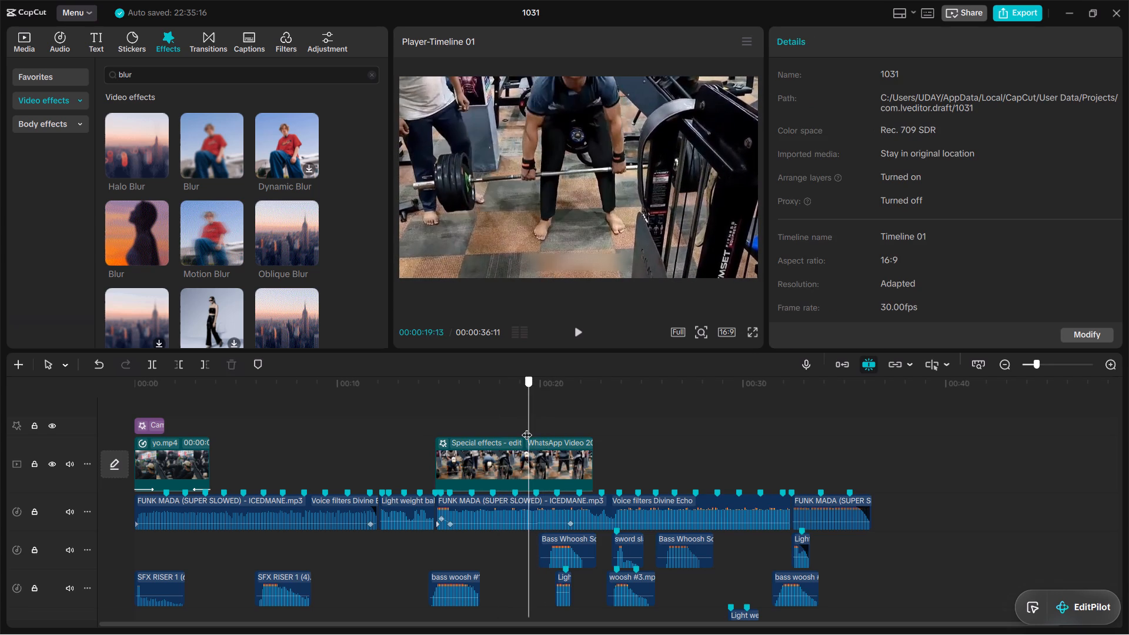
drag(527, 427, 520, 432)
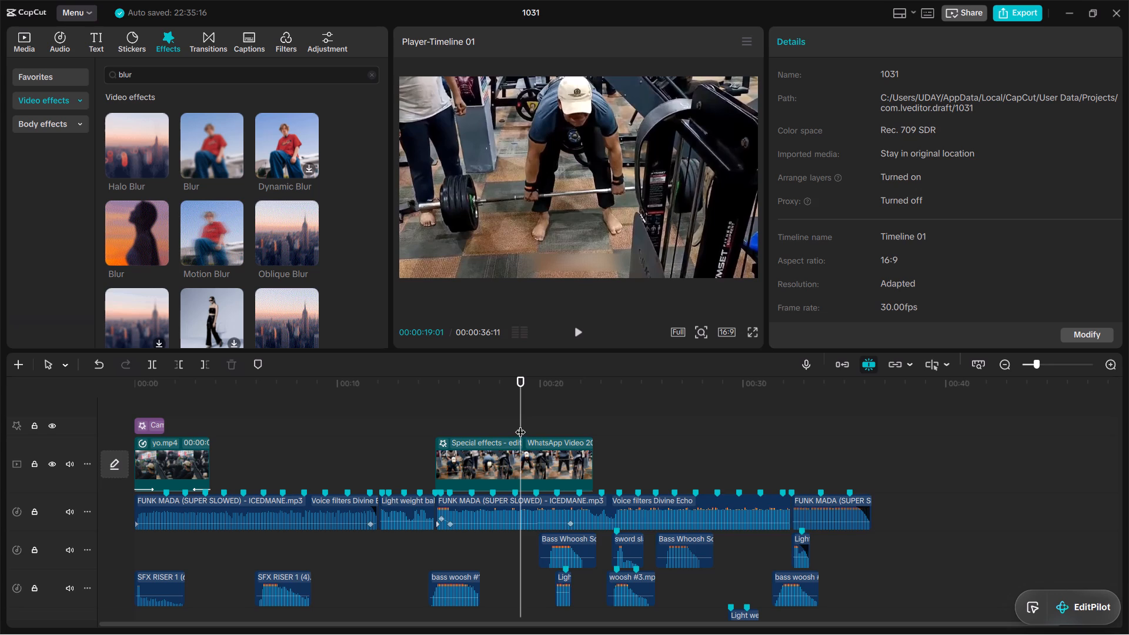
drag(520, 425, 513, 431)
click(513, 431)
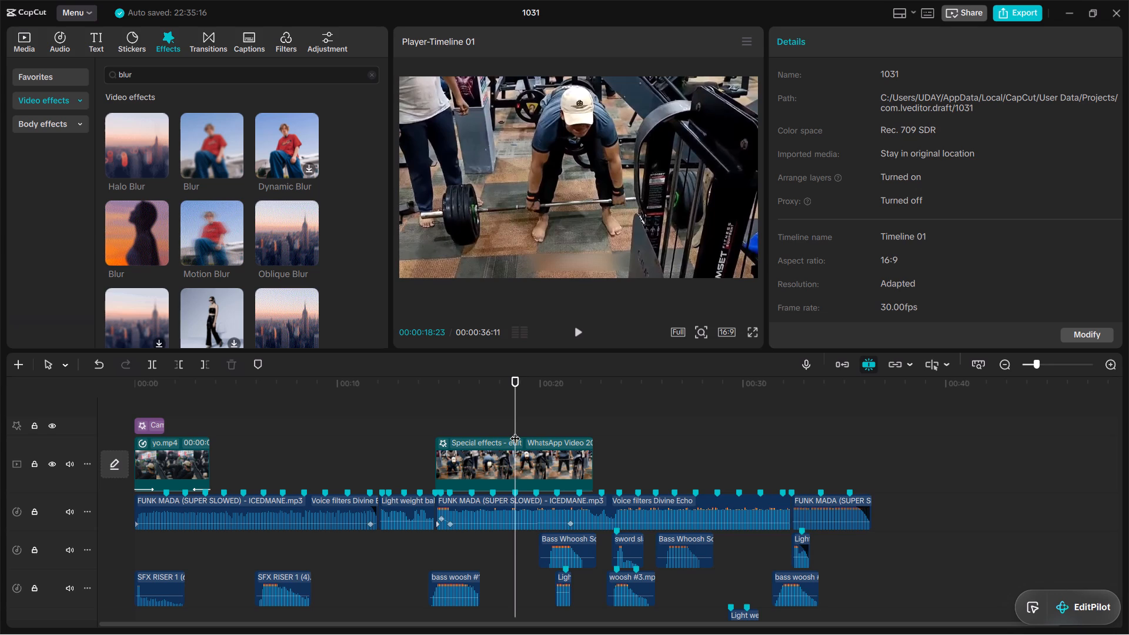
click(513, 431)
click(520, 462)
key(s)
click(485, 459)
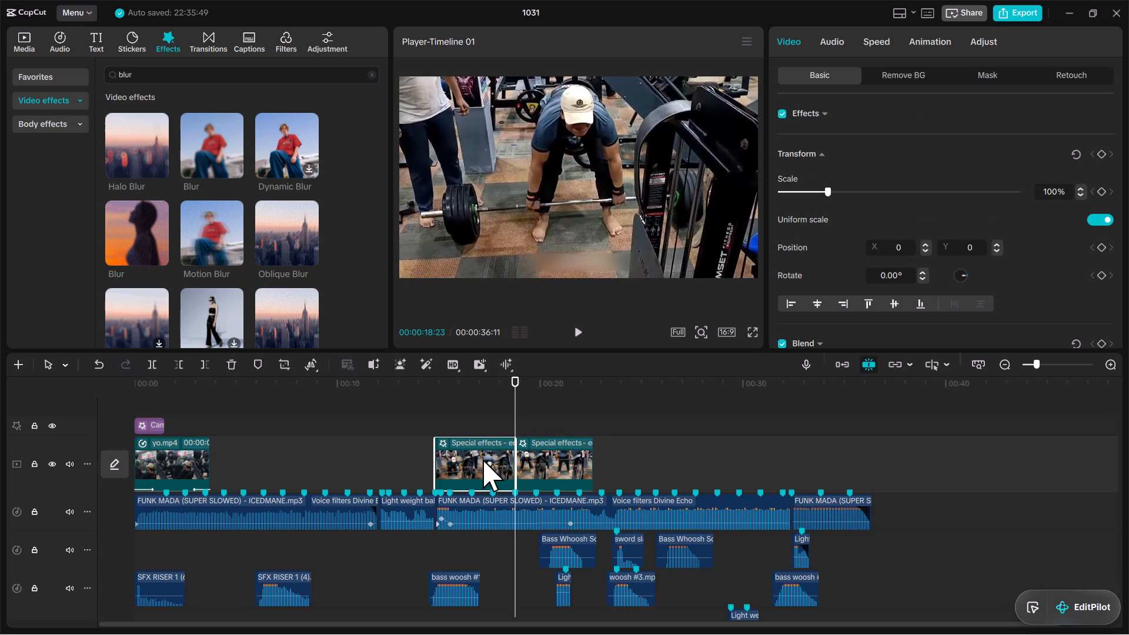
key(BackSpace)
Move the remaining WhatsApp clip back to start with the second FUNK MADA audio clip at about 15 s, and preview it.
drag(551, 460, 477, 464)
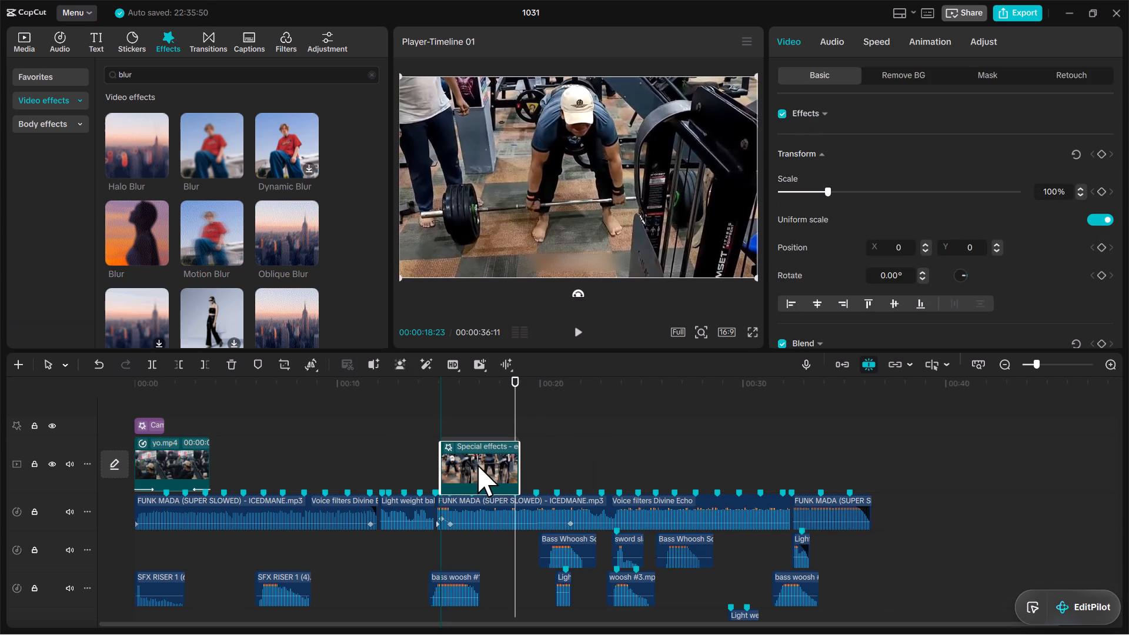
drag(477, 464, 469, 460)
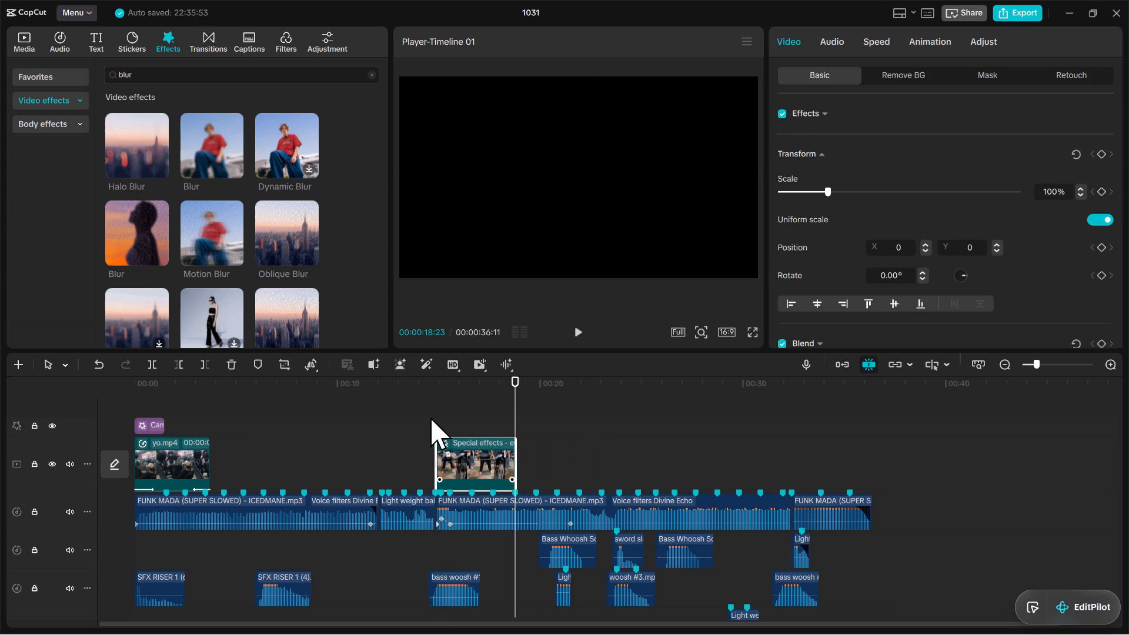
click(431, 401)
key(space)
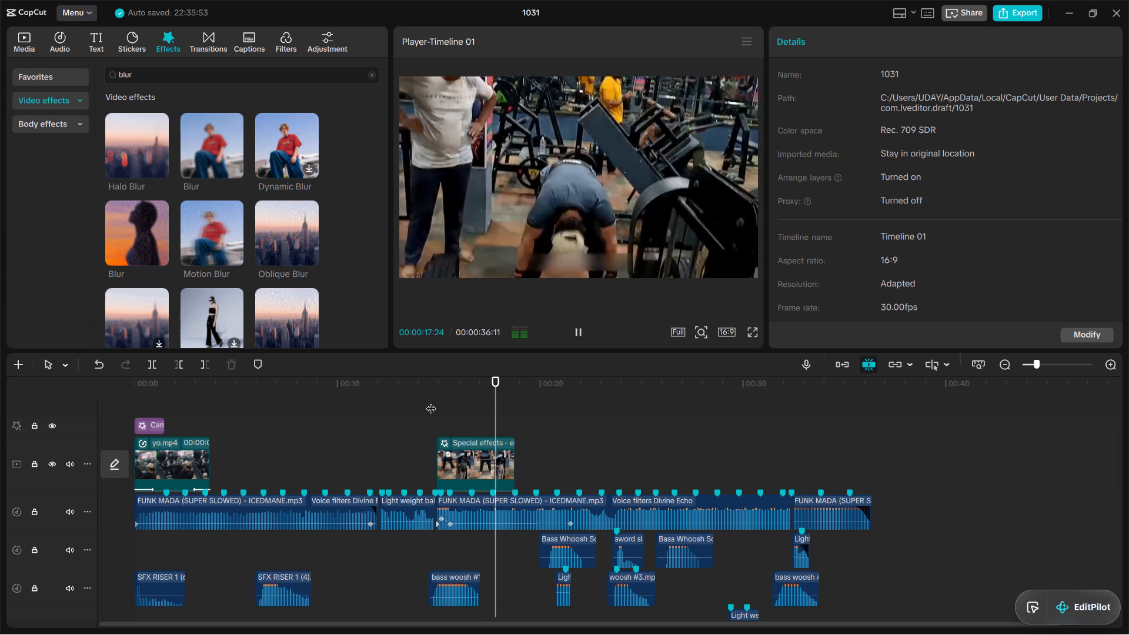
key(space)
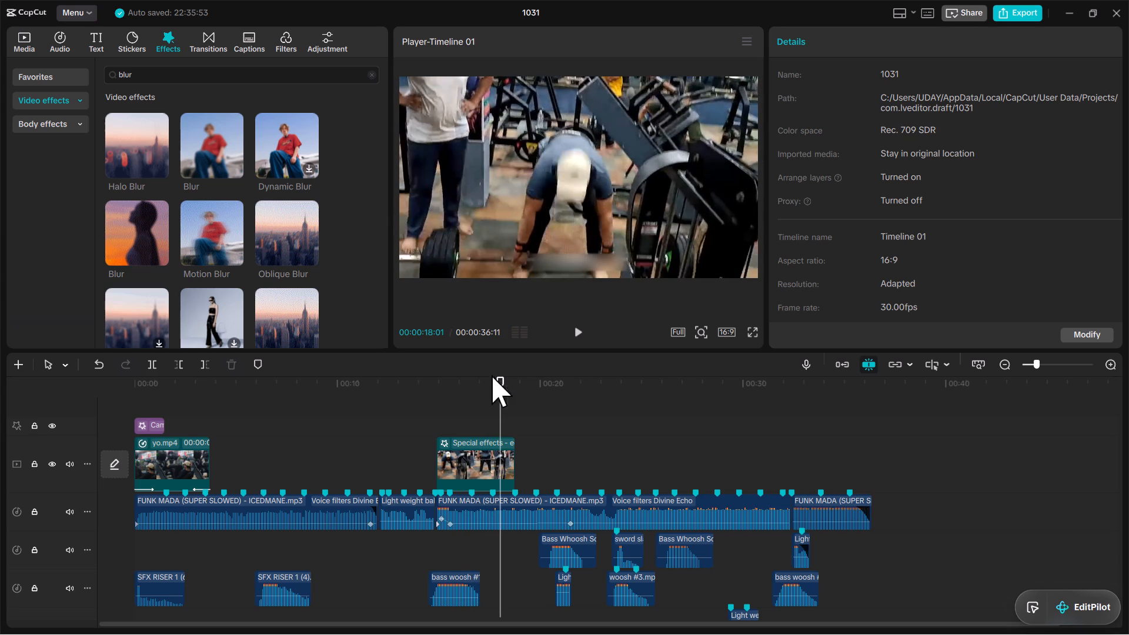
Examine how the sound-effect tracks line up with the WhatsApp clip around 18 s.
scroll(504, 387, down, 6)
scroll(503, 441, down, 3)
scroll(503, 442, up, 6)
scroll(503, 442, down, 8)
scroll(496, 463, up, 9)
scroll(496, 463, down, 7)
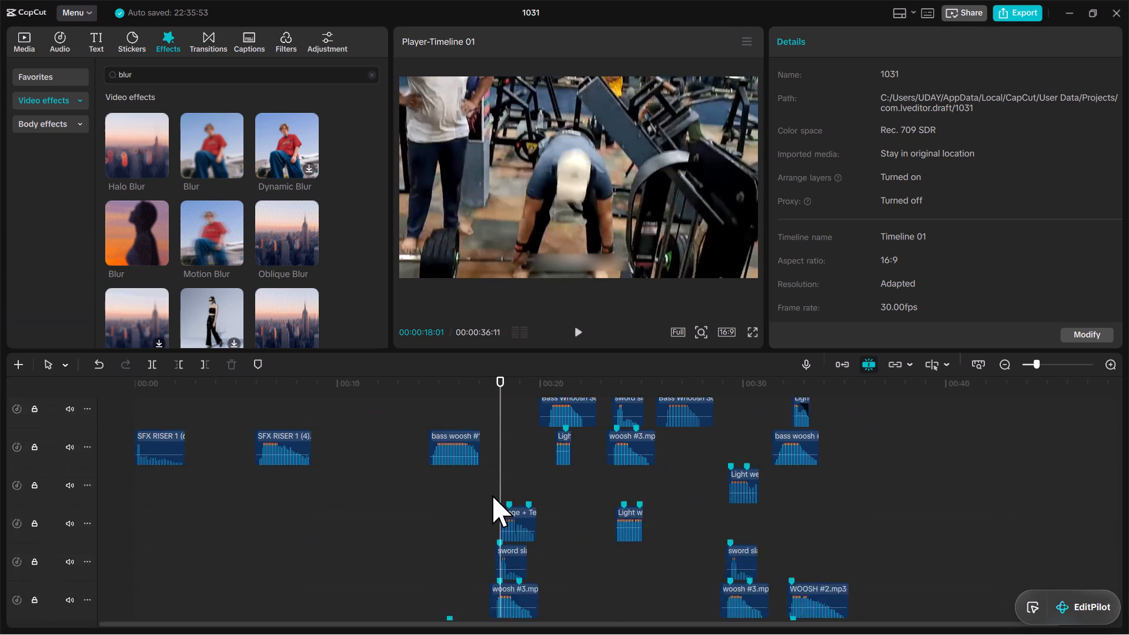
scroll(492, 495, up, 11)
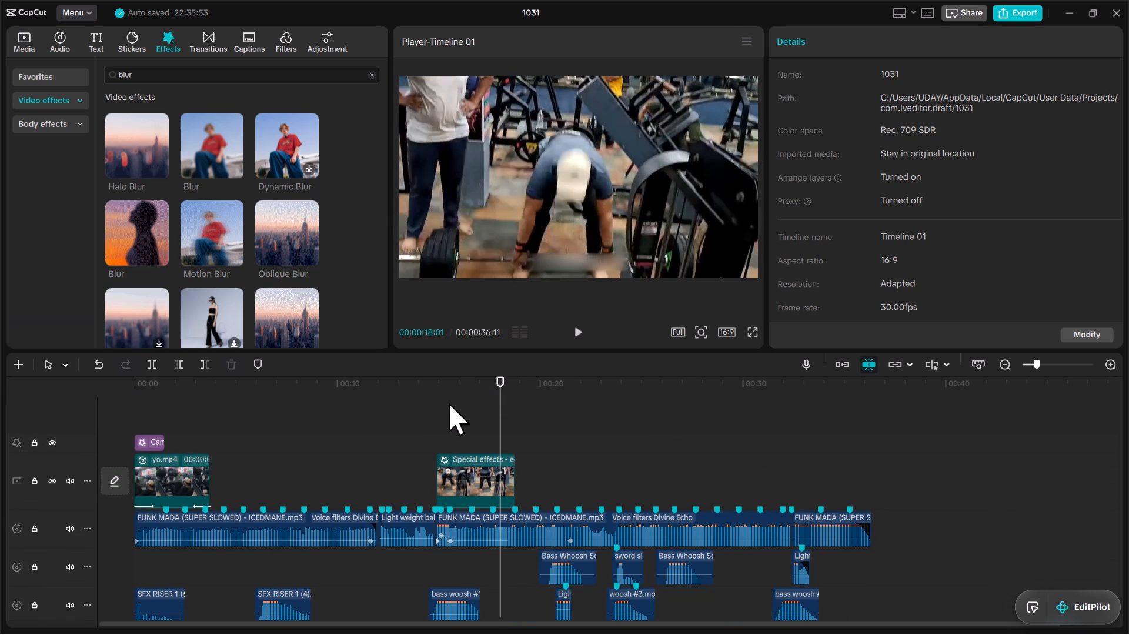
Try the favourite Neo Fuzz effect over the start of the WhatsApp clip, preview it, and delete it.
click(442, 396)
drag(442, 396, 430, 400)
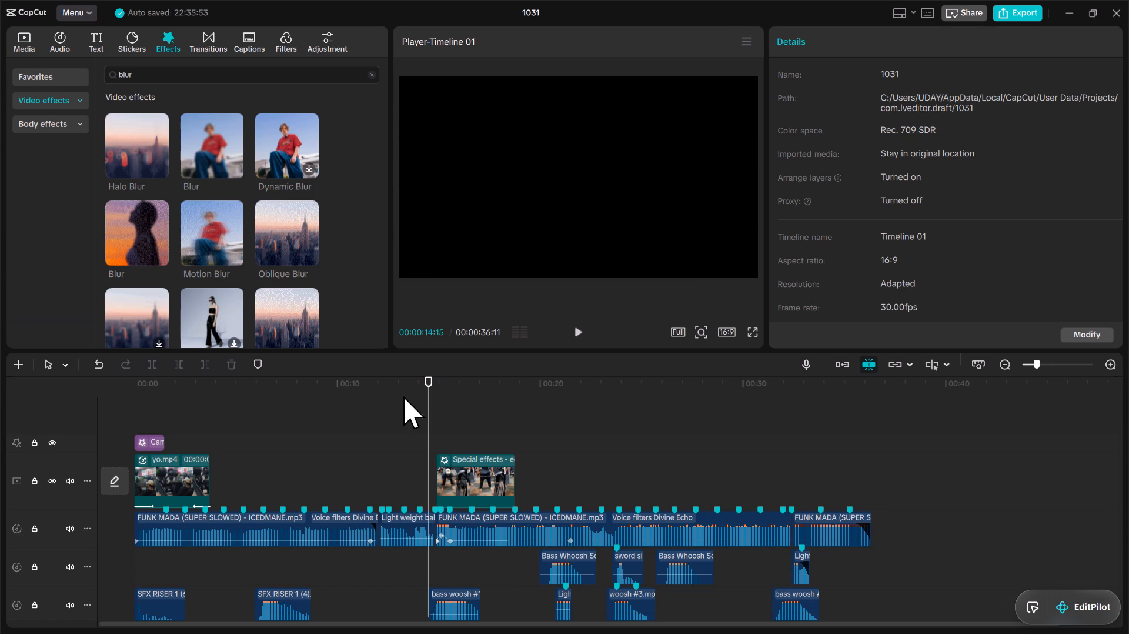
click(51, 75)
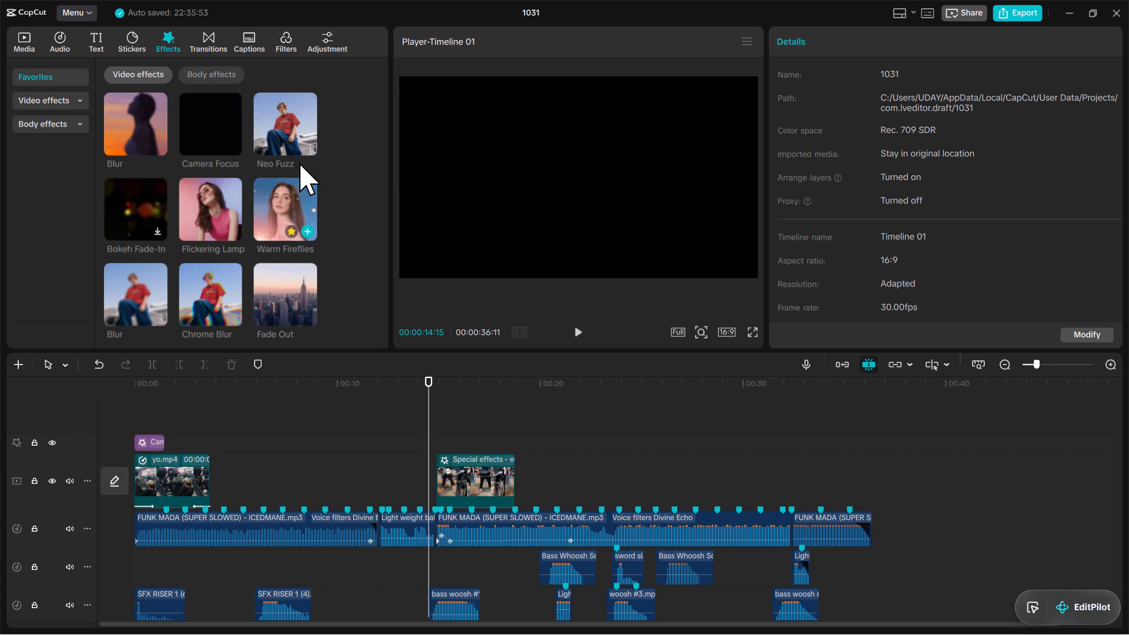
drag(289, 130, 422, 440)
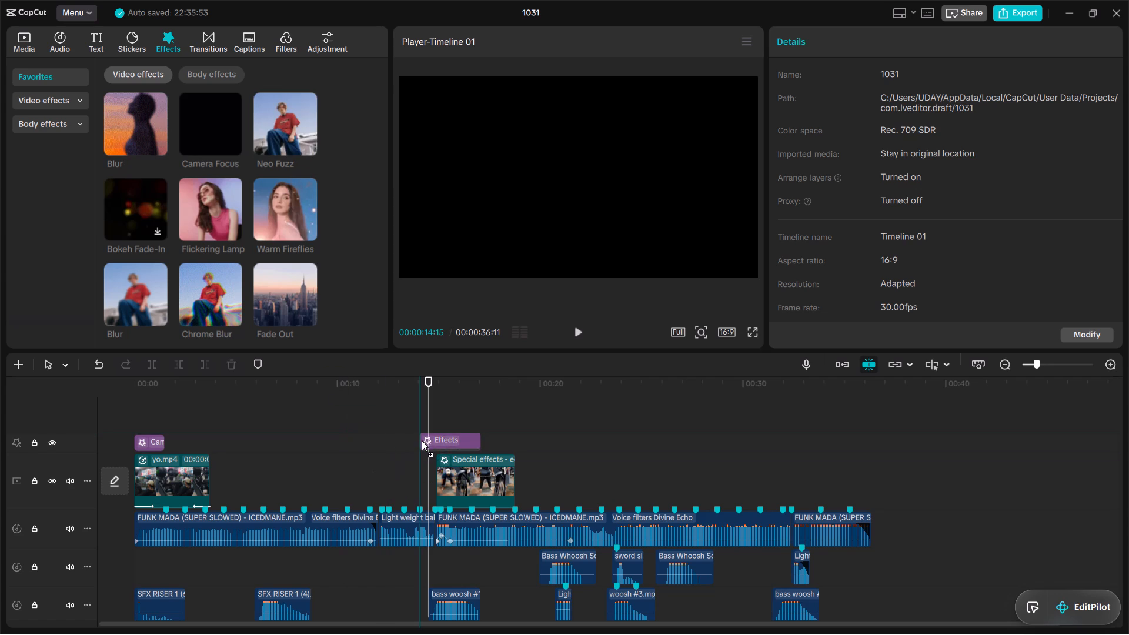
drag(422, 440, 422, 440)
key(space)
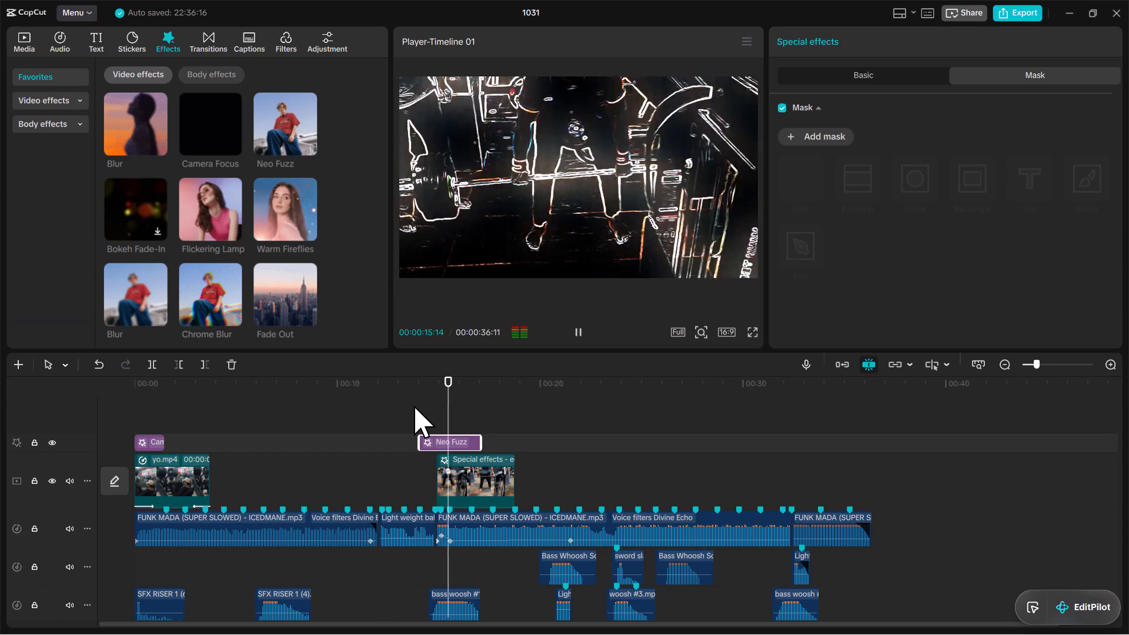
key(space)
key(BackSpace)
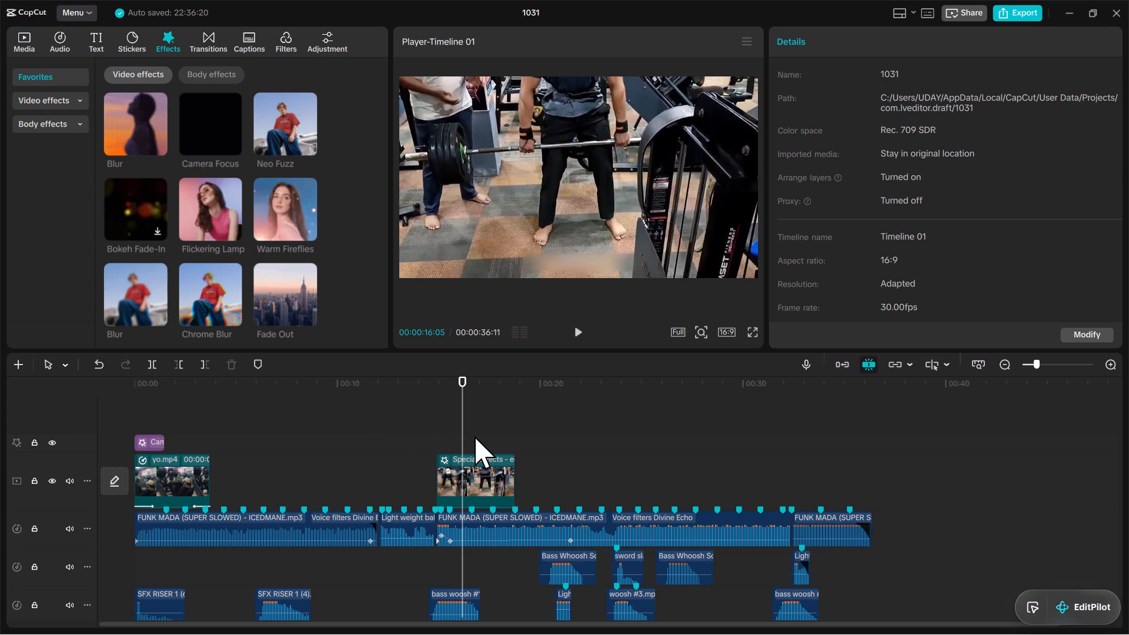
Preview the WhatsApp clip's opening, apply a Custom speed curve to it, and raise the curve's first point to just above 2x.
drag(465, 437, 435, 440)
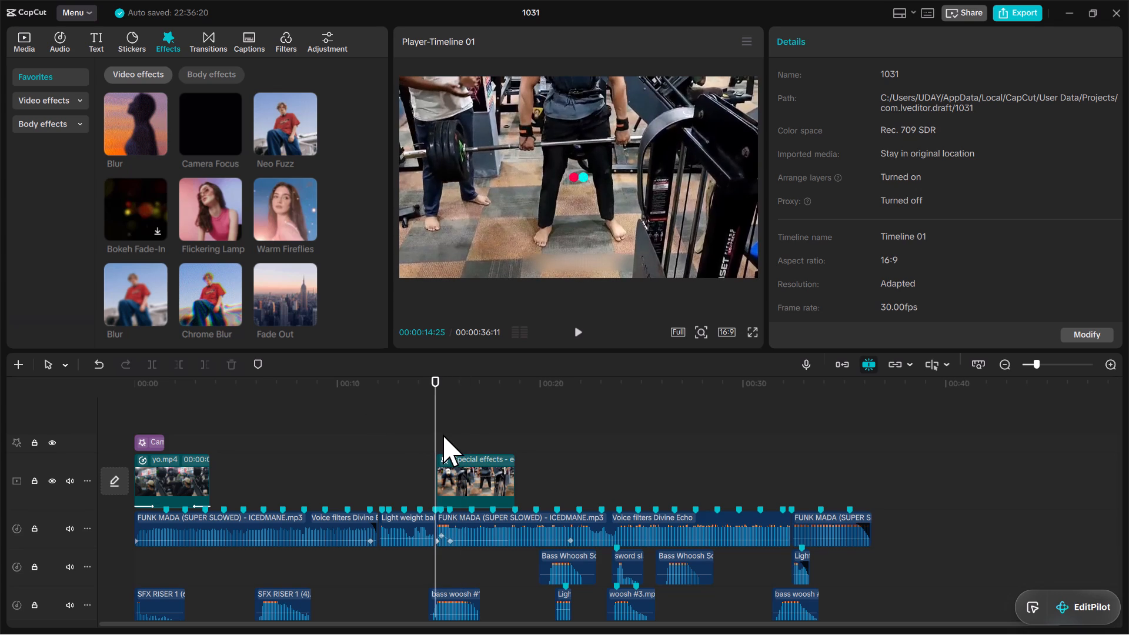
key(space)
key(space)
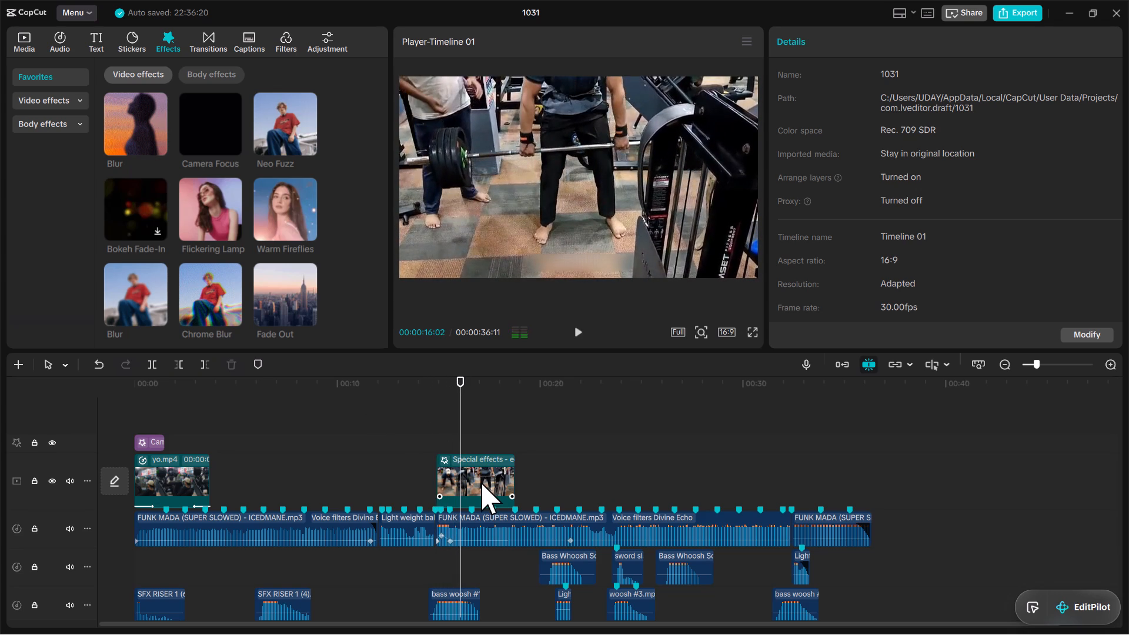
click(483, 483)
click(884, 73)
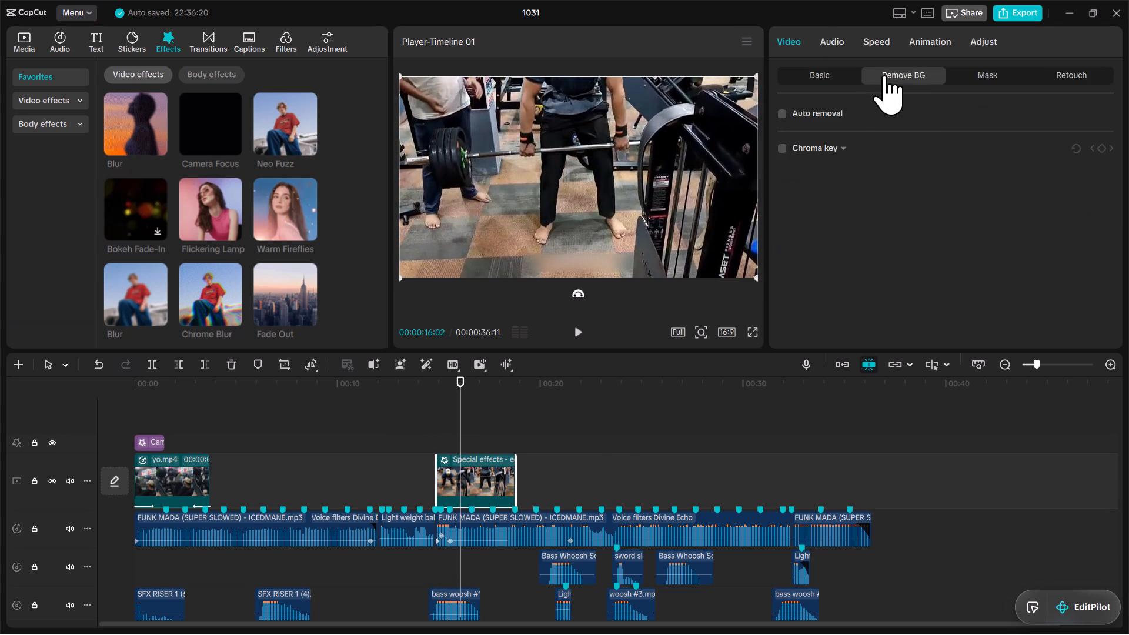
click(981, 78)
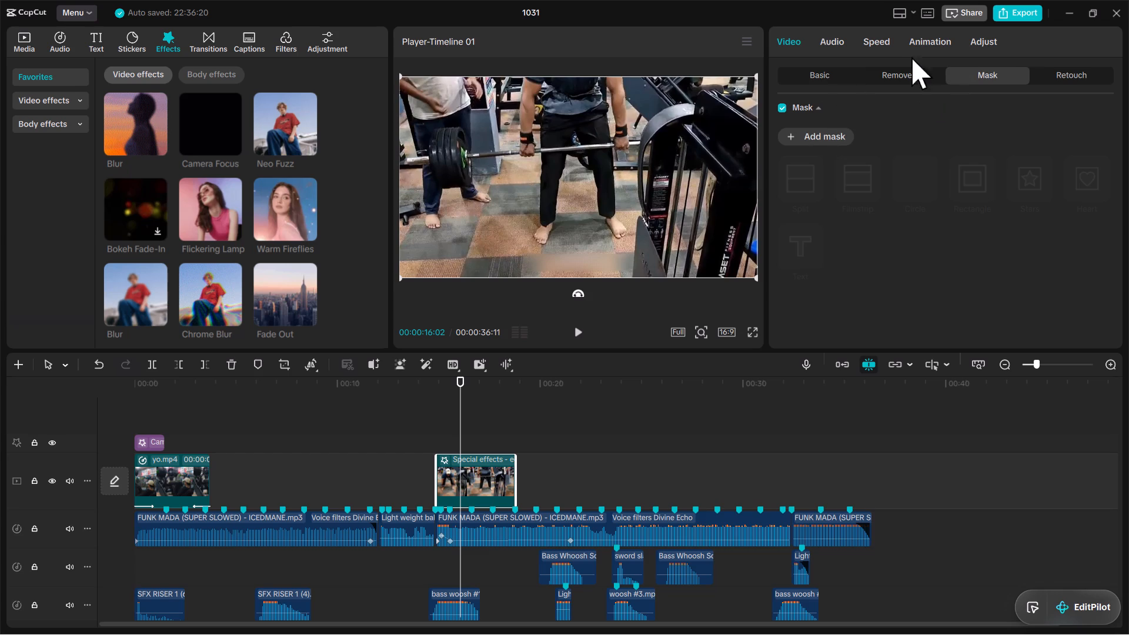
click(875, 39)
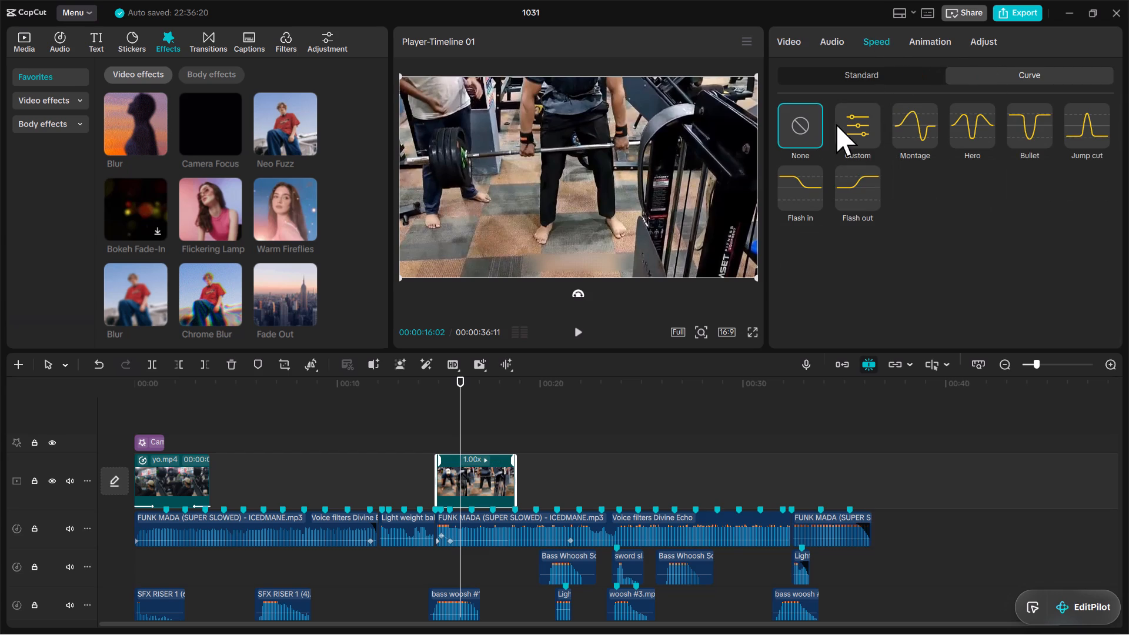
click(835, 124)
drag(460, 430, 448, 432)
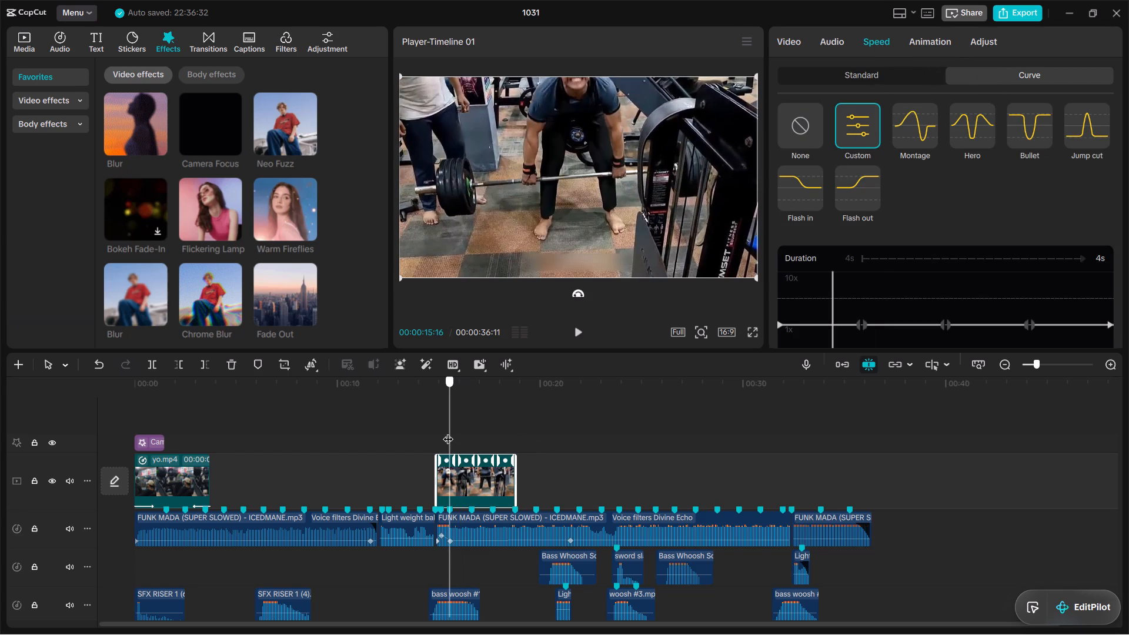
drag(448, 432, 451, 429)
drag(451, 429, 439, 429)
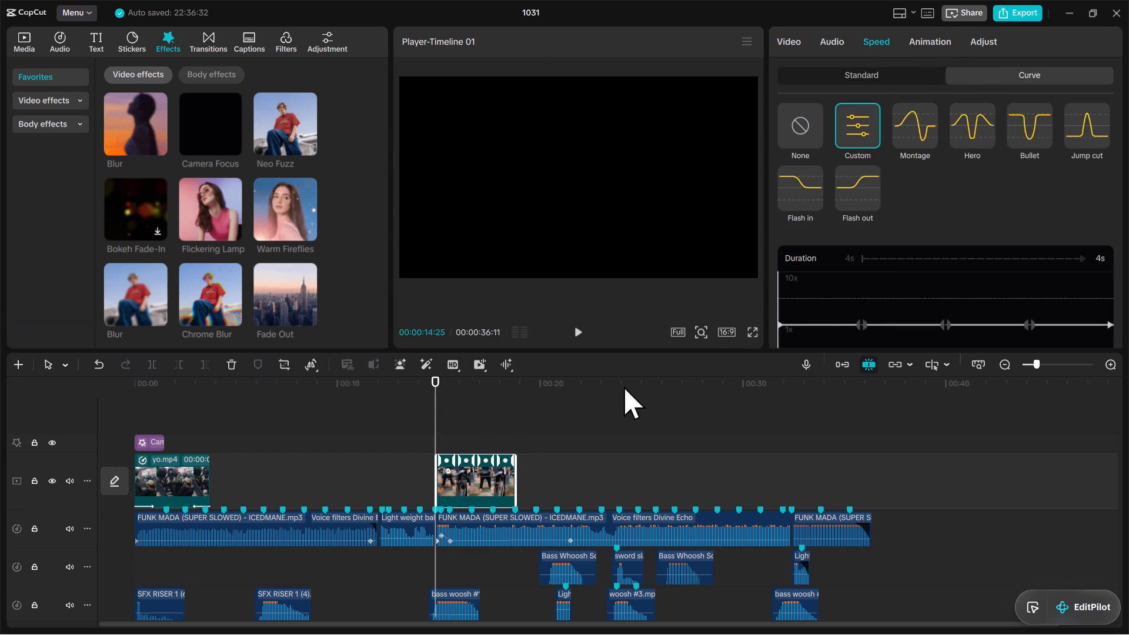
drag(431, 427, 446, 428)
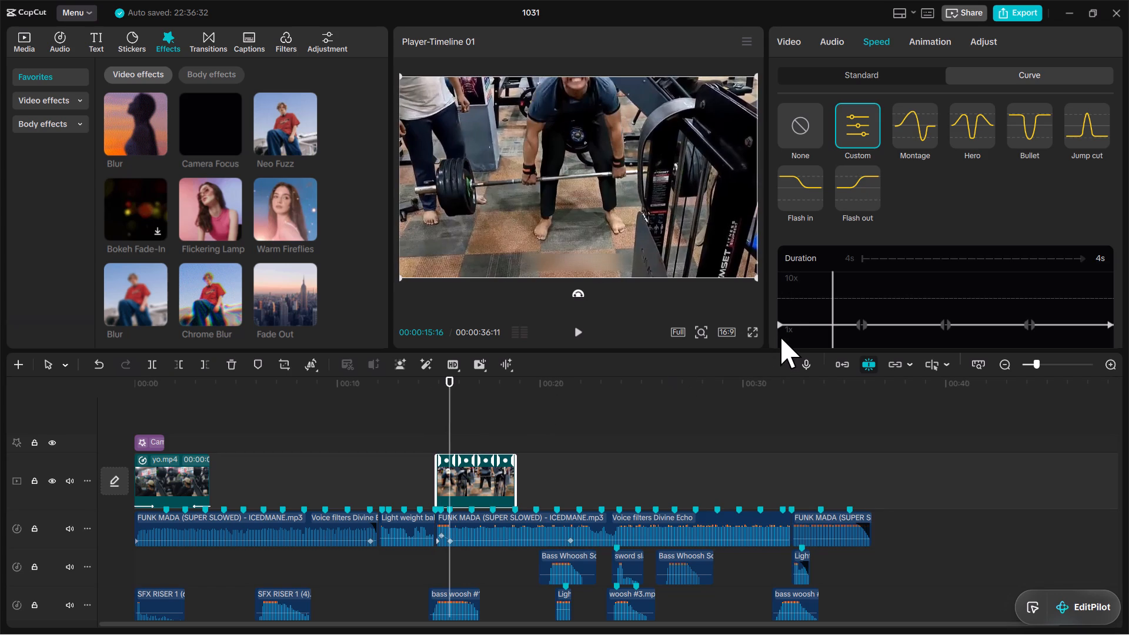
drag(779, 325, 780, 317)
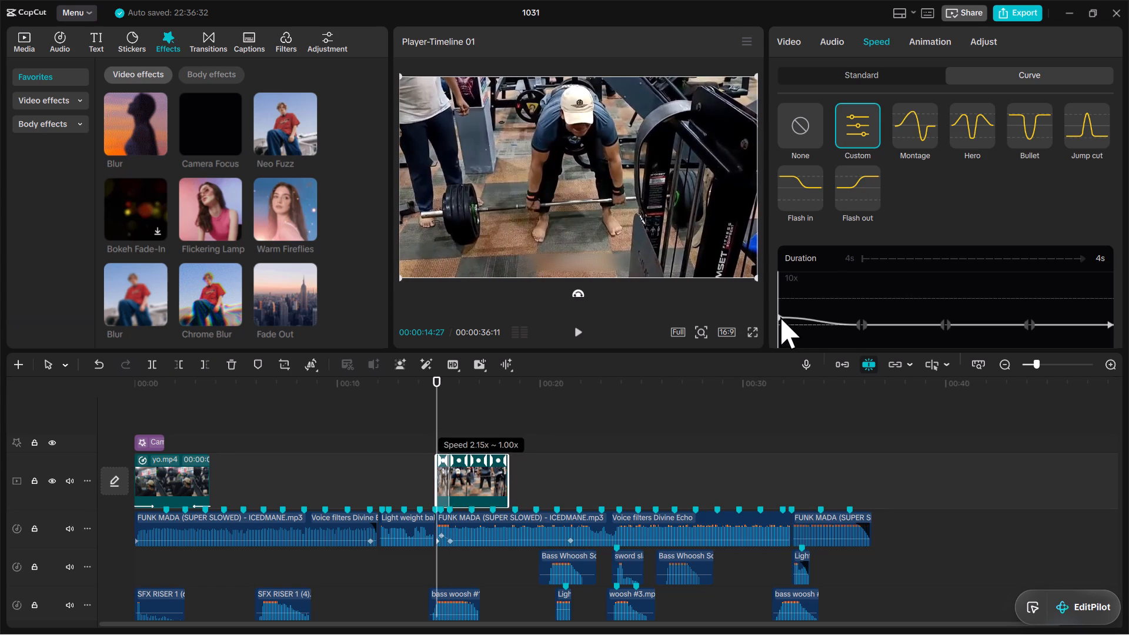
drag(780, 317, 781, 315)
scroll(1020, 317, down, 5)
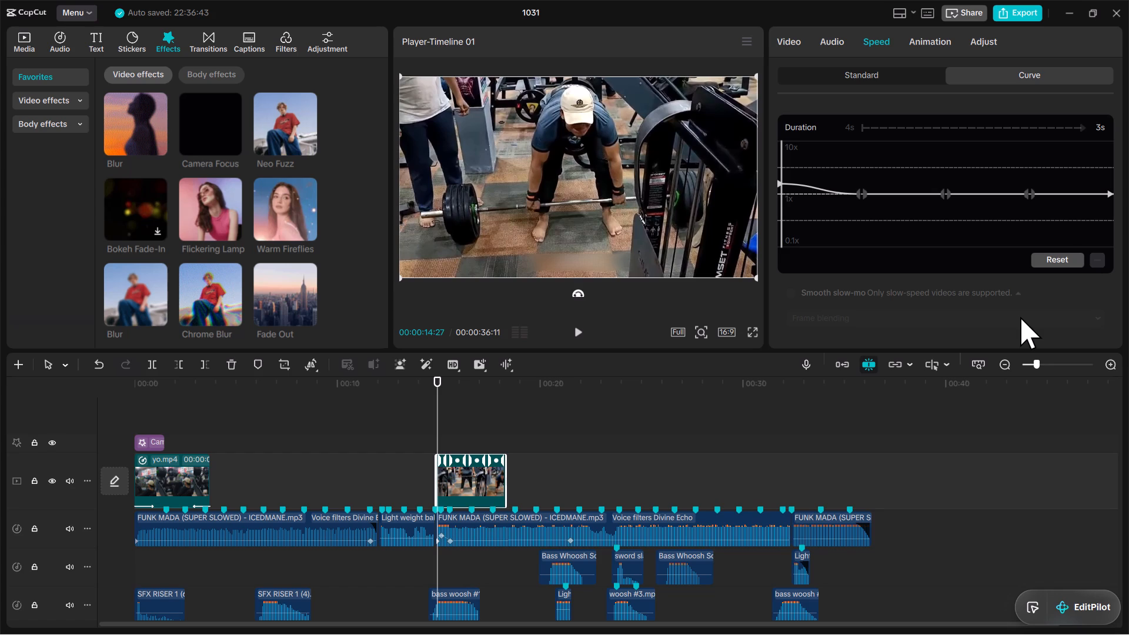
Search the video effects for "grain effect" and look through the grain options.
click(41, 102)
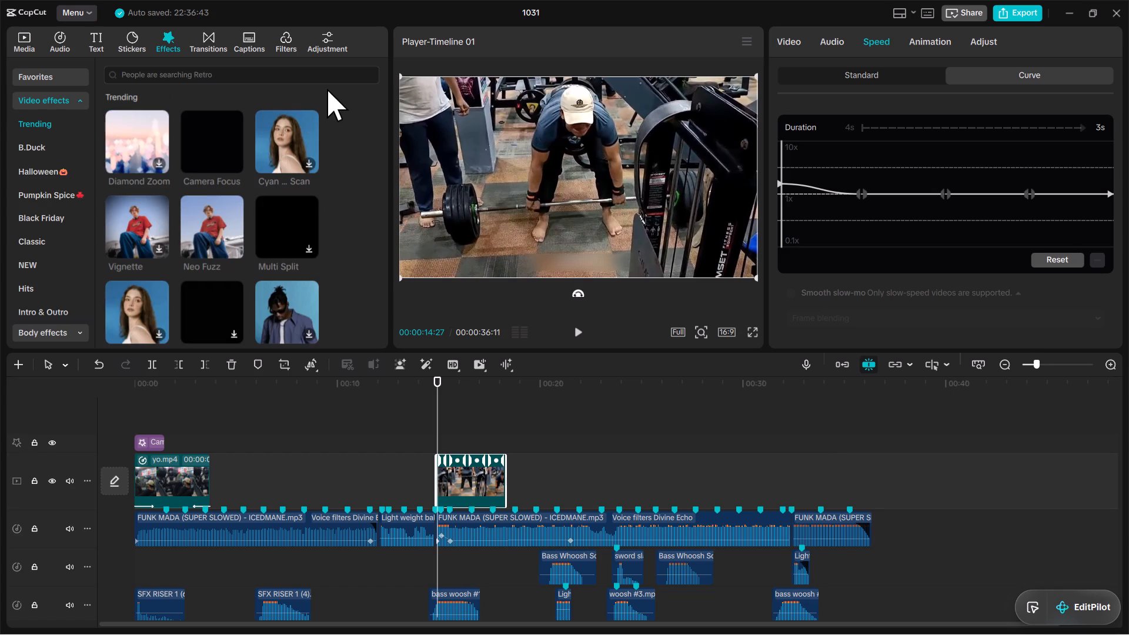
click(272, 80)
text(grain)
key(space)
text(effect\)
key(Return)
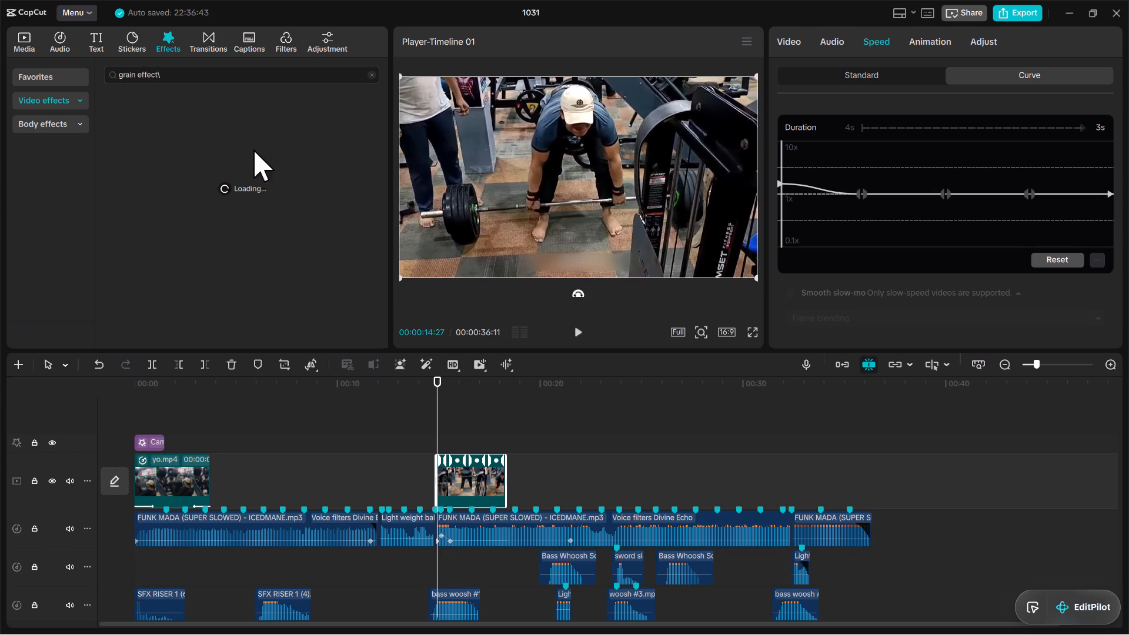
click(211, 71)
key(BackSpace)
key(Return)
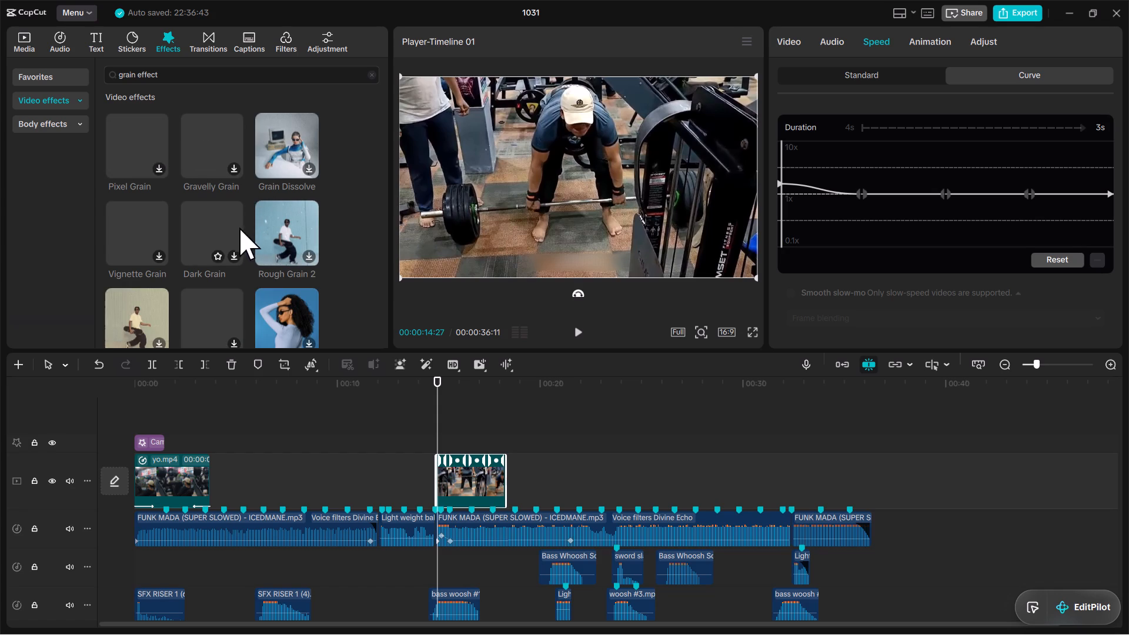
scroll(226, 487, down, 3)
scroll(186, 328, up, 3)
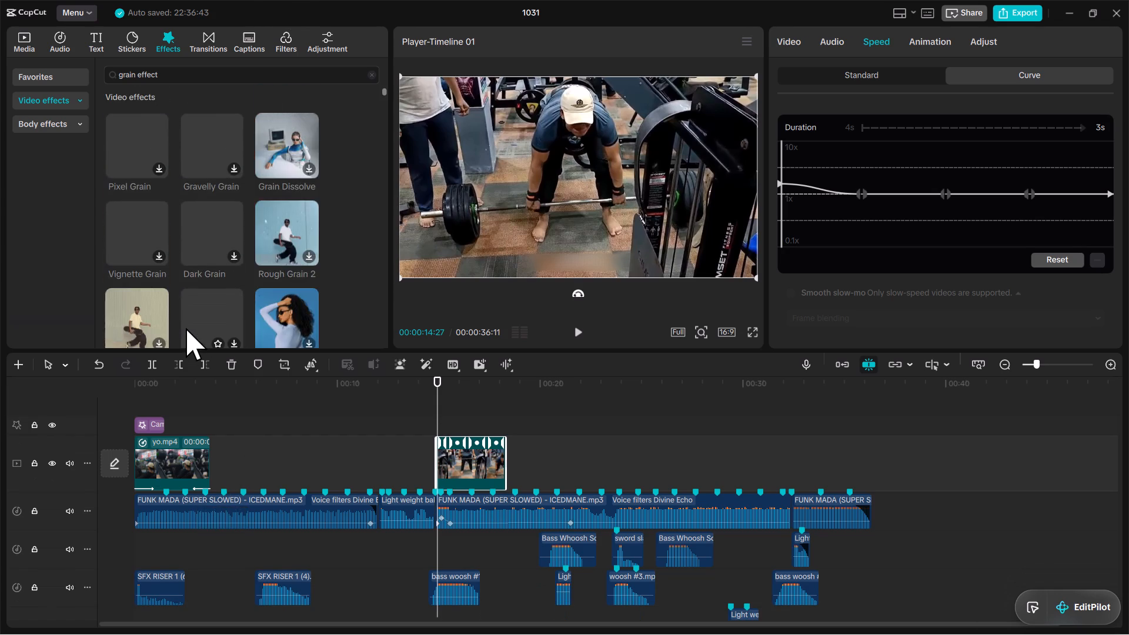
scroll(186, 328, down, 4)
scroll(189, 325, up, 4)
scroll(194, 317, down, 4)
scroll(195, 317, up, 9)
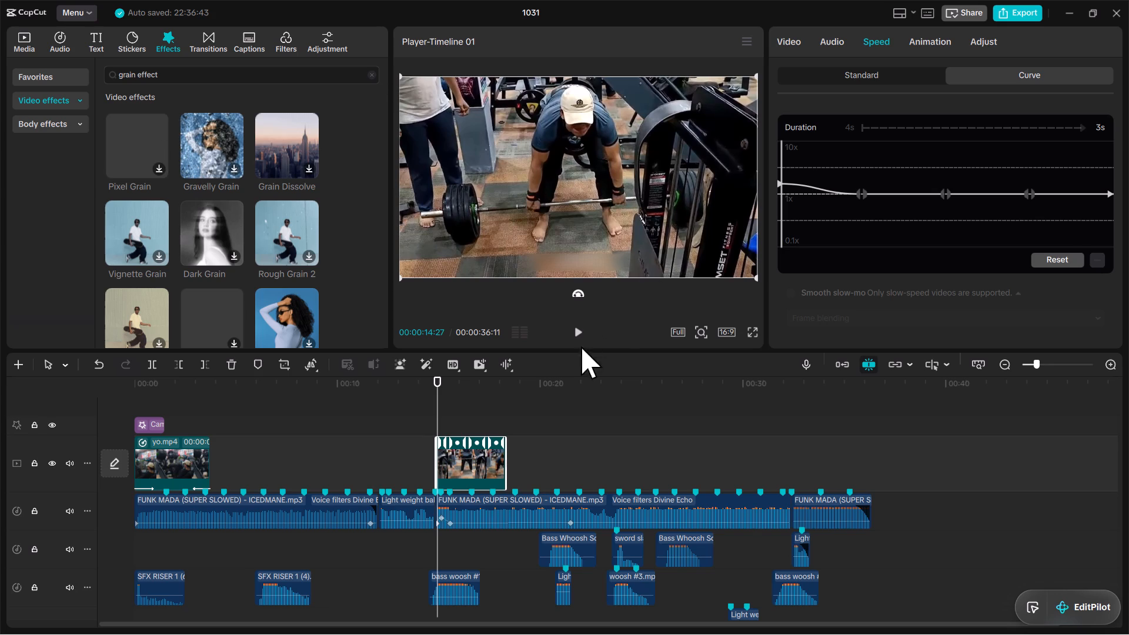
scroll(497, 379, down, 6)
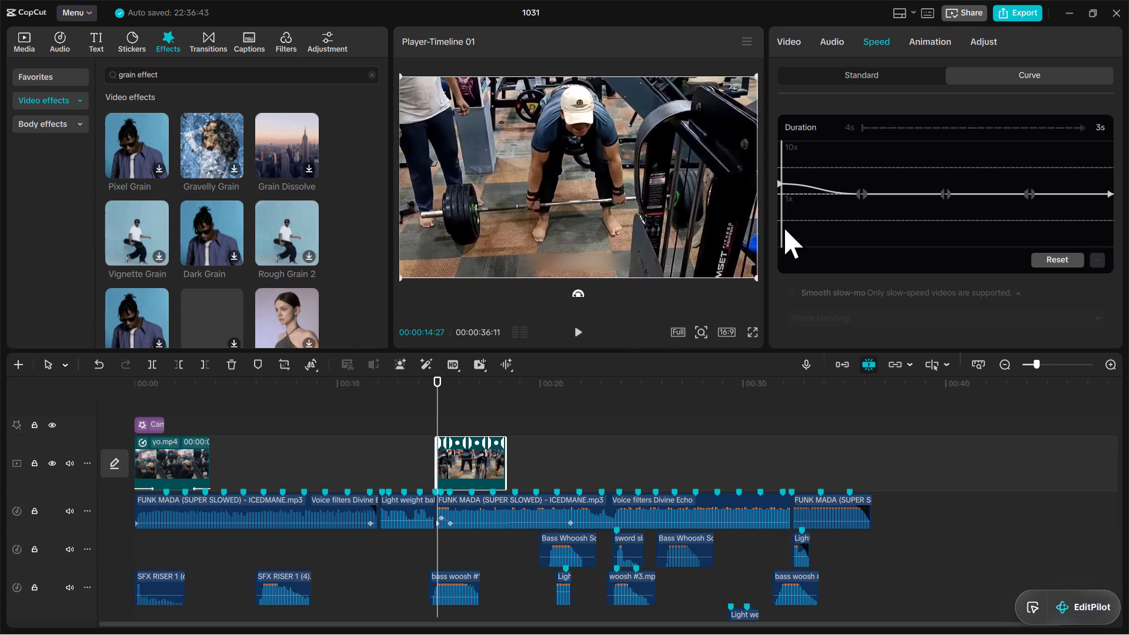
Raise the first point of the WhatsApp clip's speed curve to about 4.9x and preview the clip.
drag(784, 227, 829, 231)
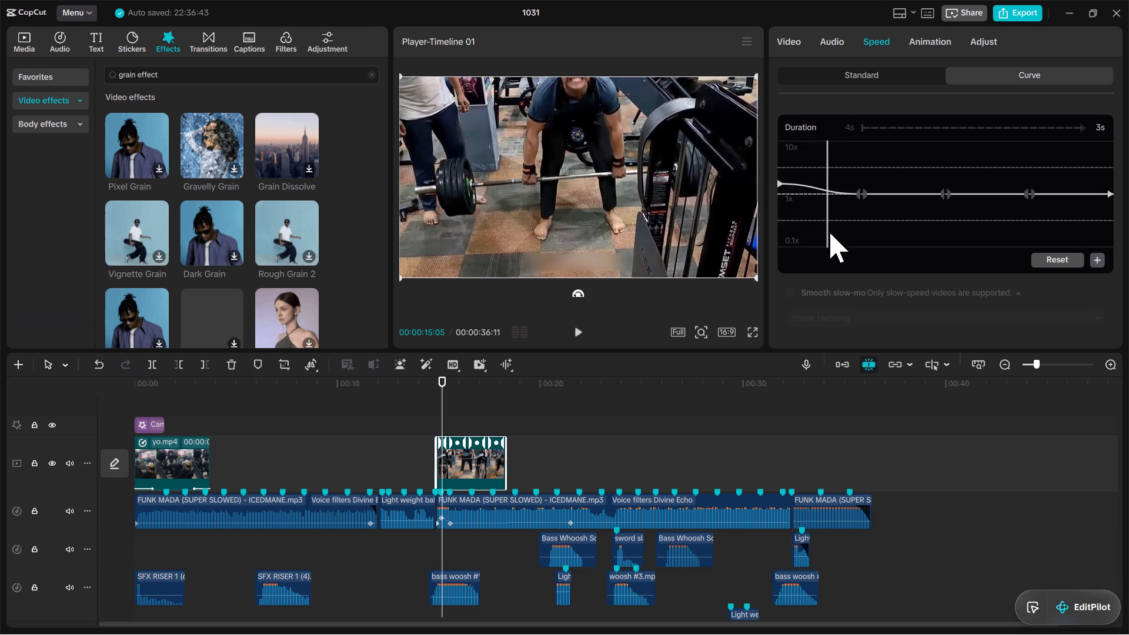
drag(829, 231, 855, 231)
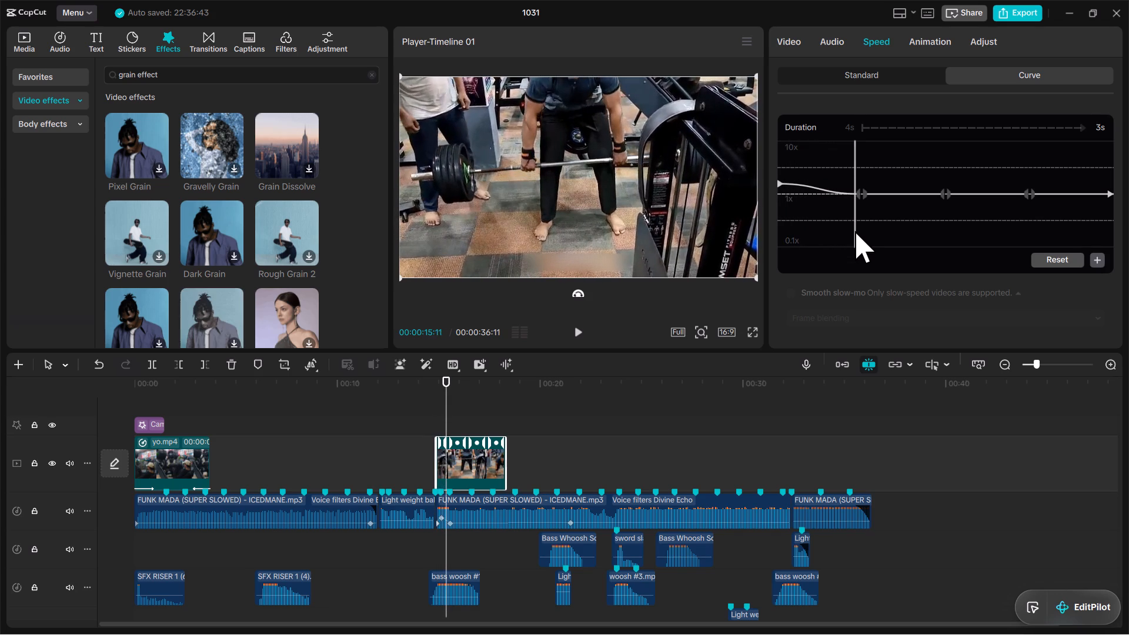
drag(855, 231, 849, 235)
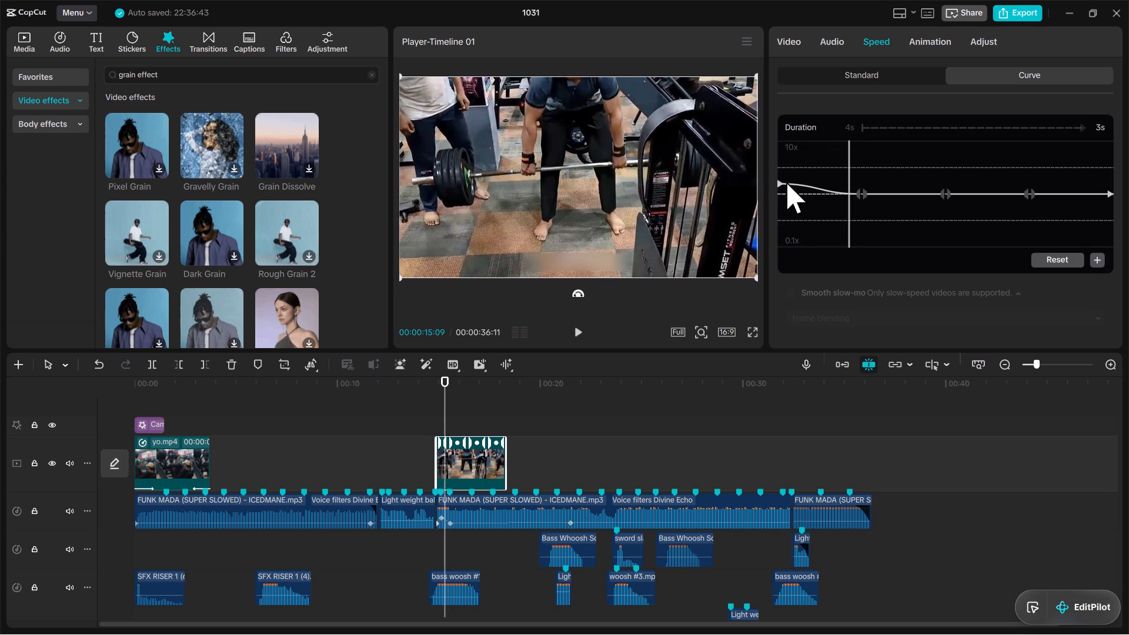
drag(781, 182, 780, 171)
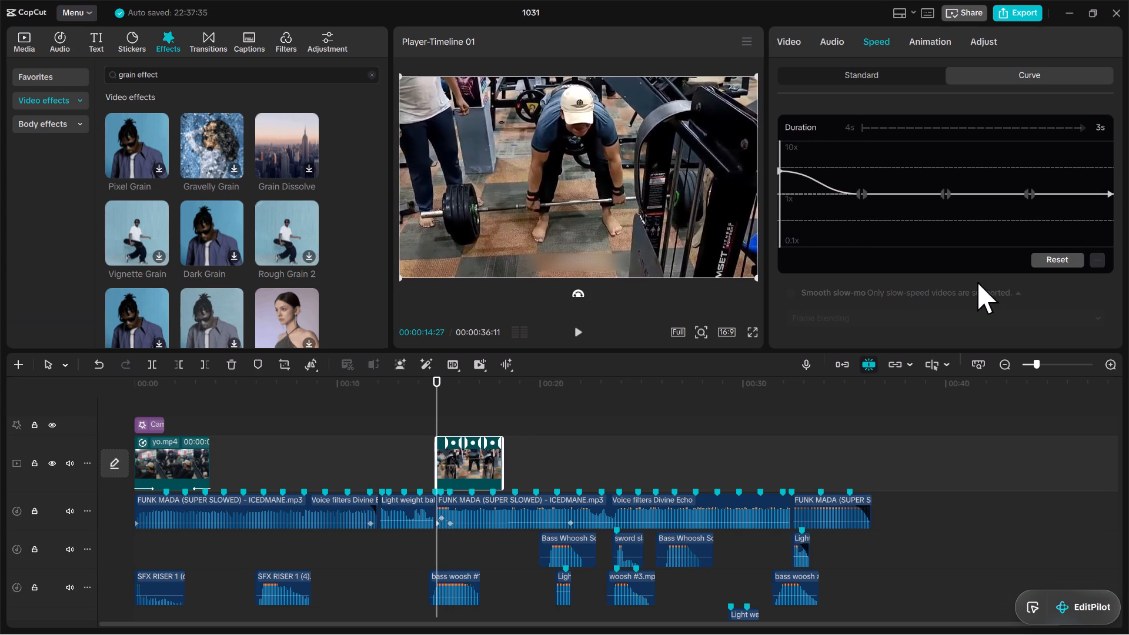
drag(1037, 360, 1049, 362)
drag(1035, 360, 1044, 363)
key(space)
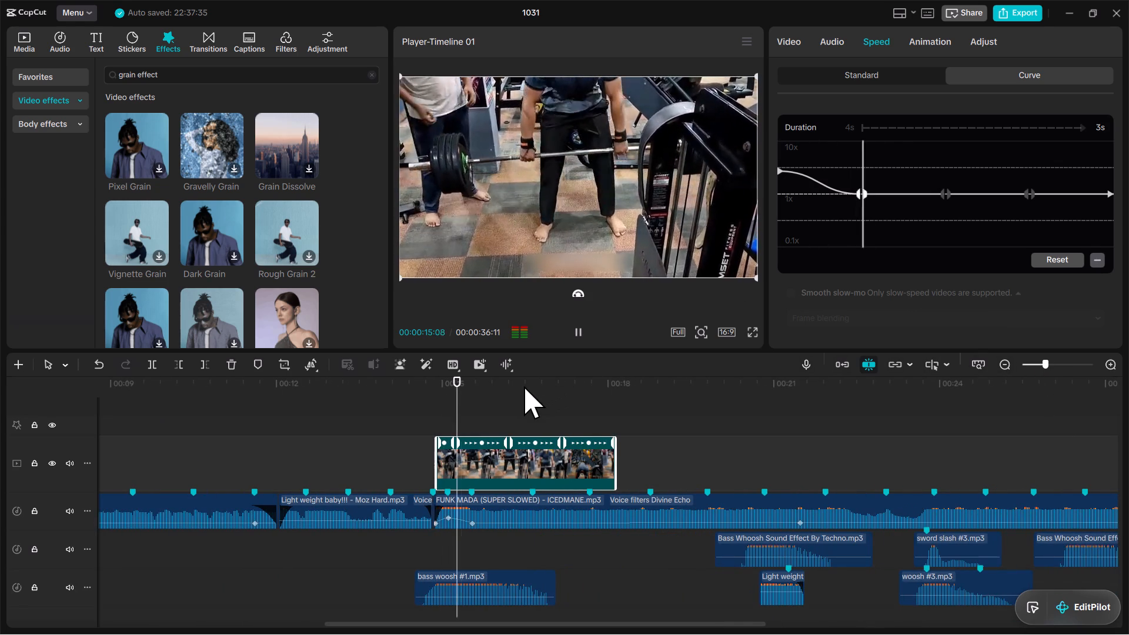
key(space)
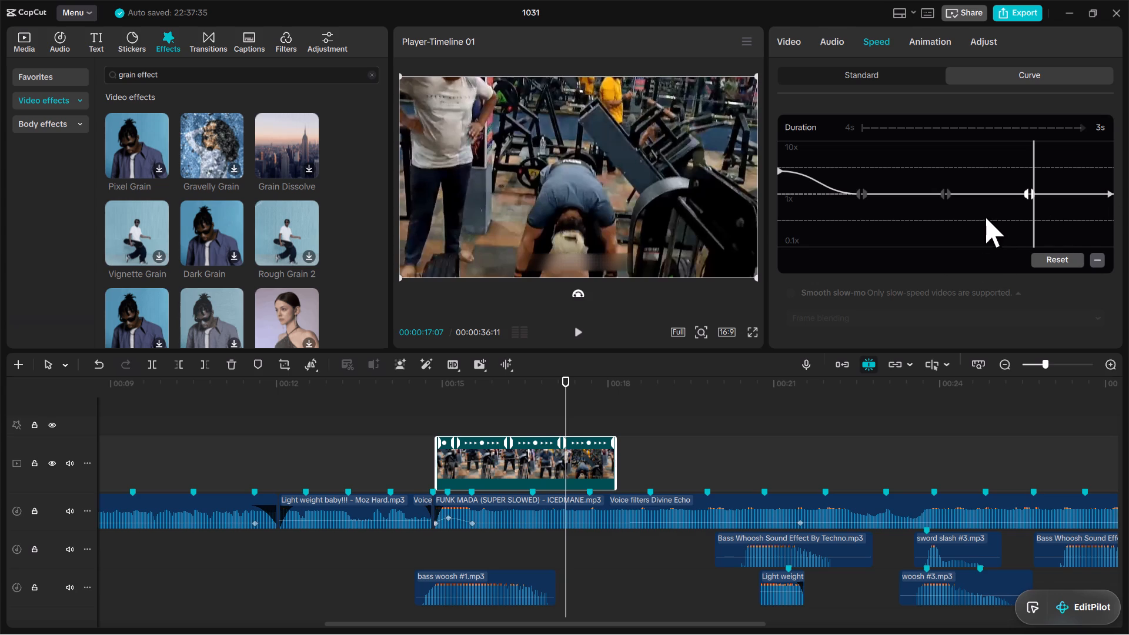
Shift the speed curve's second point slightly earlier, raise it to about 2.1x, and check the frames around it.
click(860, 194)
drag(856, 200, 800, 208)
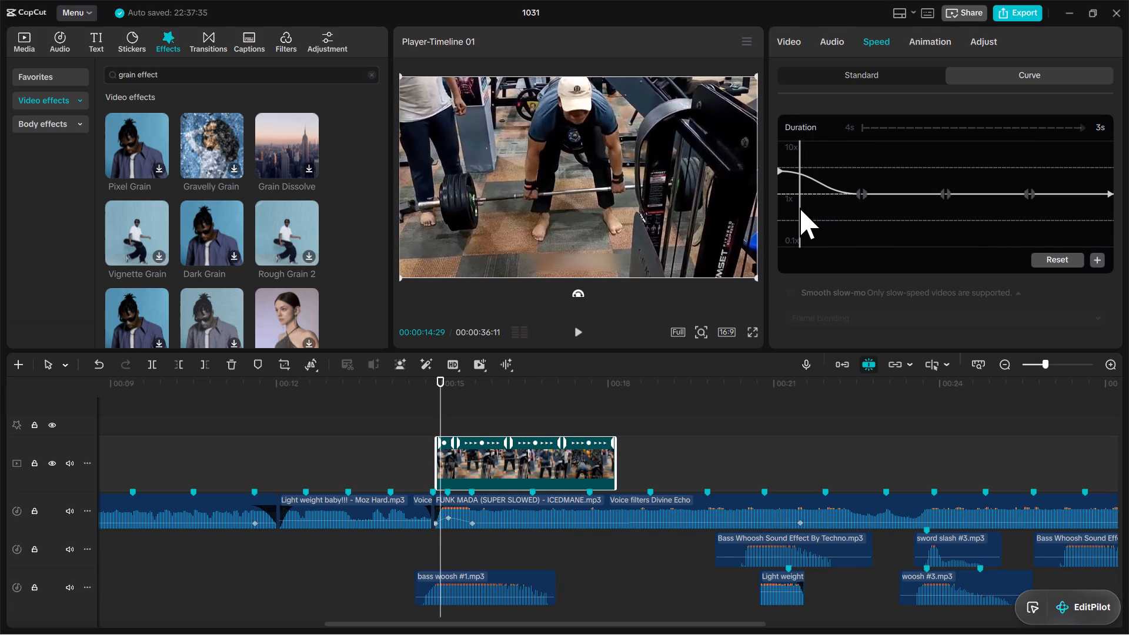
drag(800, 208, 843, 210)
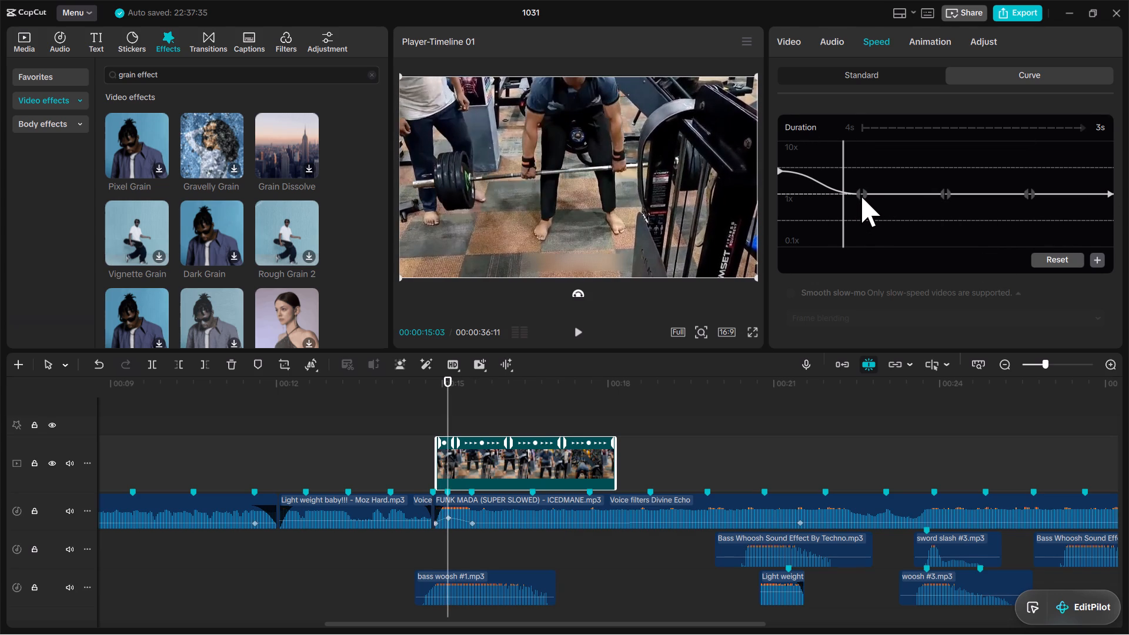
click(863, 195)
drag(863, 205, 884, 205)
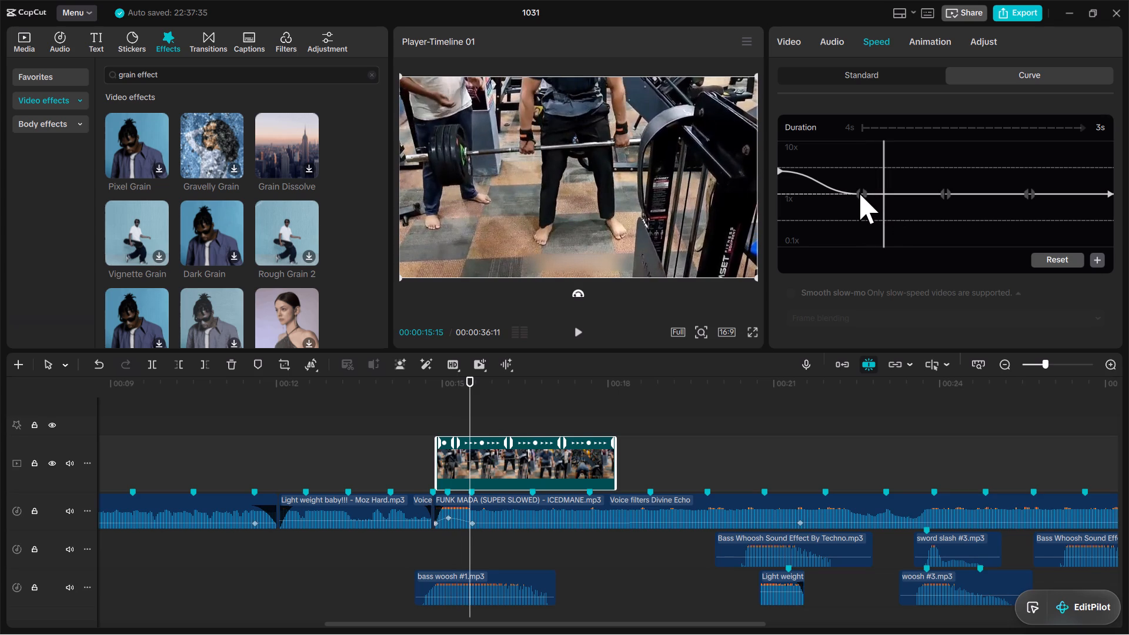
drag(860, 193, 941, 180)
click(859, 192)
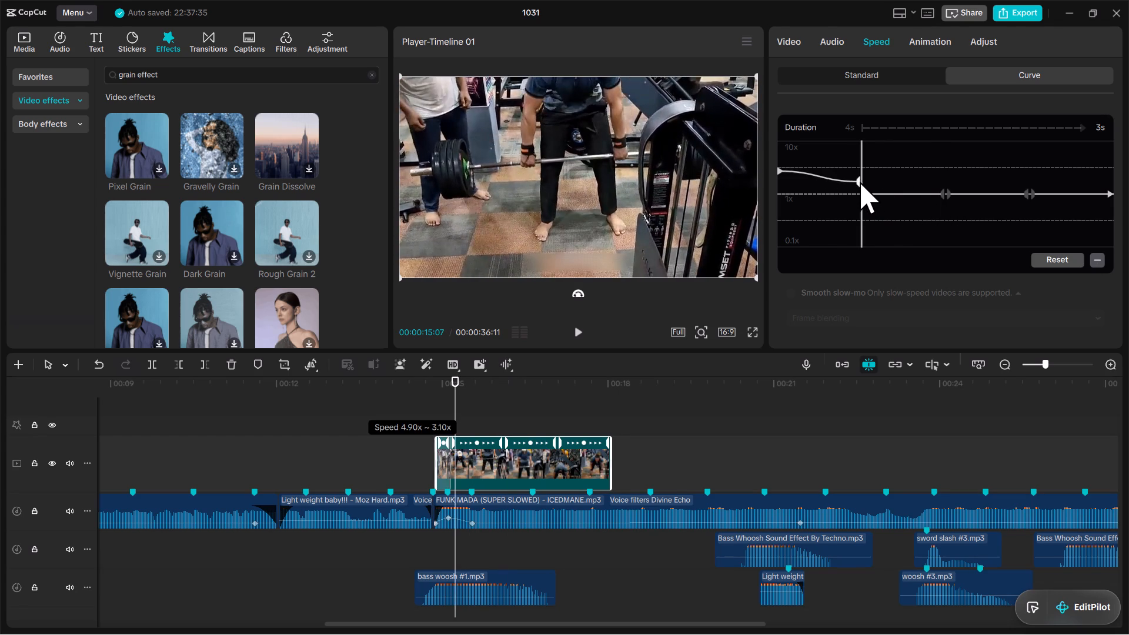
click(896, 194)
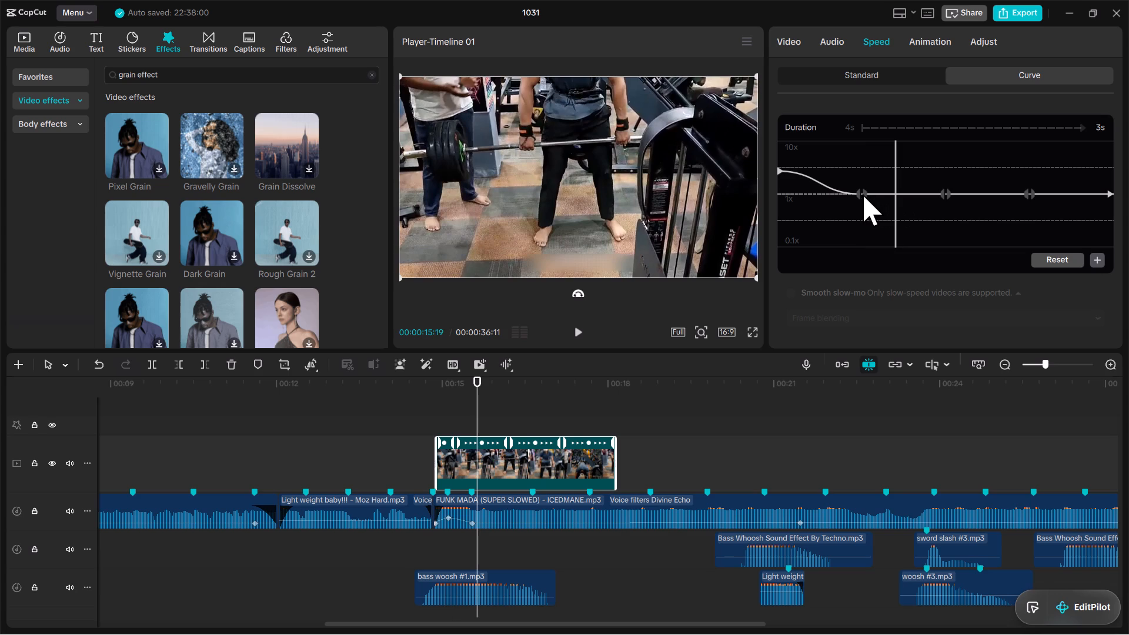
drag(862, 193, 856, 189)
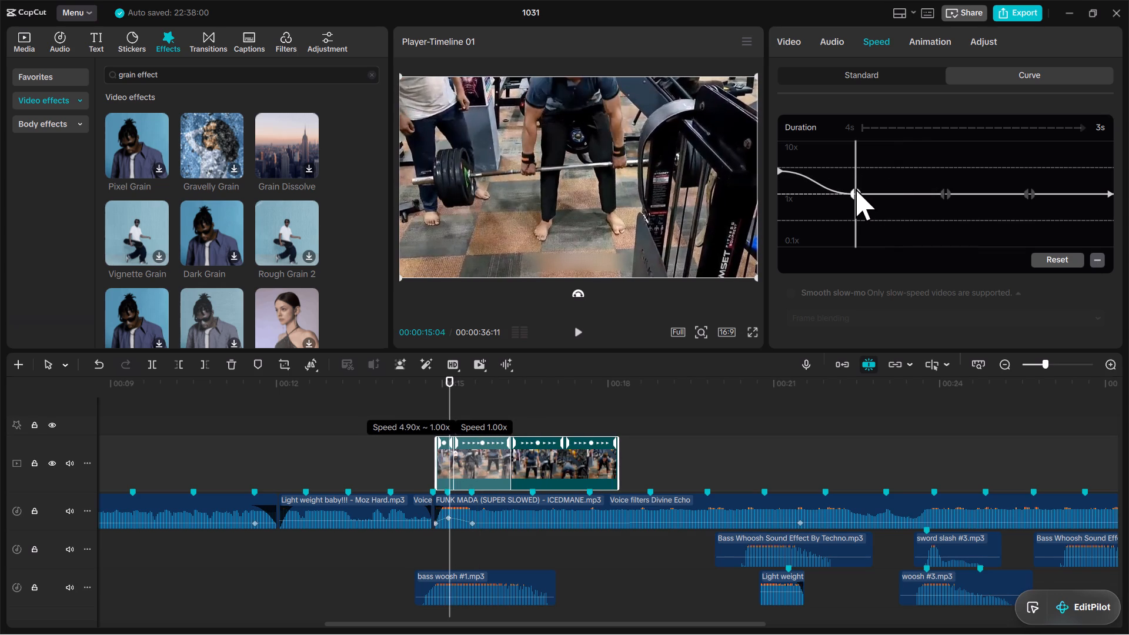
drag(856, 189, 856, 188)
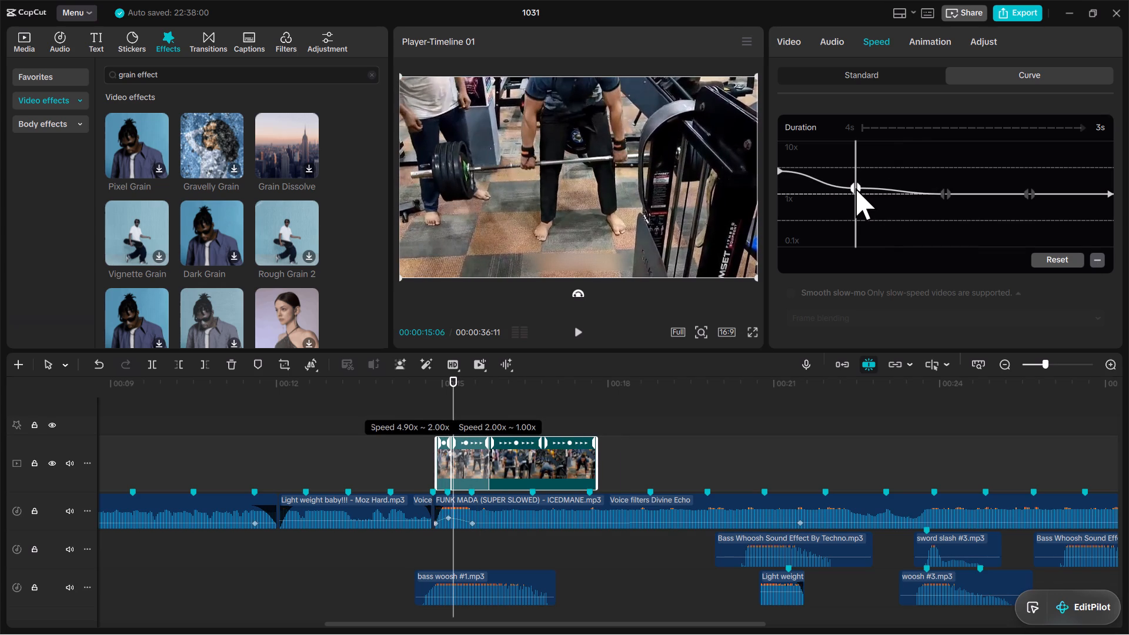
drag(856, 188, 855, 186)
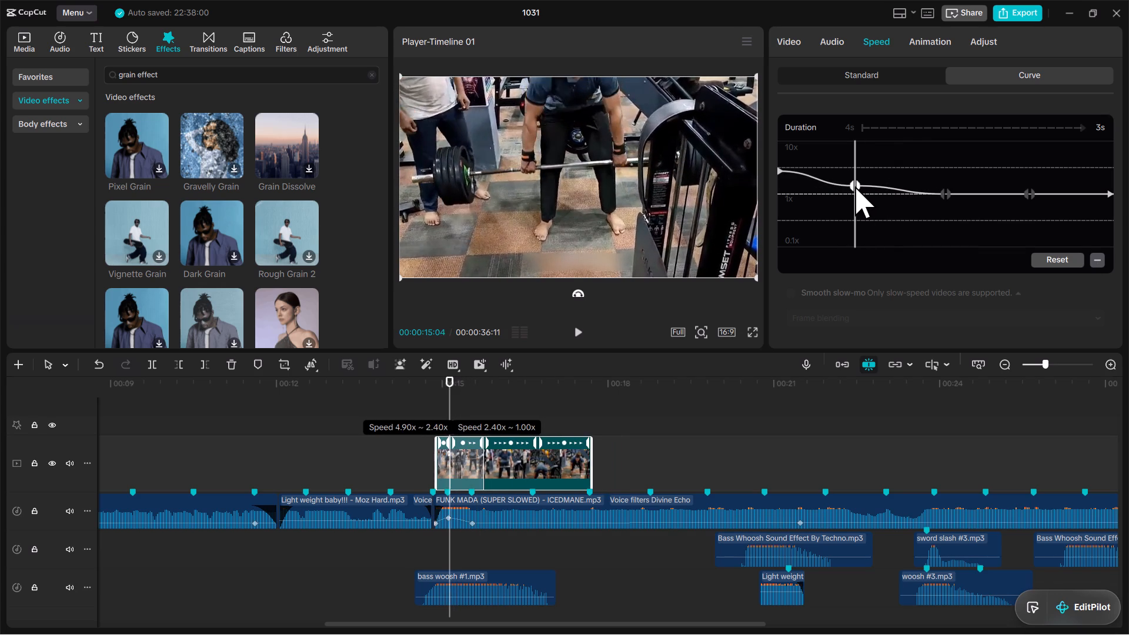
drag(855, 186, 857, 188)
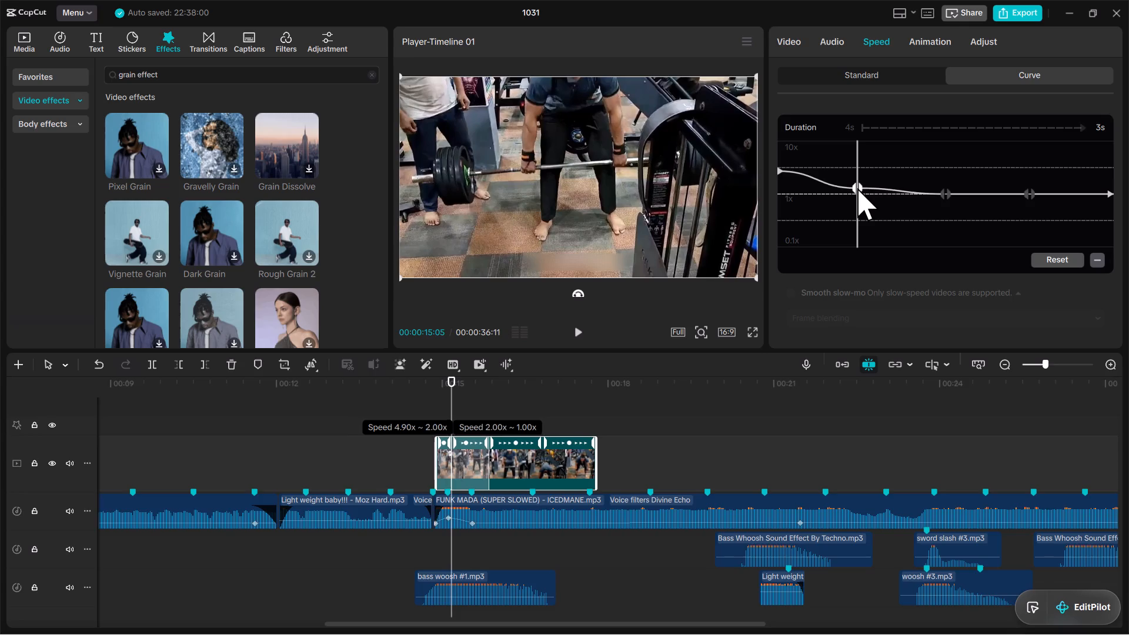
drag(857, 188, 850, 186)
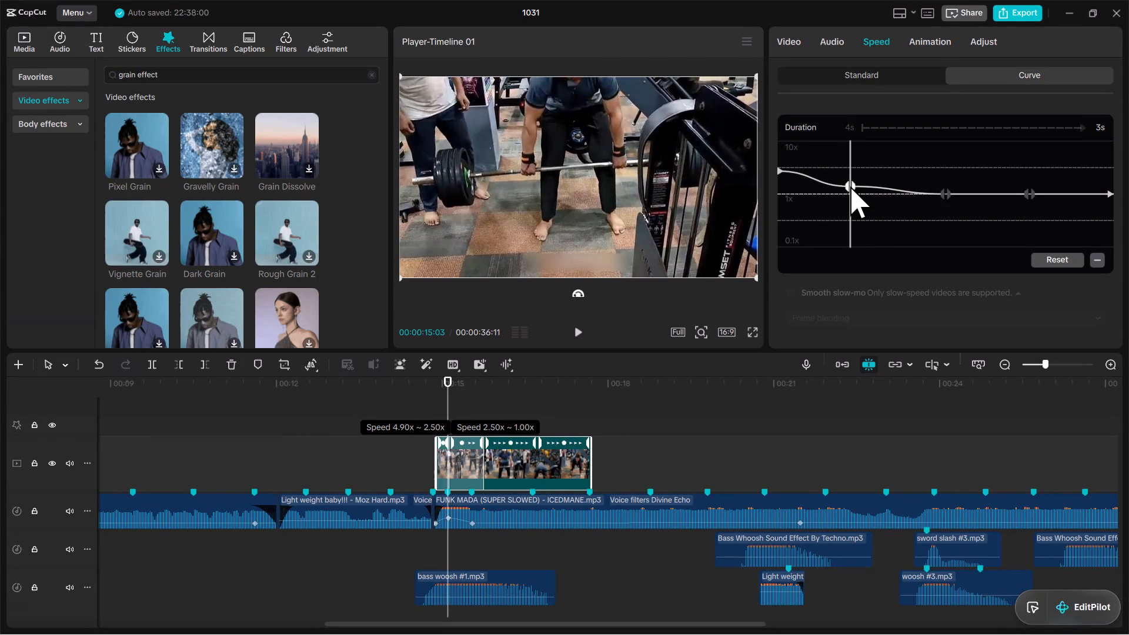
drag(850, 186, 853, 188)
drag(853, 202, 822, 210)
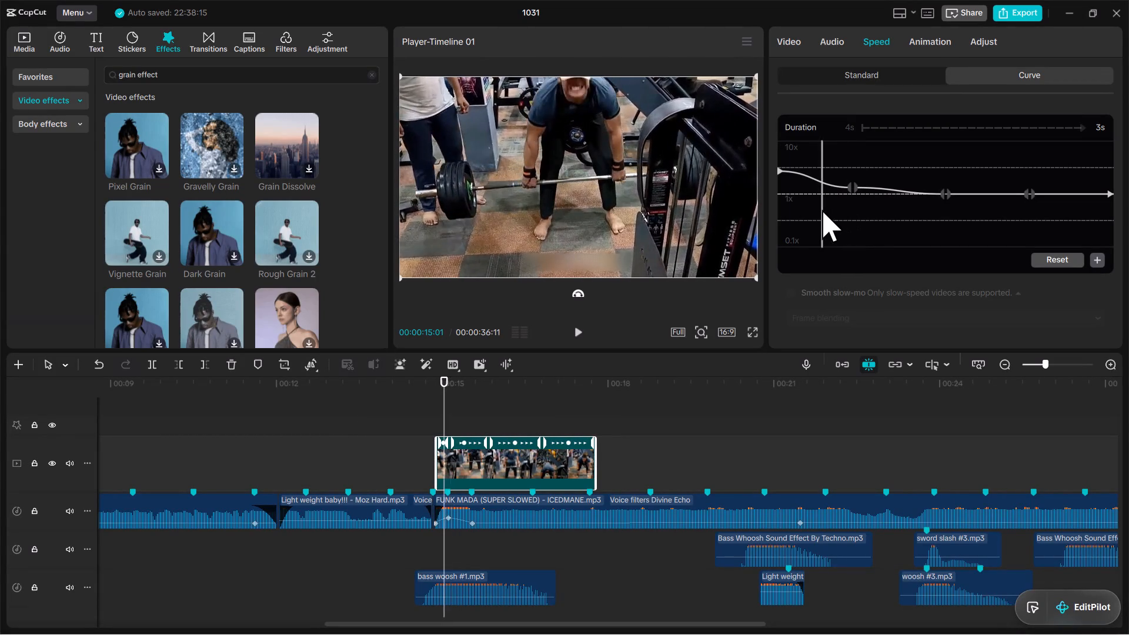
drag(822, 210, 856, 208)
Lower the speed curve's middle point to about 0.84x and raise the fourth point to about 2.1x.
drag(945, 192, 938, 208)
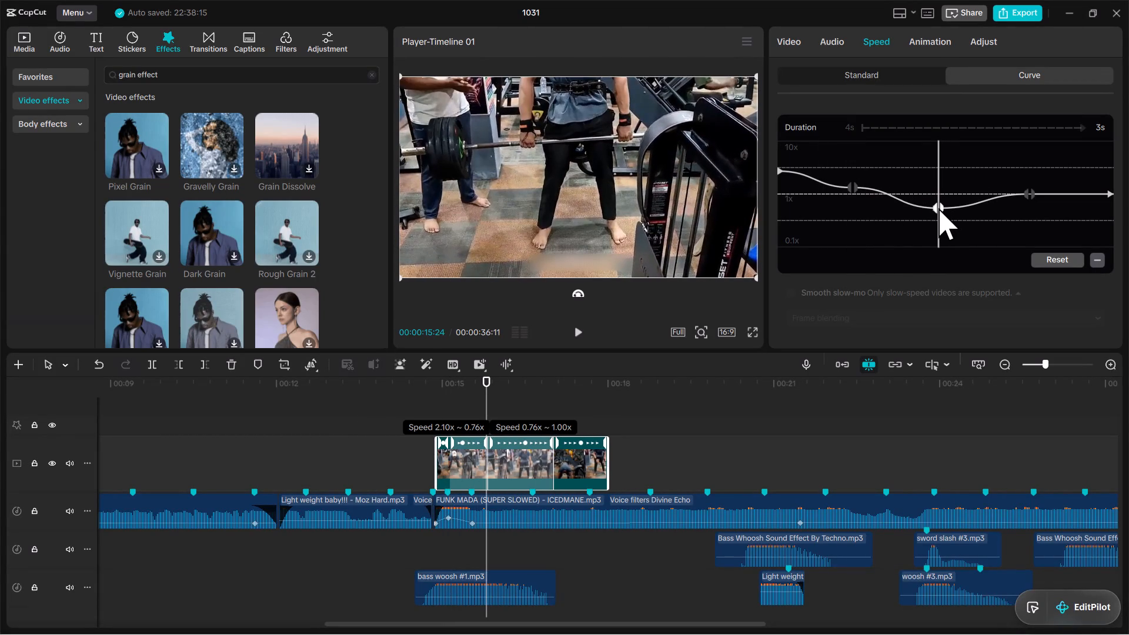
drag(938, 208, 938, 203)
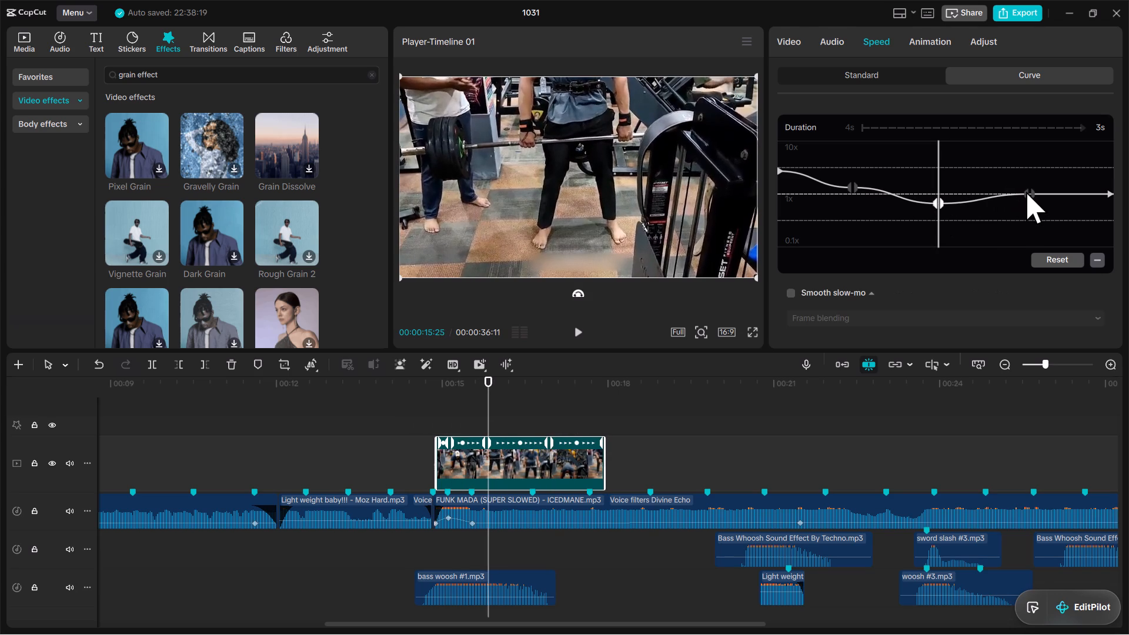
drag(1028, 192, 1002, 191)
drag(1030, 193, 1021, 187)
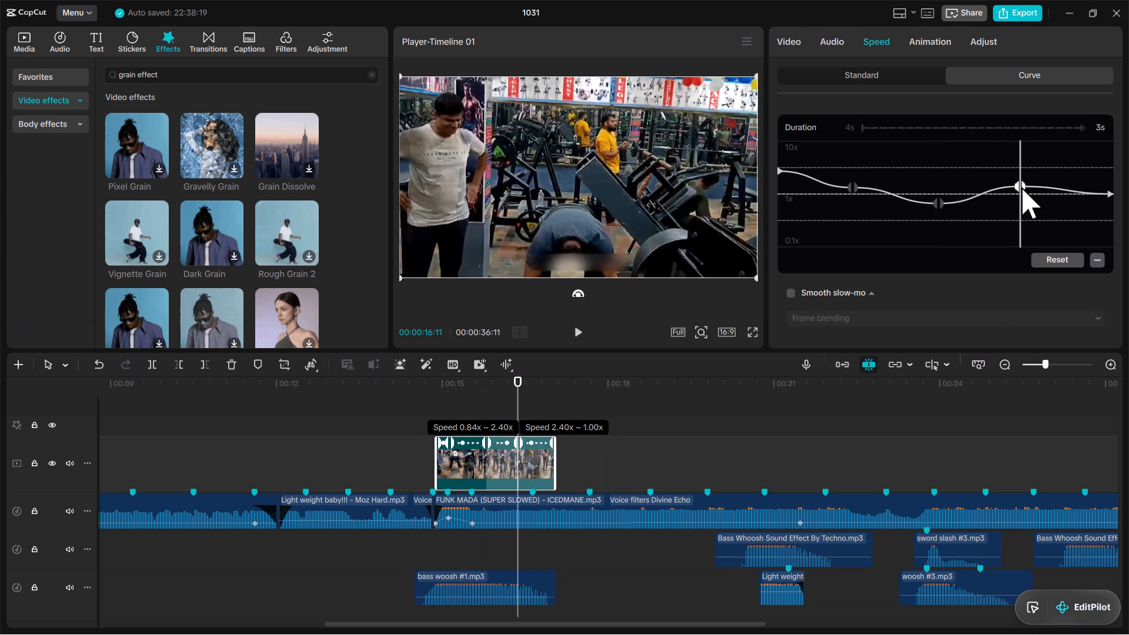
drag(1021, 187, 1026, 188)
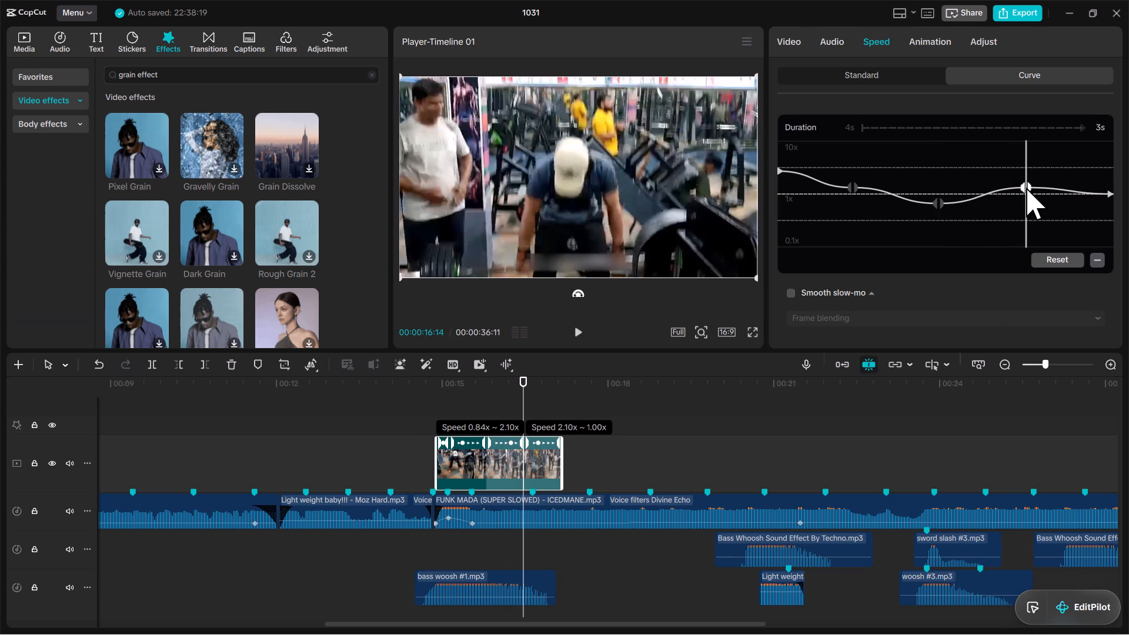
drag(1026, 188, 1027, 188)
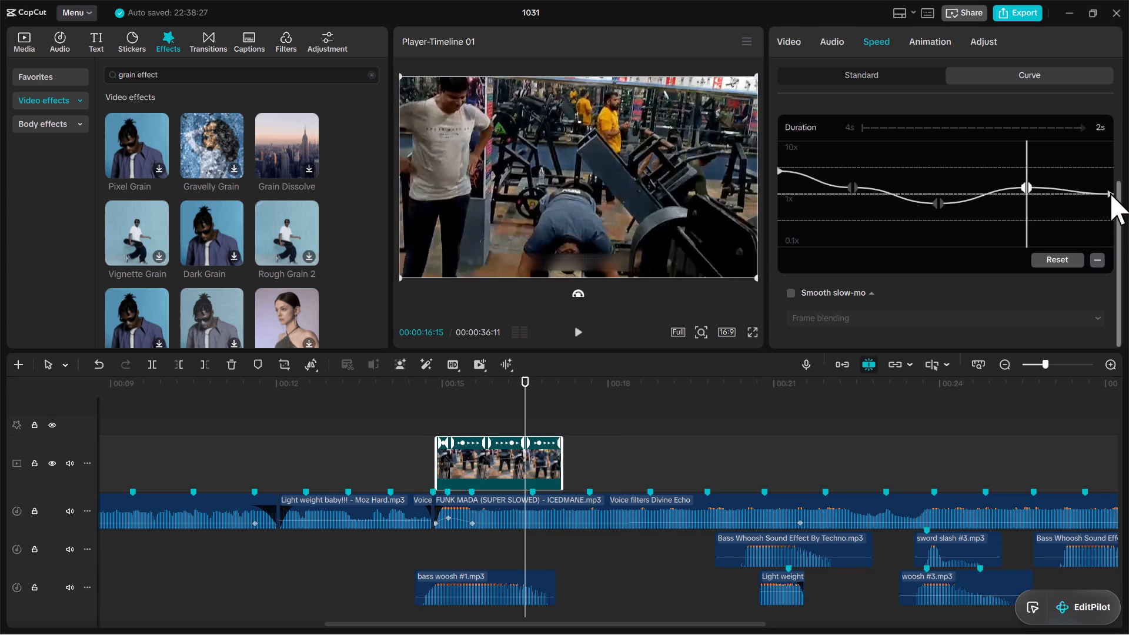
Raise the speed curve's last point to just above 4x and preview the WhatsApp clip from its slow section.
drag(1110, 193, 1111, 176)
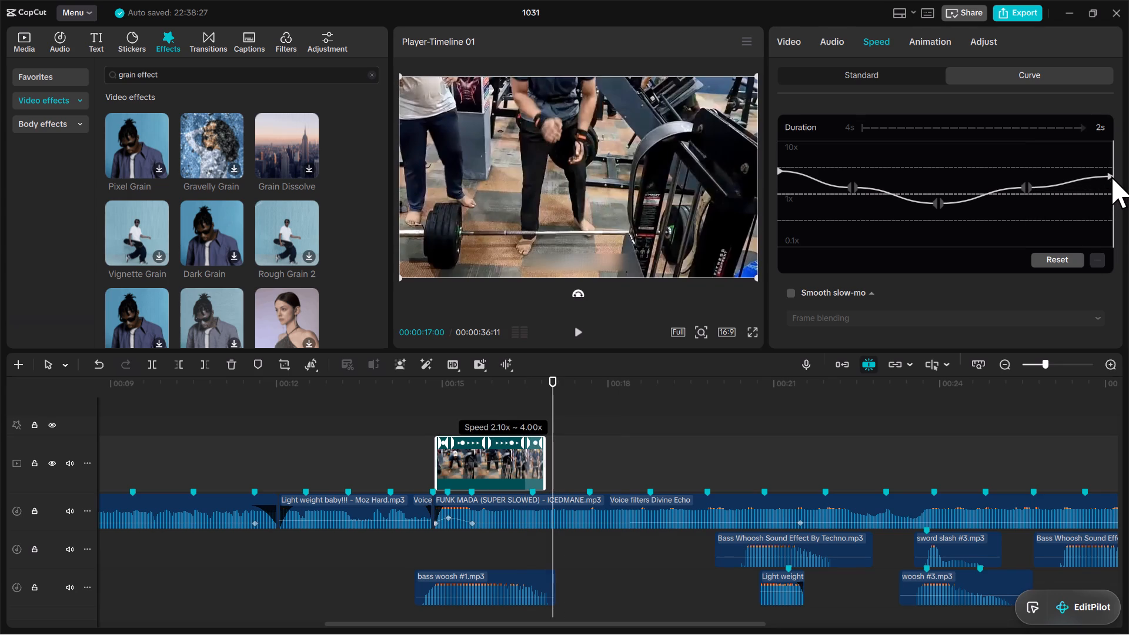
drag(1111, 176, 1111, 173)
click(1027, 186)
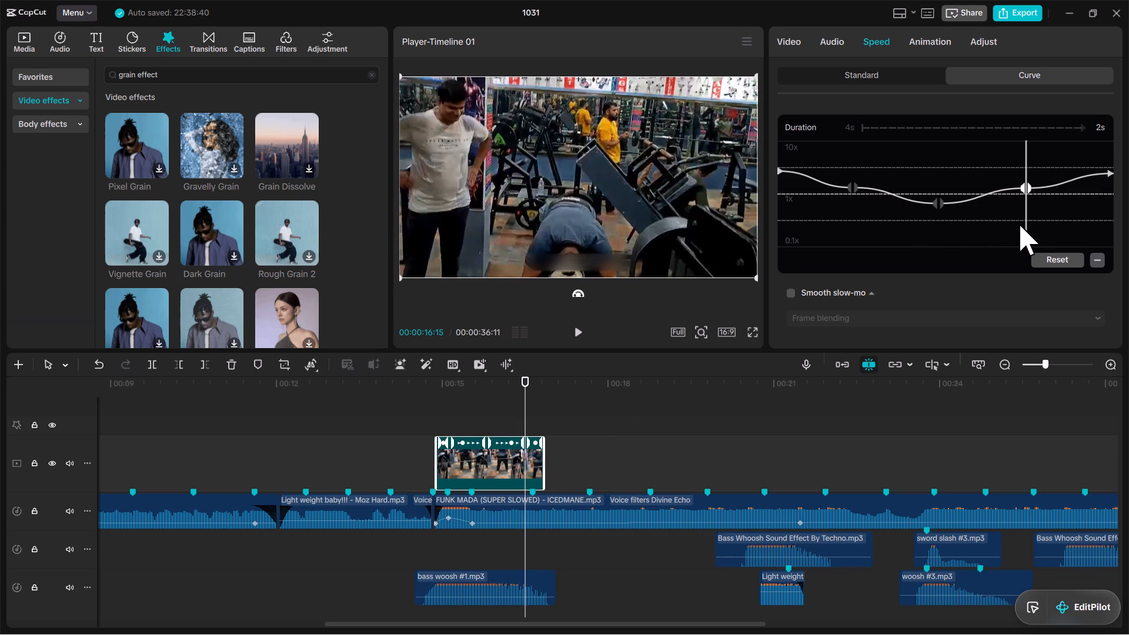
drag(1023, 225, 884, 232)
key(space)
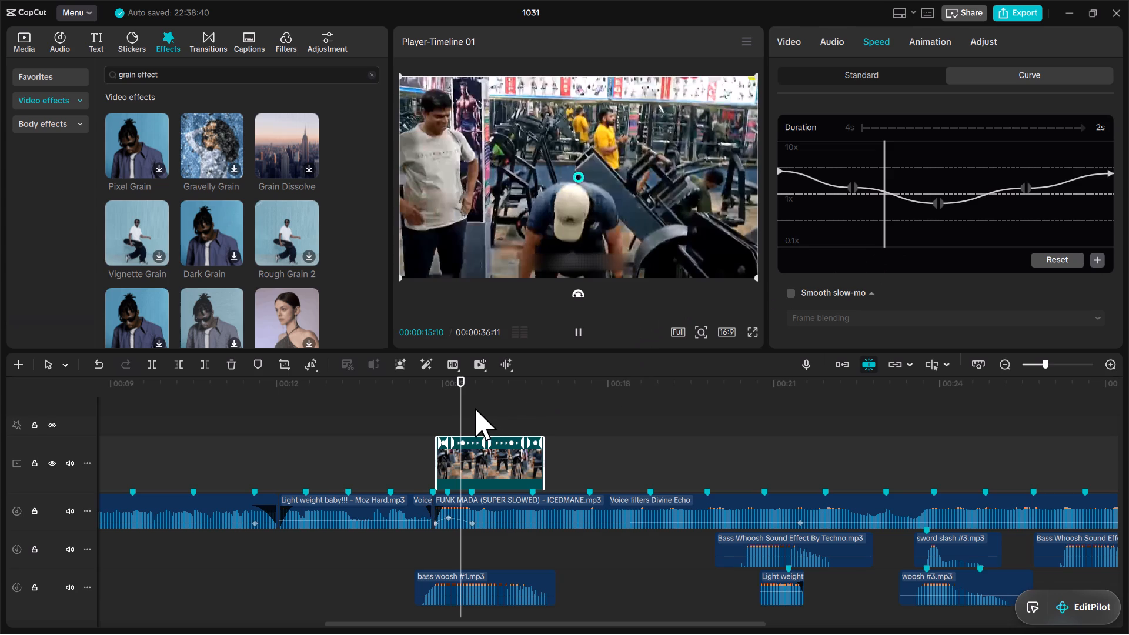
Play back the speed-ramped WhatsApp clip from near its start to check its timing against the music.
key(space)
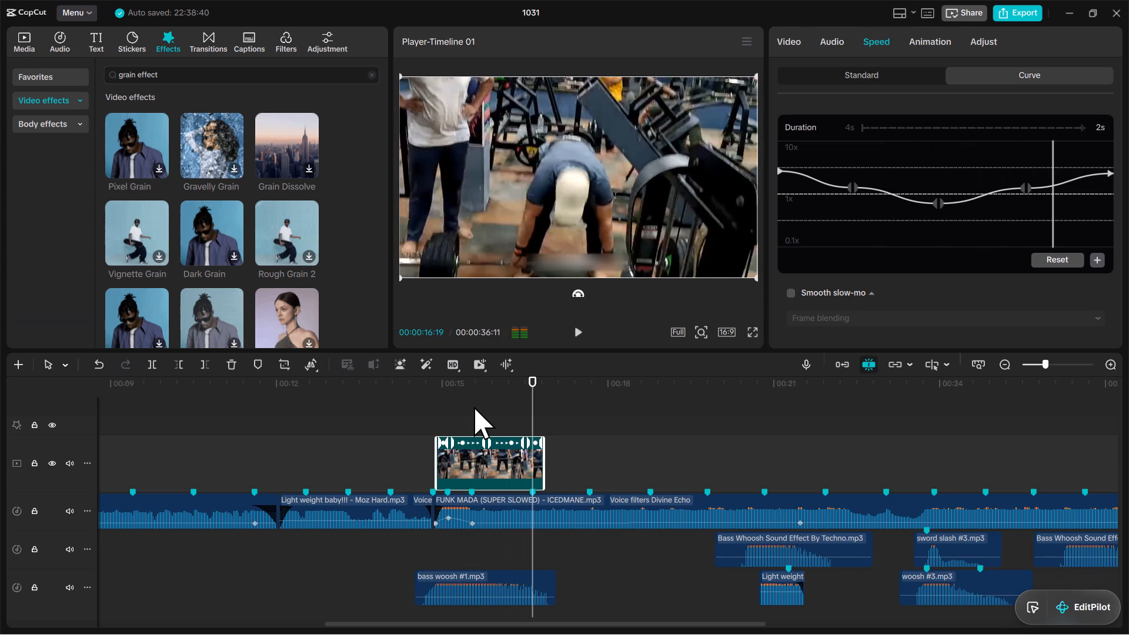
click(485, 392)
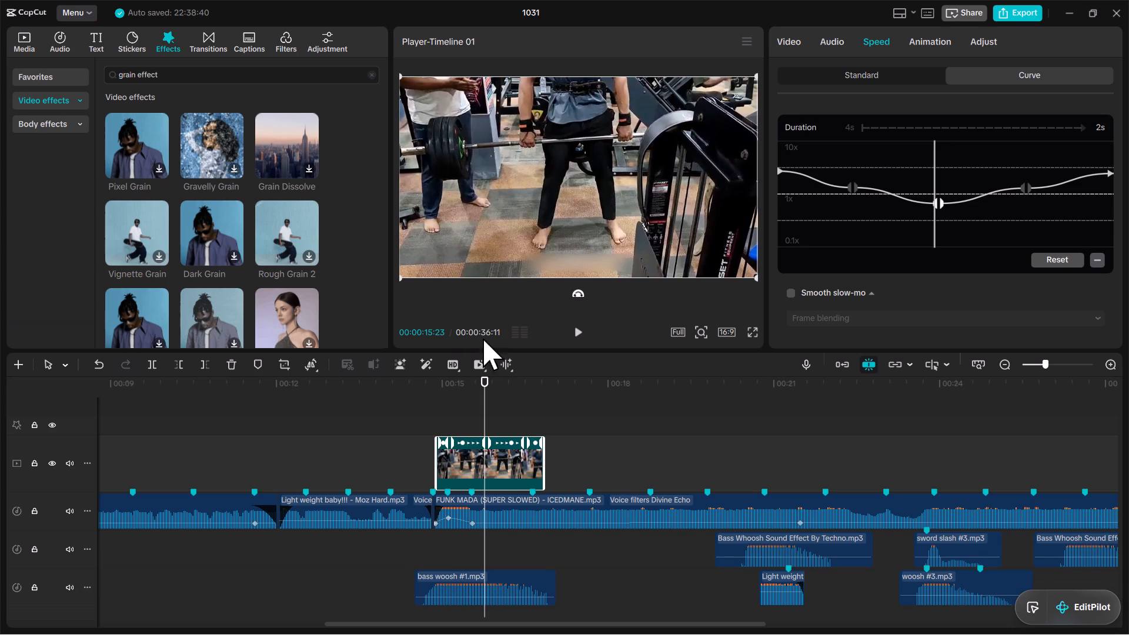
drag(487, 419, 461, 422)
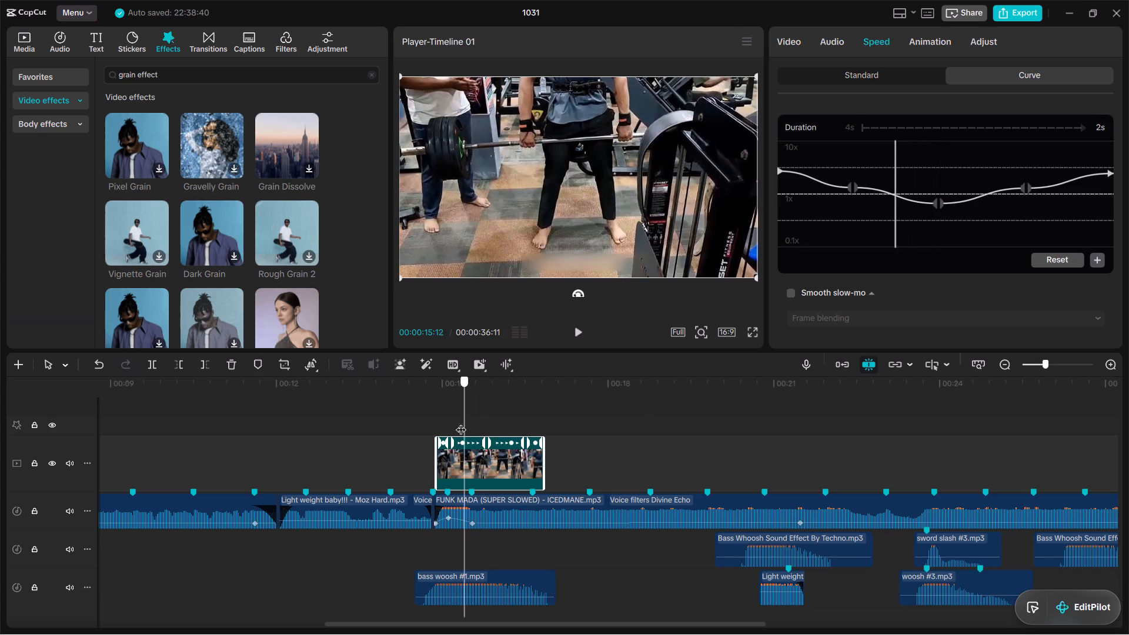
drag(461, 422, 450, 425)
drag(450, 425, 440, 426)
key(space)
key(space)
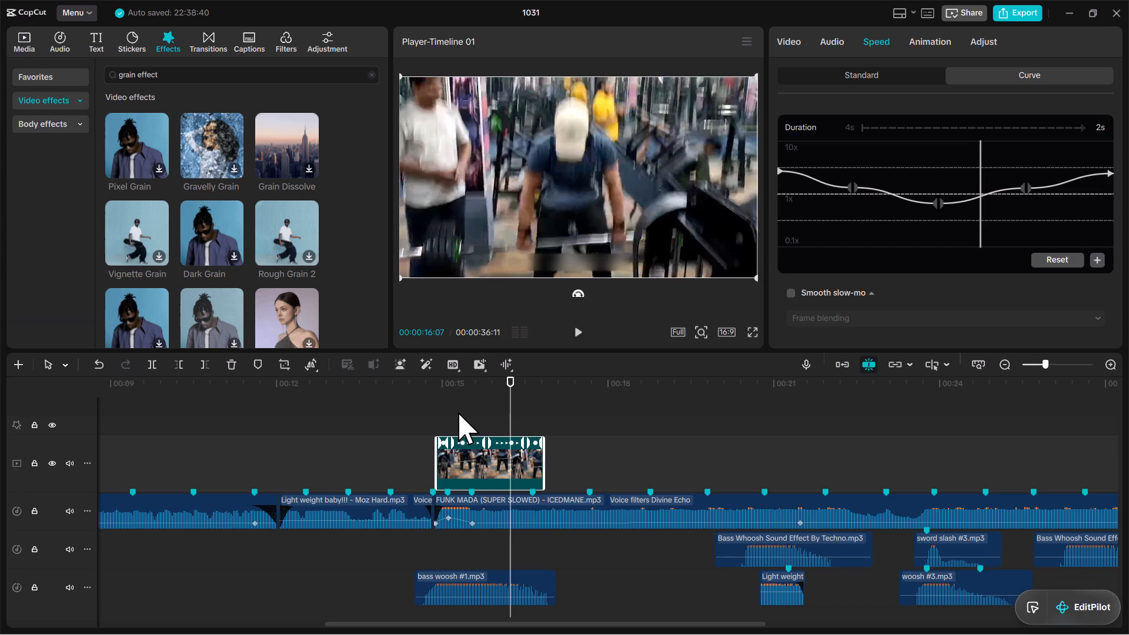
Return to the project's imported media and bring the WhatsApp and yo.mp4 video clips into view.
click(18, 40)
scroll(223, 267, down, 6)
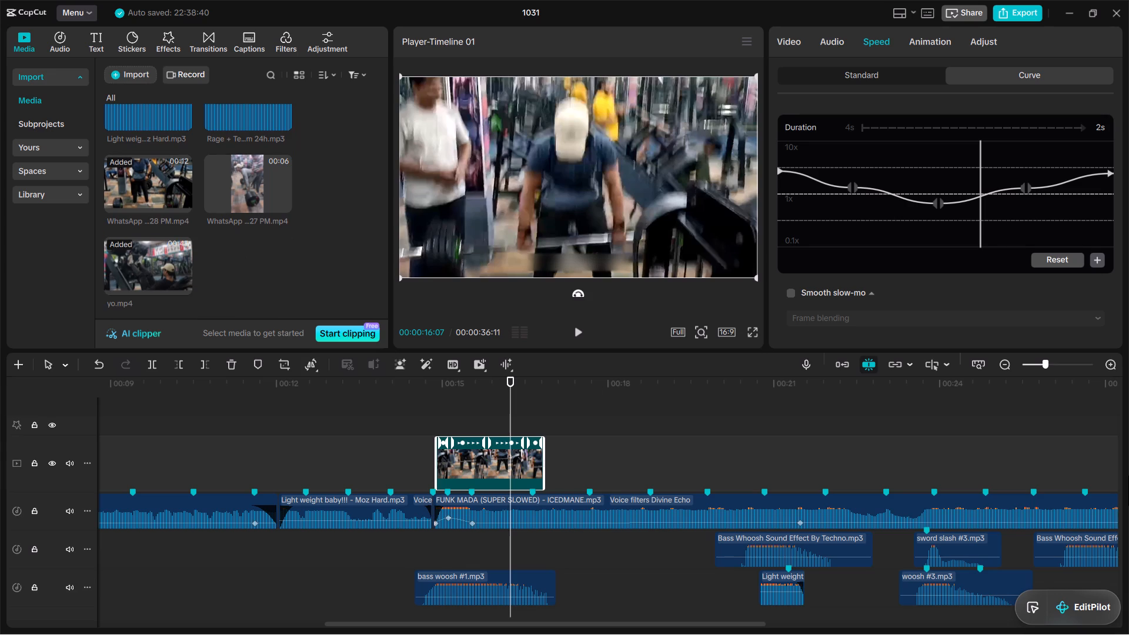
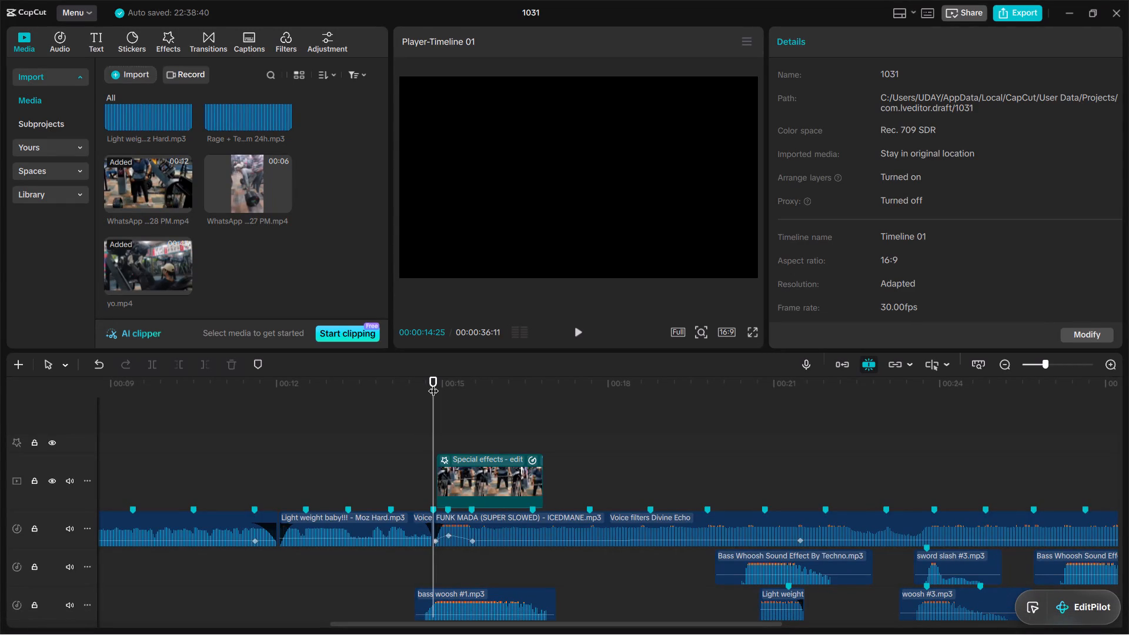
Play the speed-ramped WhatsApp clip from its start, then scrub back and forth through its middle section to examine the lift.
drag(430, 386, 441, 393)
scroll(477, 376, up, 3)
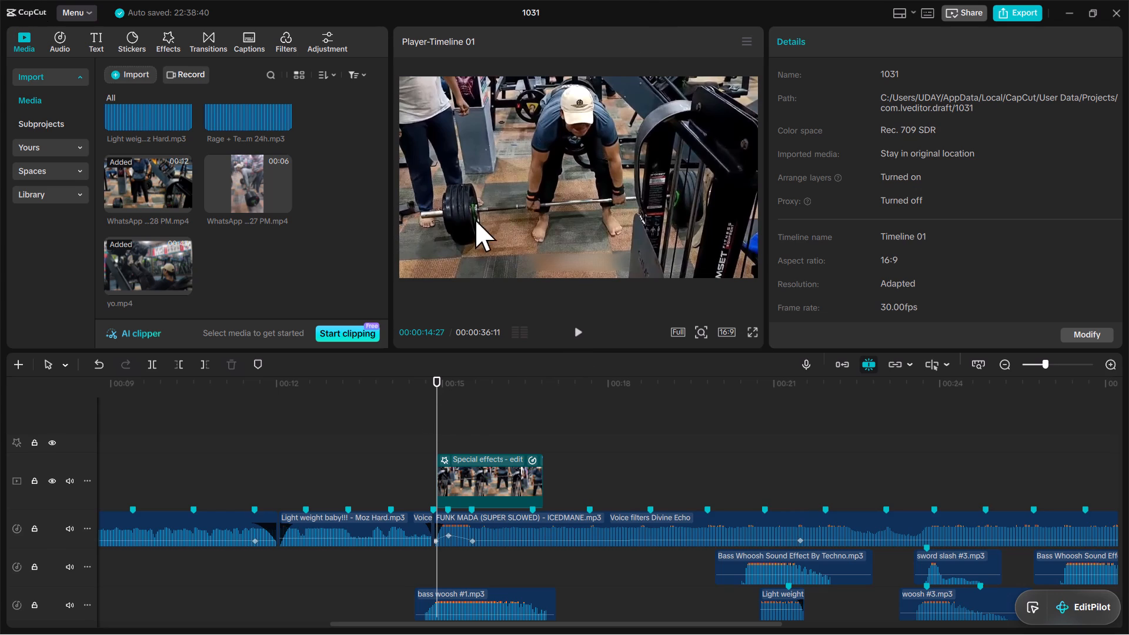
key(space)
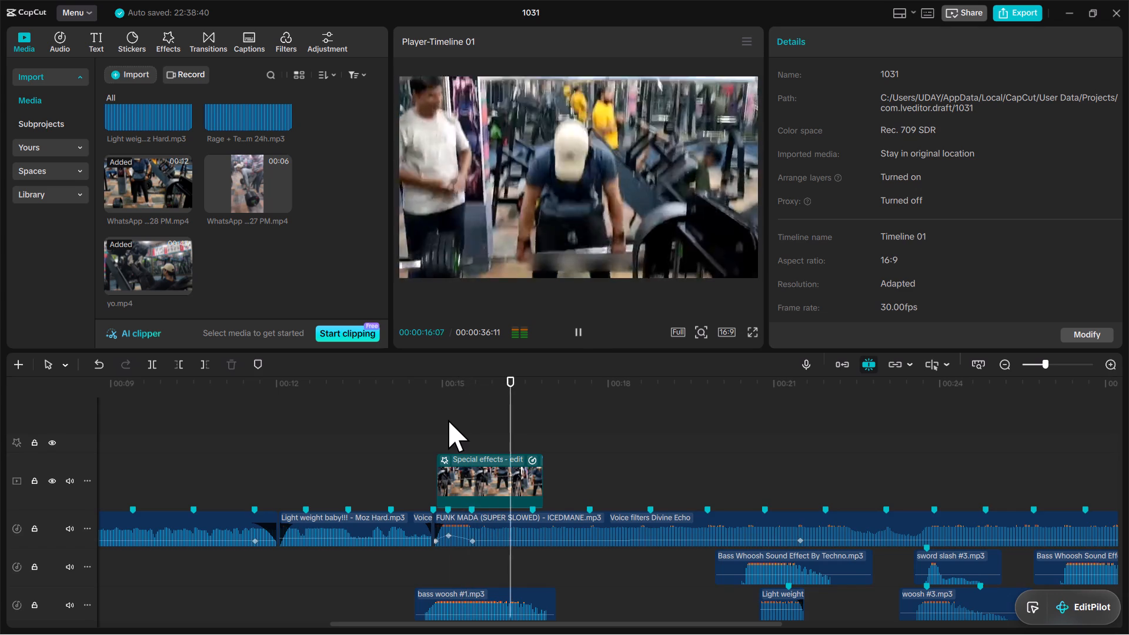
key(space)
click(467, 396)
drag(467, 396, 495, 399)
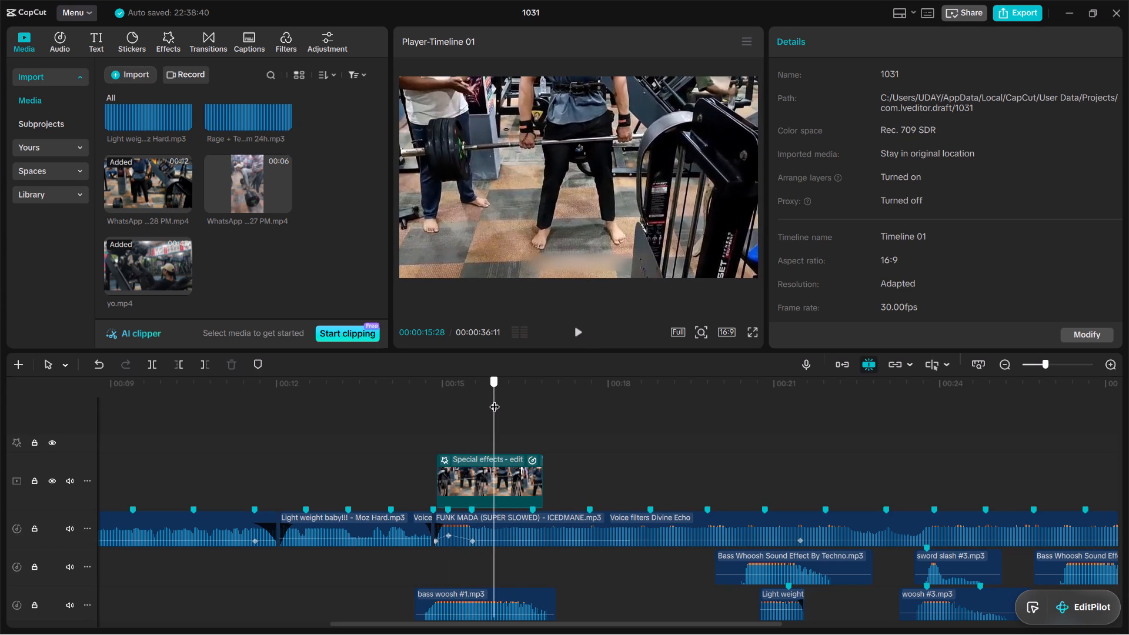
drag(495, 399, 503, 400)
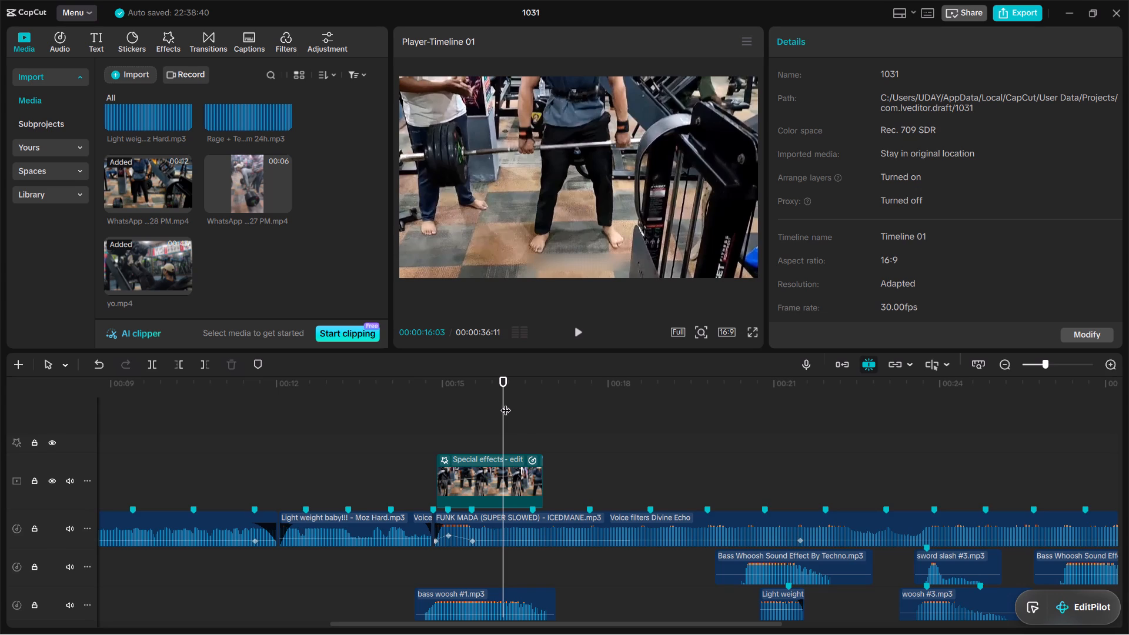
drag(497, 407, 485, 410)
drag(485, 410, 483, 410)
drag(499, 416, 490, 421)
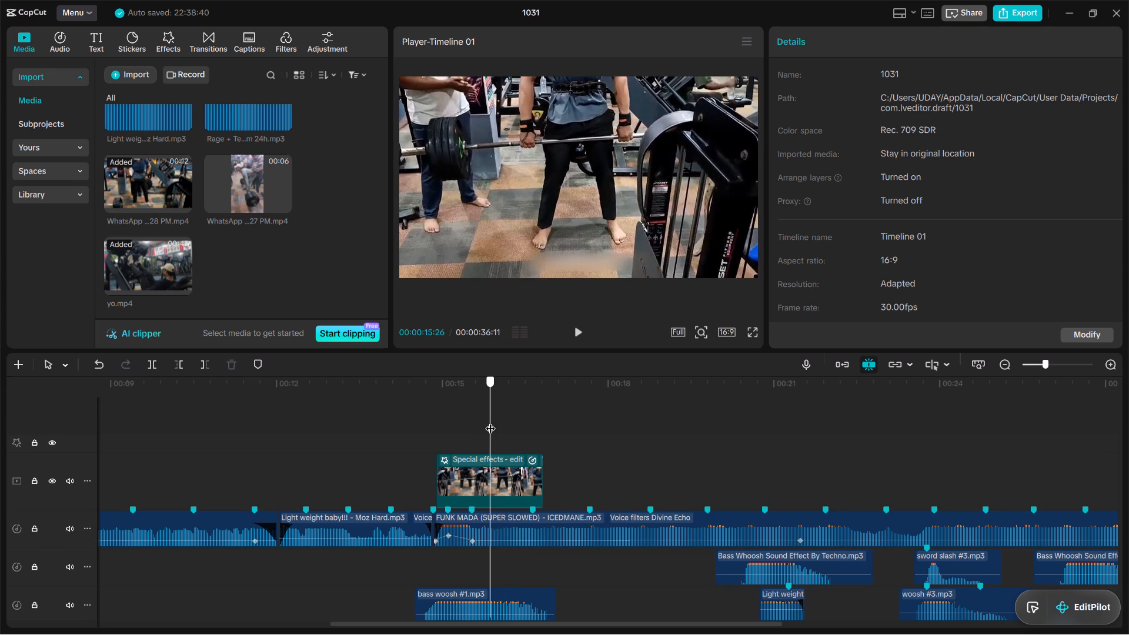
drag(490, 421, 516, 423)
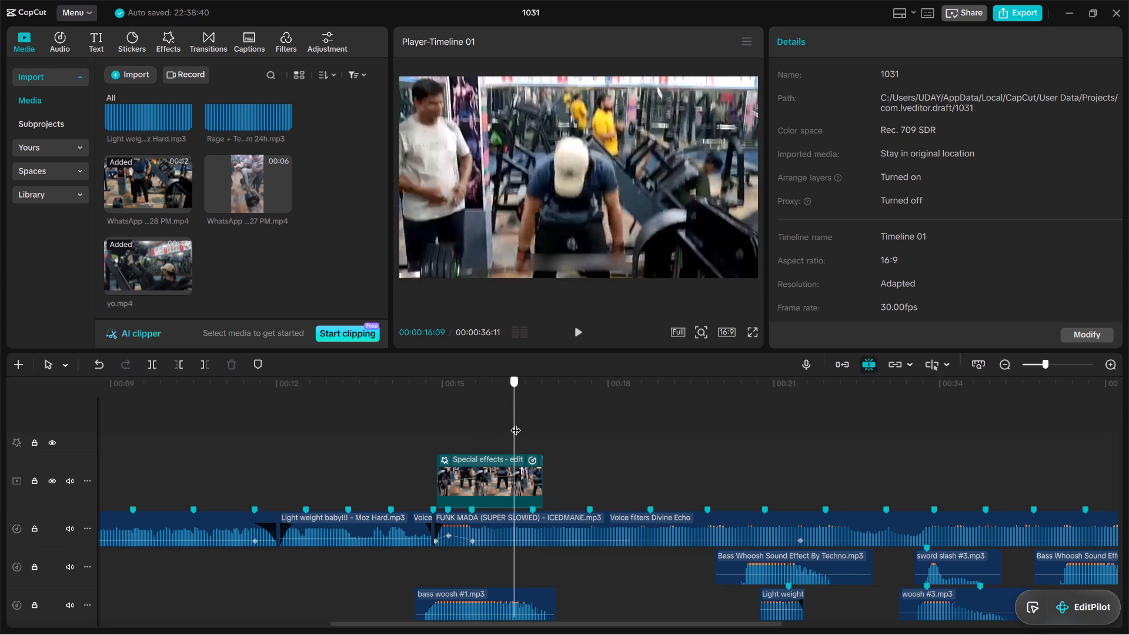
drag(516, 423, 479, 429)
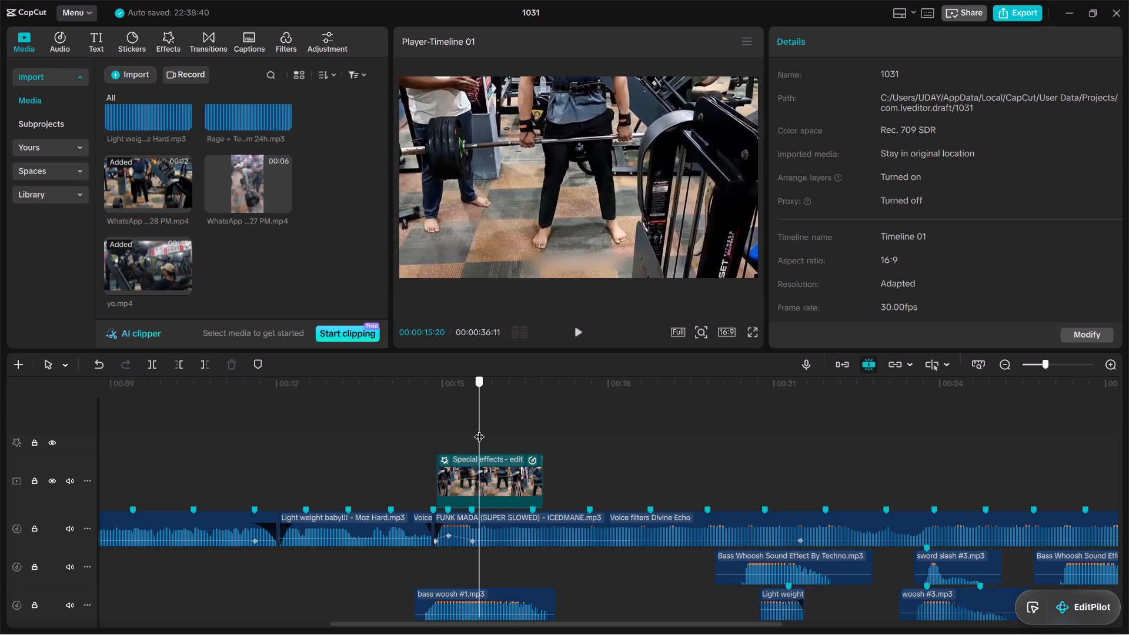
Position the playhead at 00:00:15:26 on the WhatsApp clip and capture a full-screen screenshot of the project.
drag(479, 429, 490, 429)
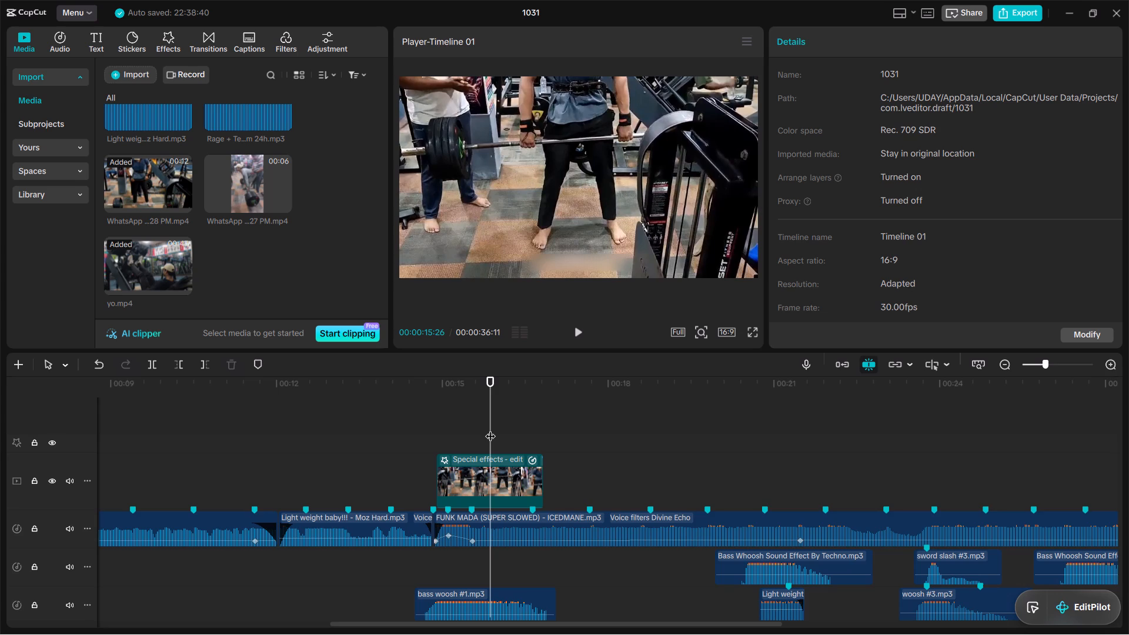
key(shift+super+s)
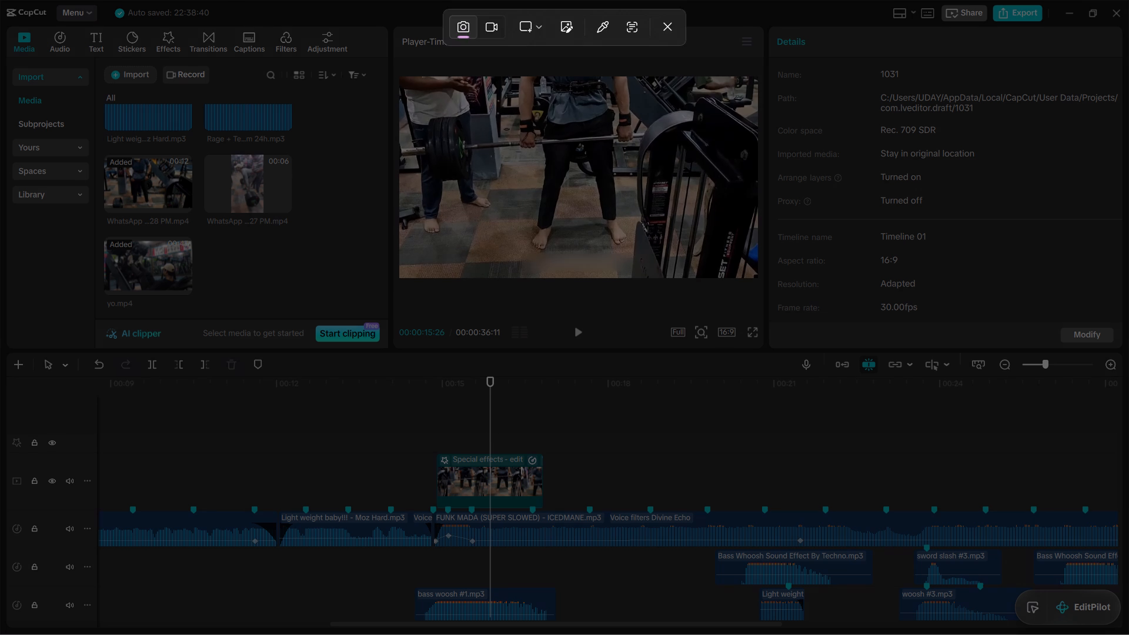
drag(0, 0, 1128, 633)
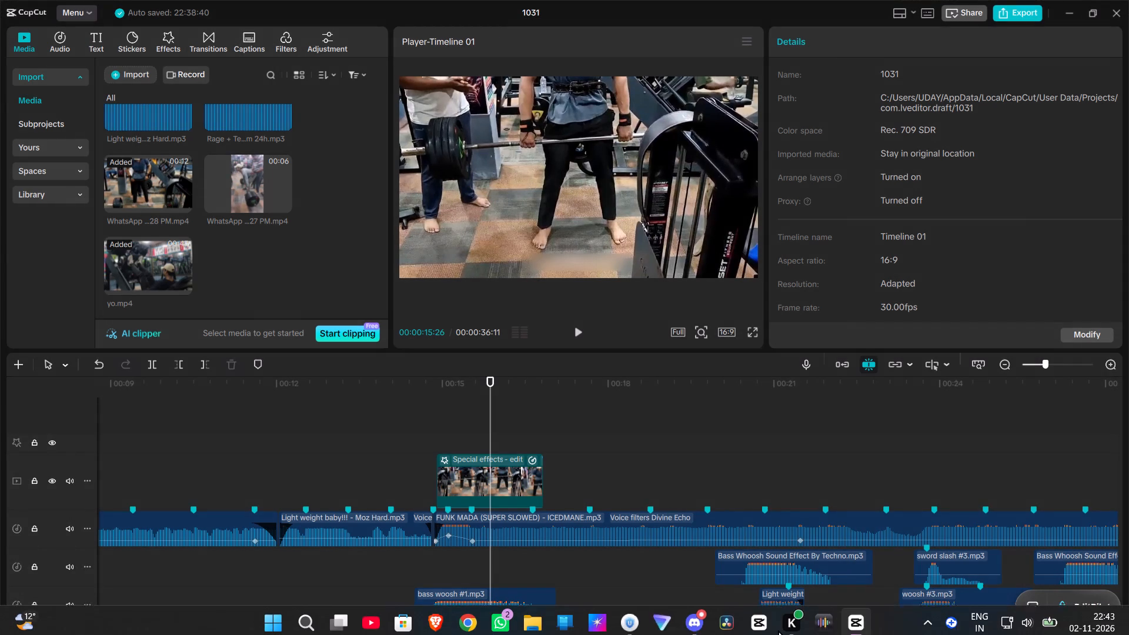
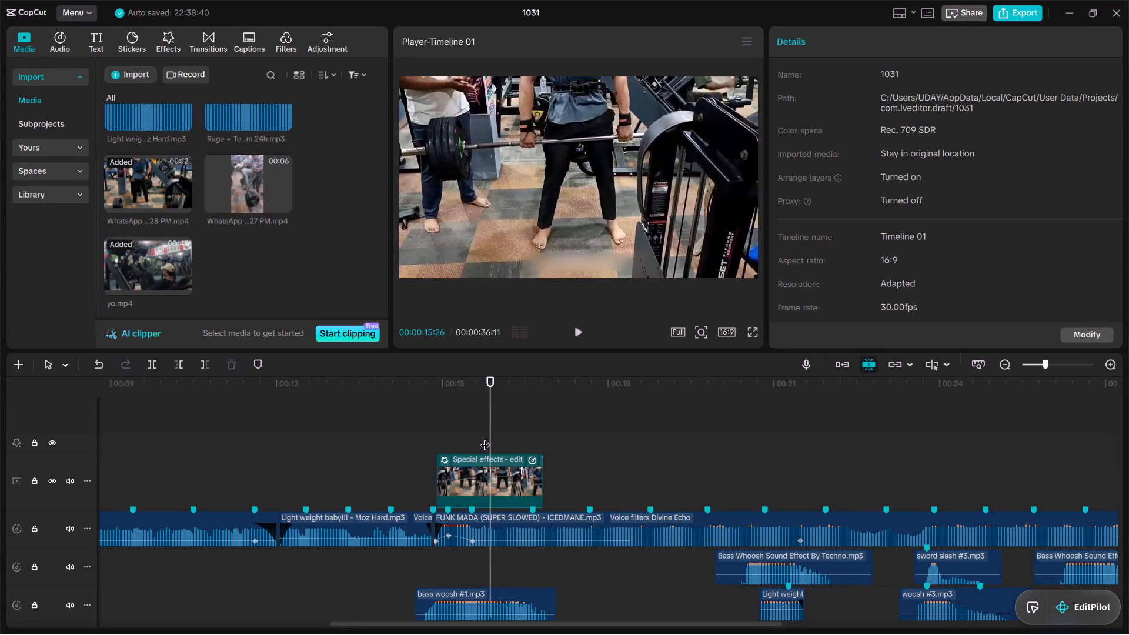
View the lift frame at 00:00:15:26 in the full-screen preview, and return to the editing view.
click(756, 338)
click(753, 330)
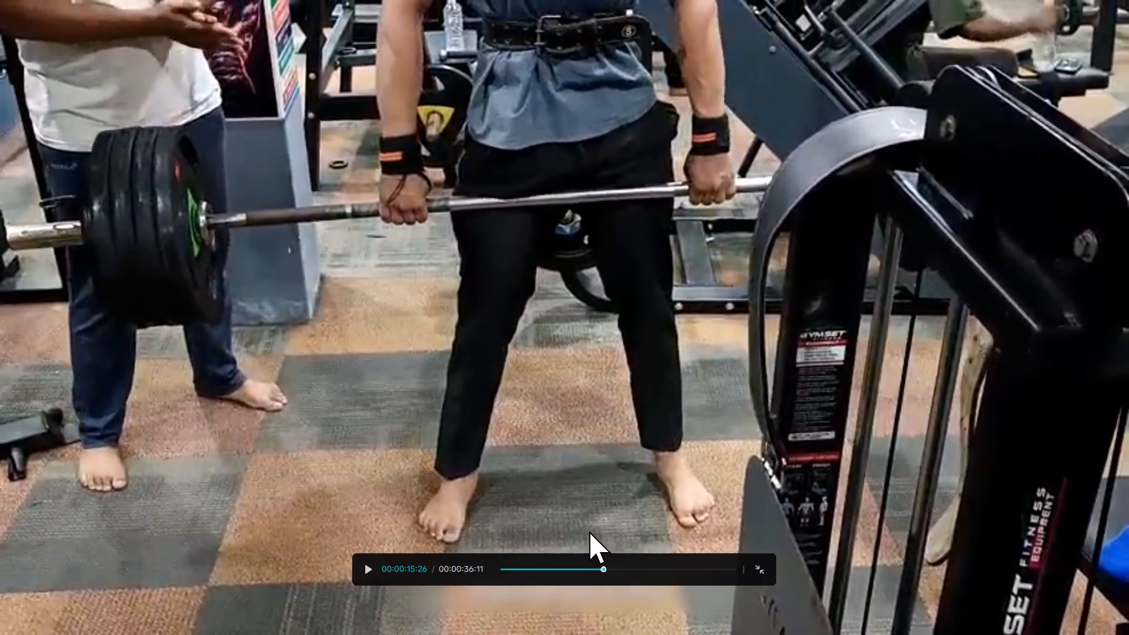
click(761, 566)
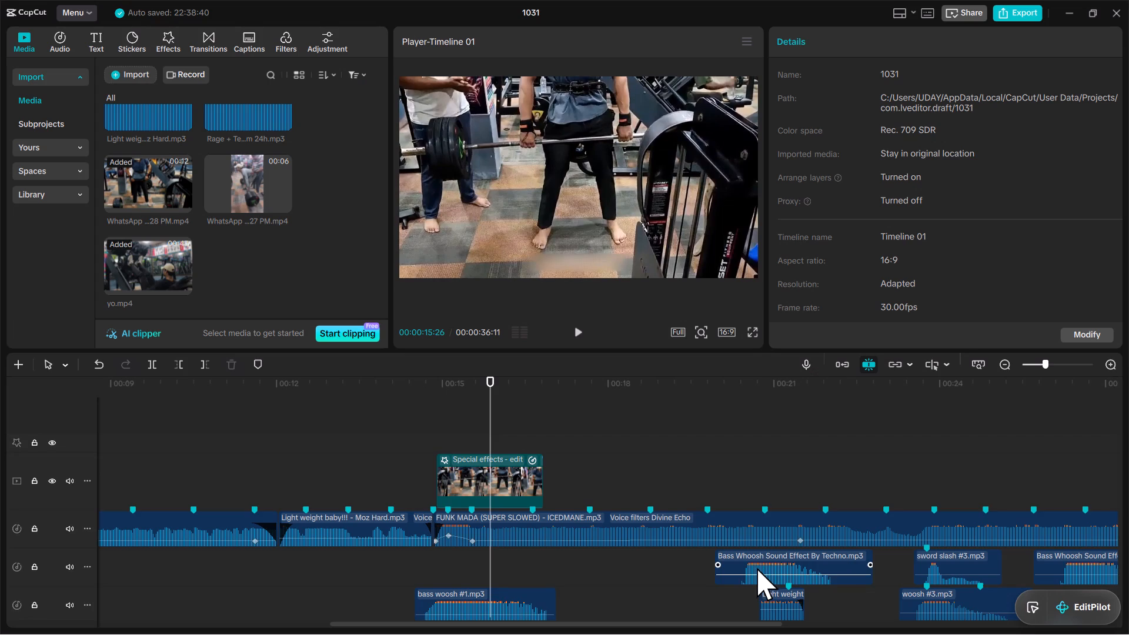
Scrub the playhead back to 00:00:15:06, near the start of the WhatsApp clip.
scroll(706, 557, down, 6)
scroll(602, 545, up, 6)
drag(494, 437, 453, 441)
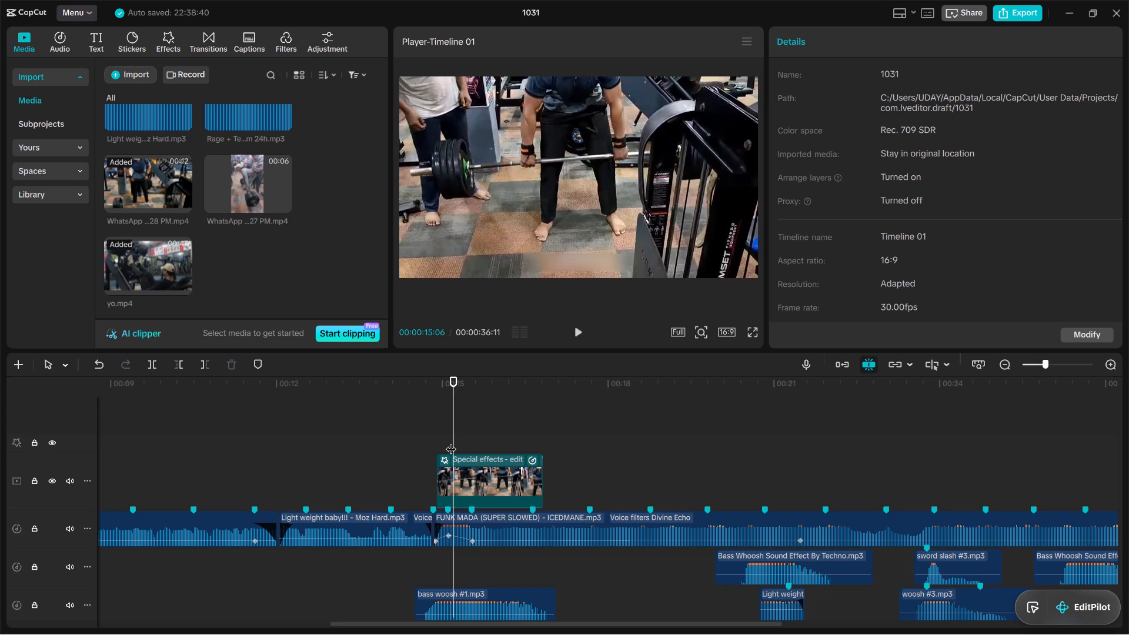
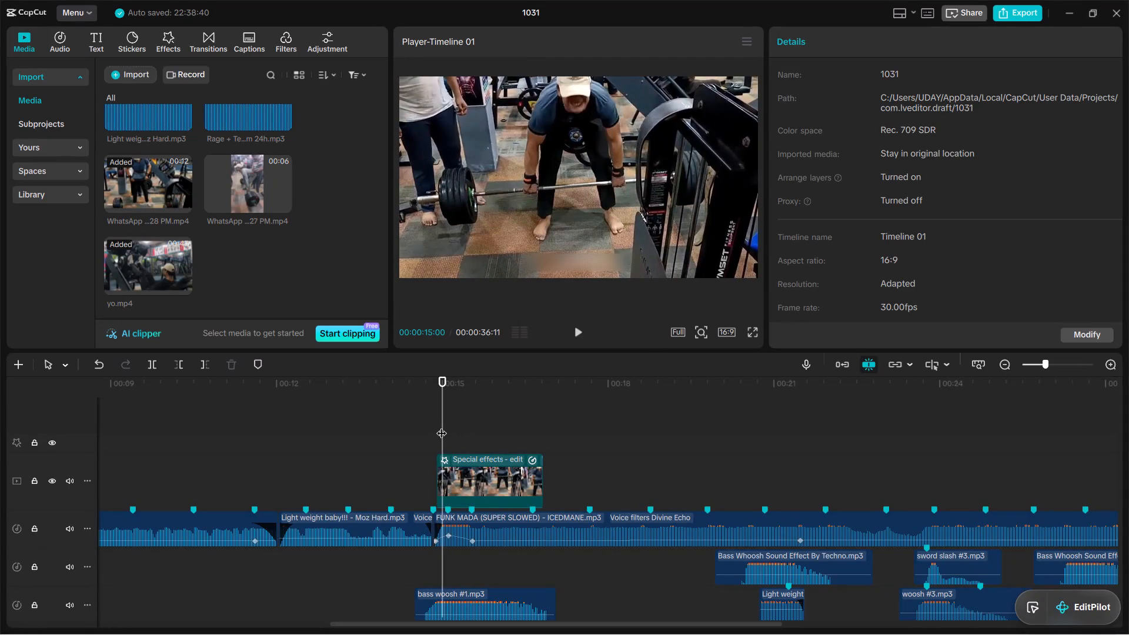
Remove the speed ramp from the WhatsApp clip by setting its speed curve to None.
key(space)
key(space)
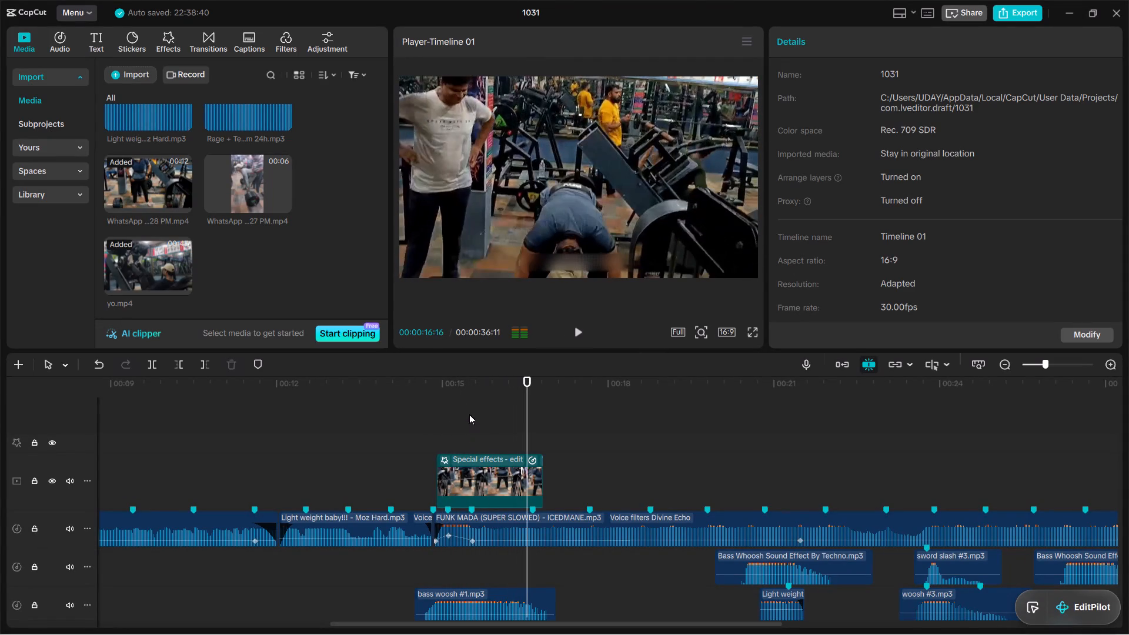
click(509, 460)
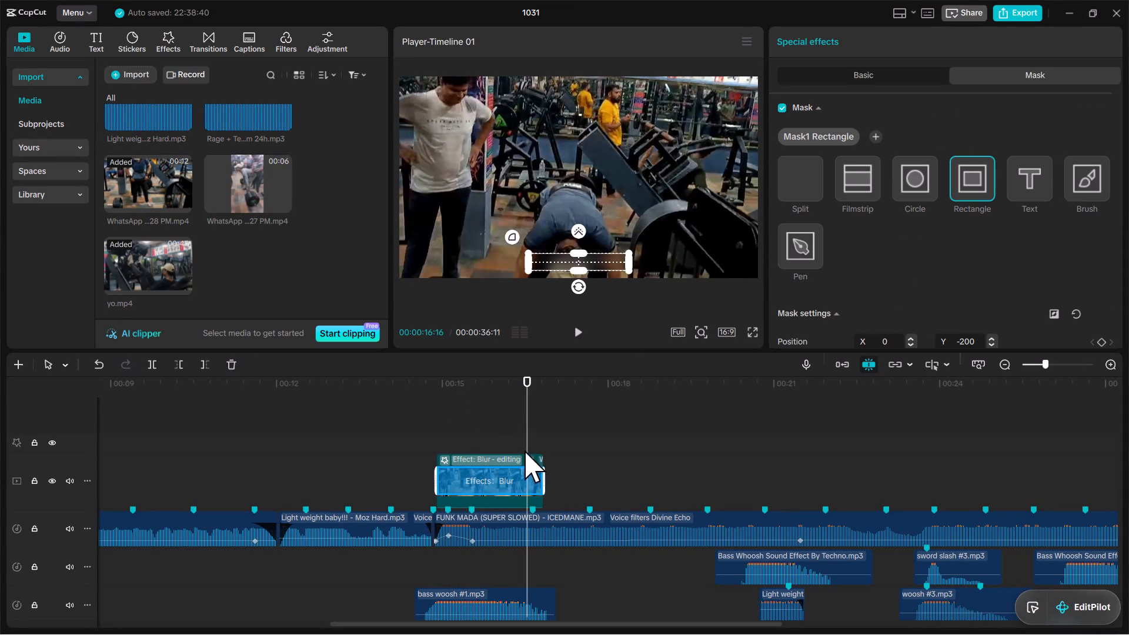
click(513, 494)
click(515, 499)
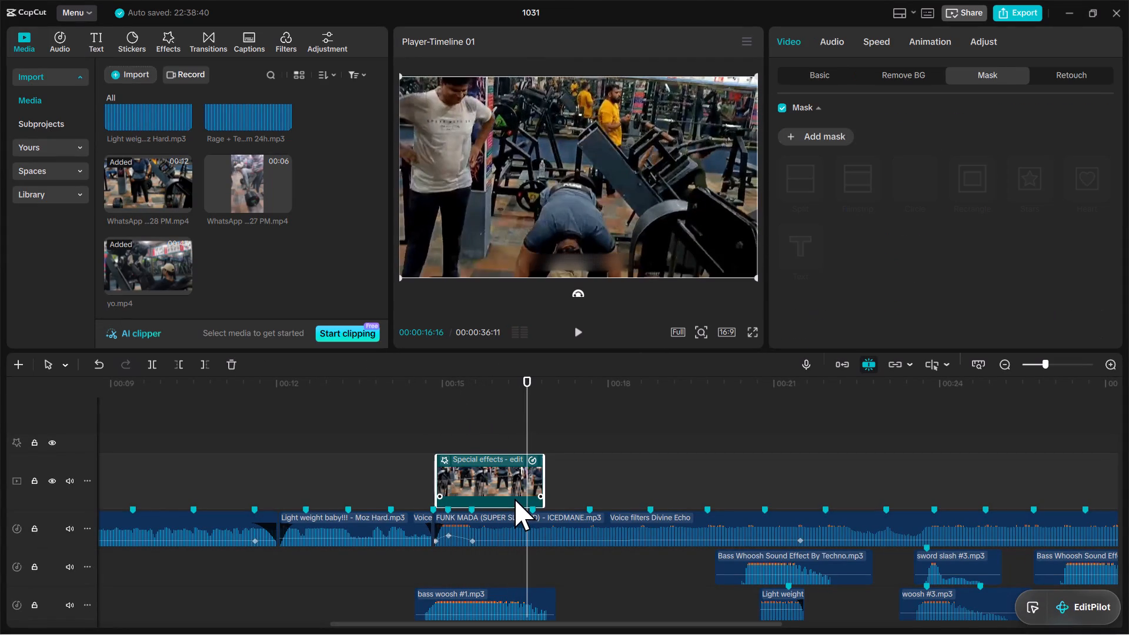
click(882, 41)
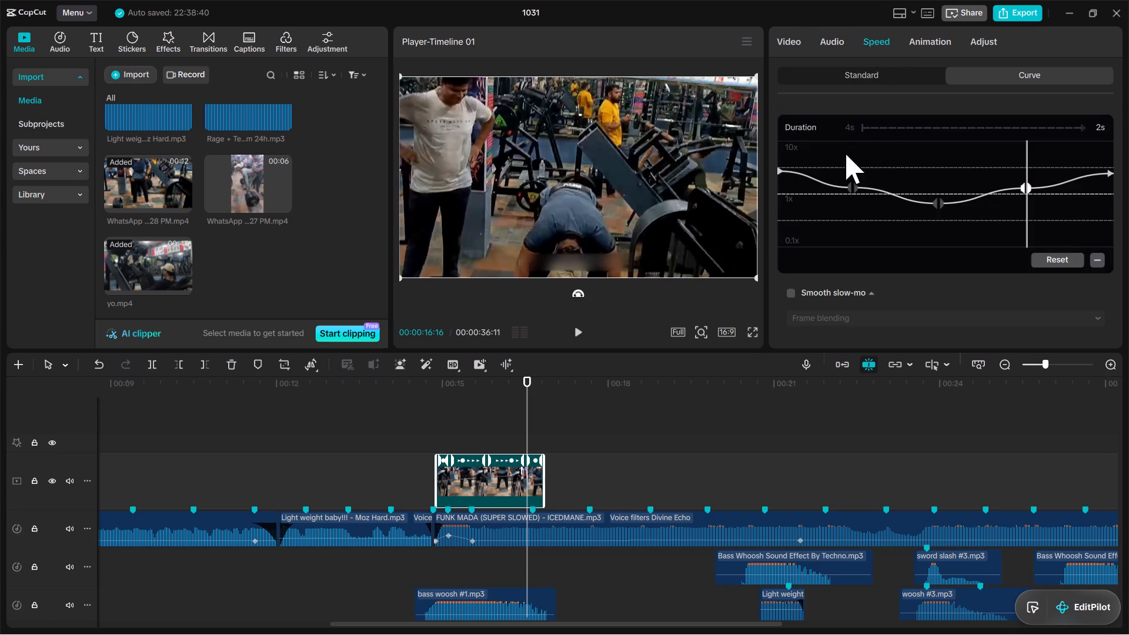
scroll(863, 196, up, 3)
click(794, 122)
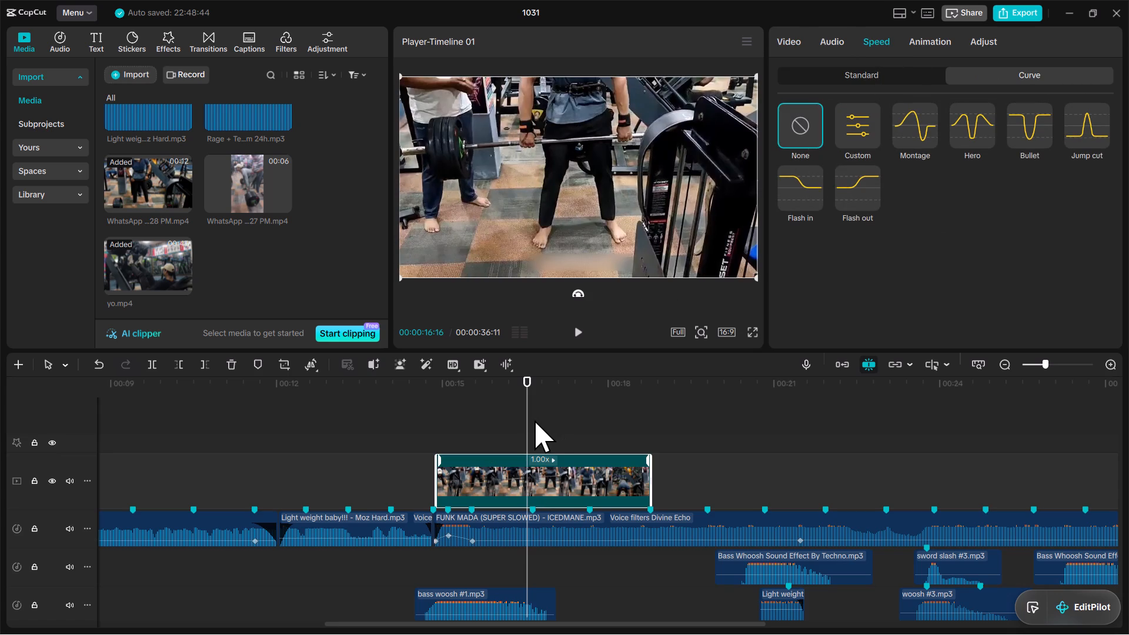
Play and scrub through the WhatsApp clip between about 00:00:15:00 and 00:00:18:06 to examine the lift for a cut point.
drag(508, 426, 445, 430)
drag(525, 411, 461, 421)
key(space)
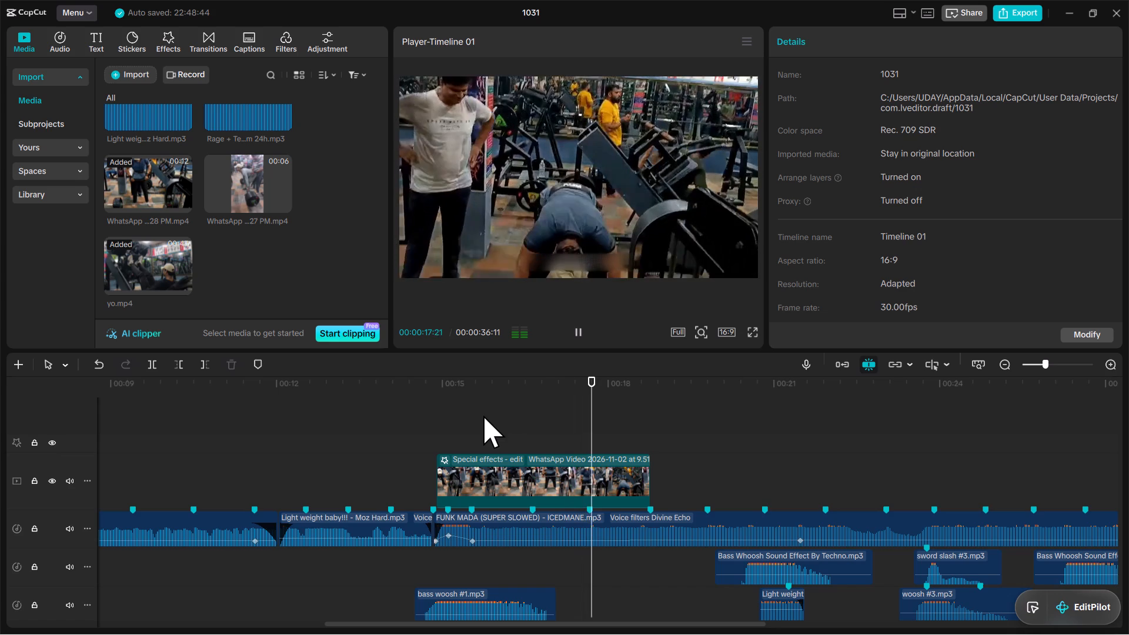
key(space)
drag(531, 373, 529, 379)
click(529, 385)
drag(533, 396, 525, 402)
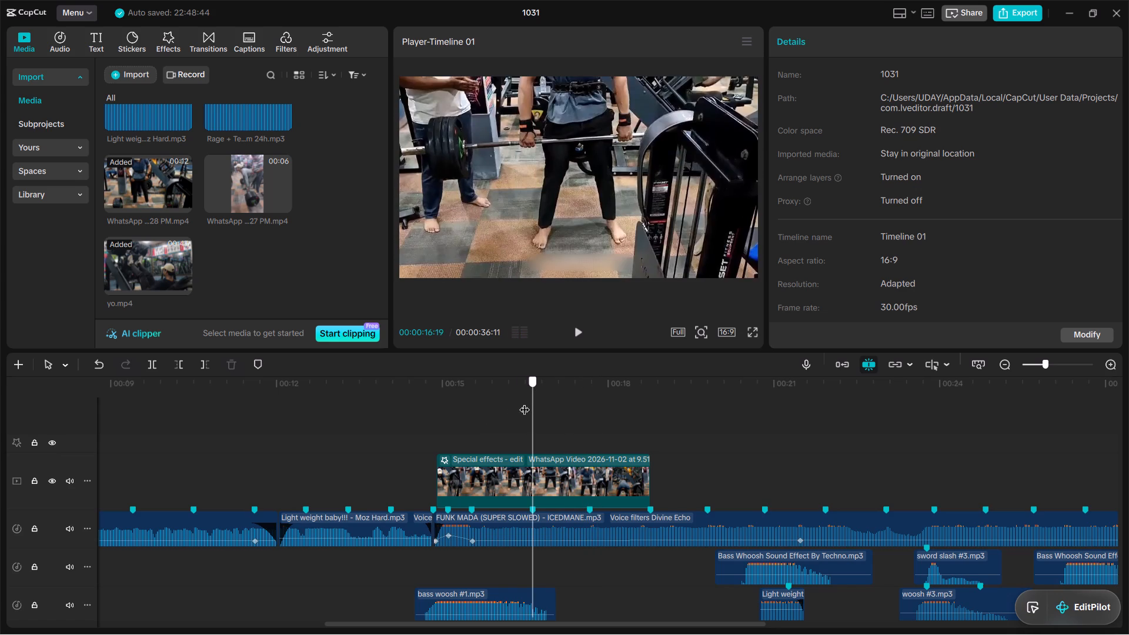
drag(525, 402, 503, 413)
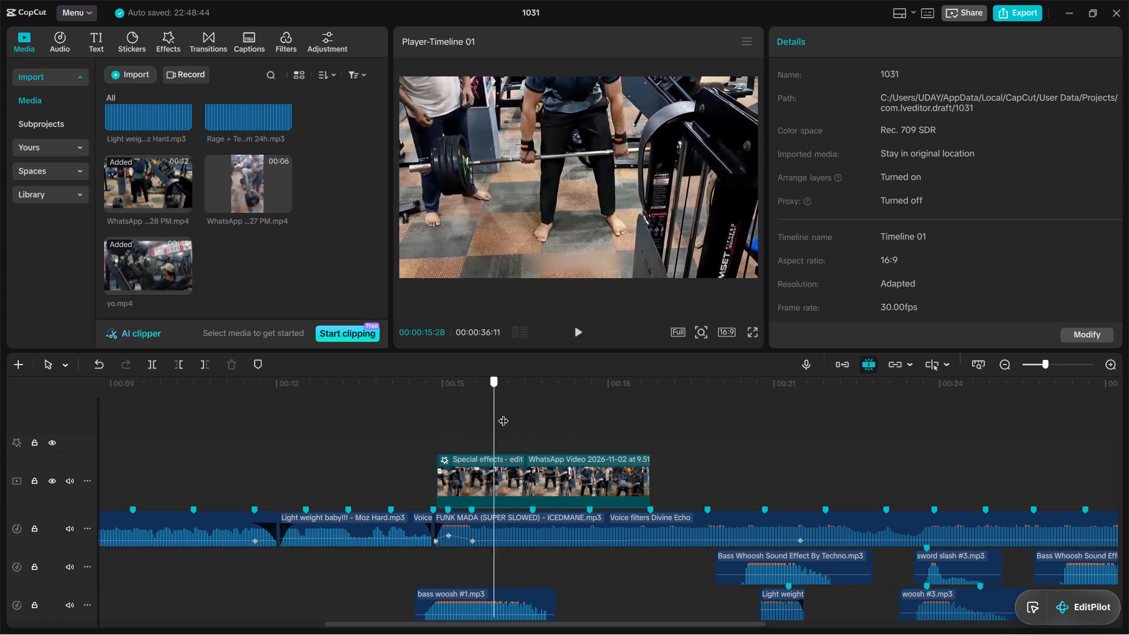
drag(503, 413, 517, 413)
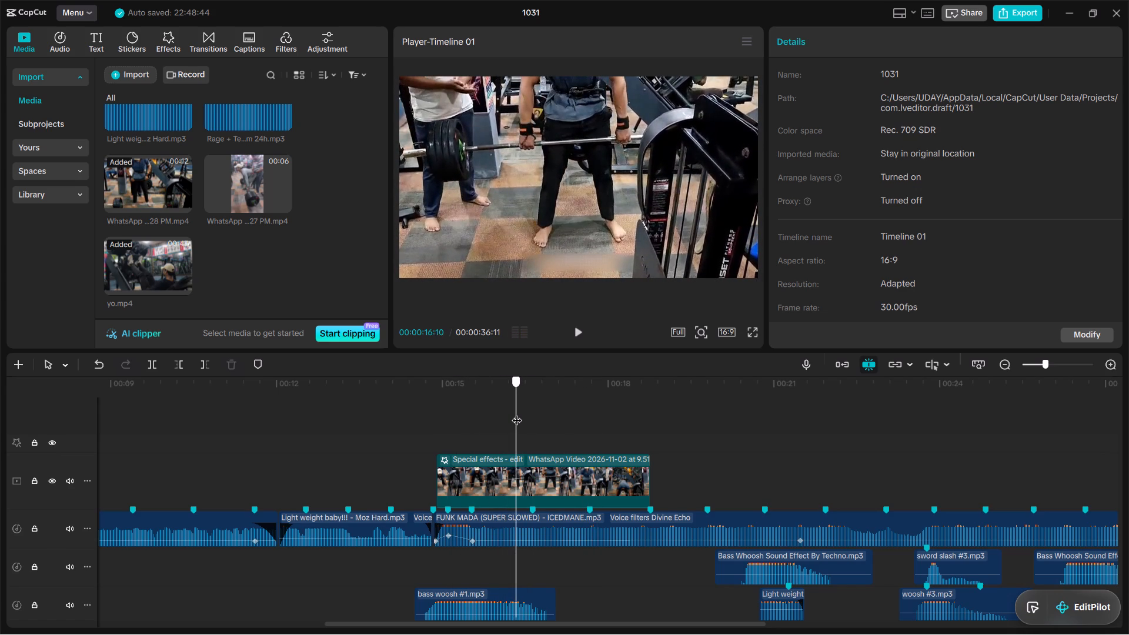
drag(517, 413, 451, 422)
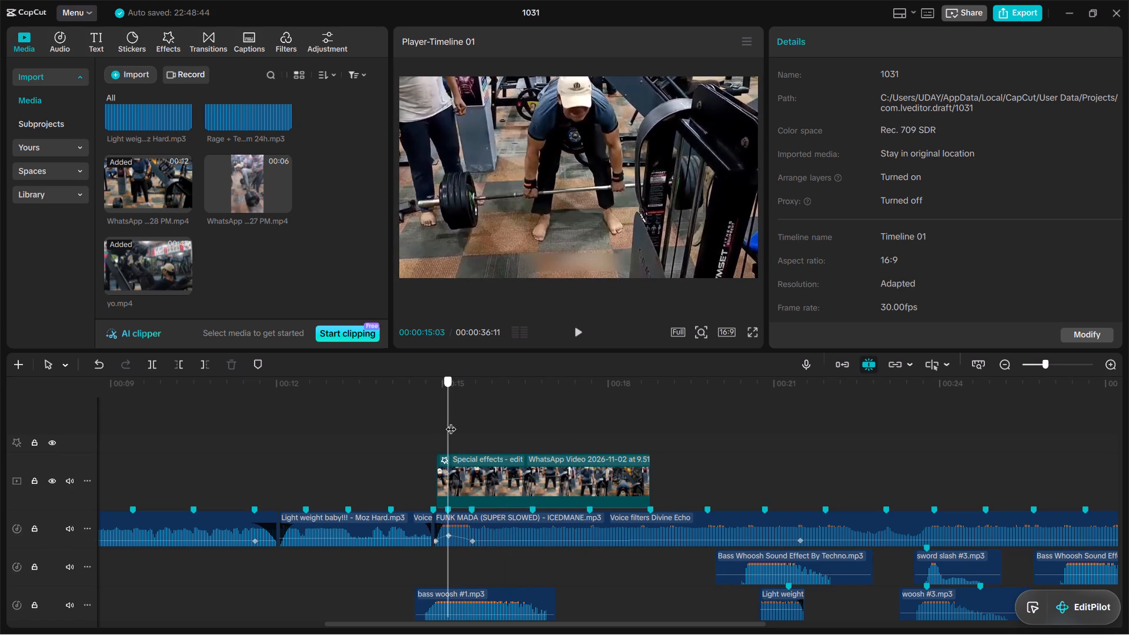
drag(451, 422, 531, 416)
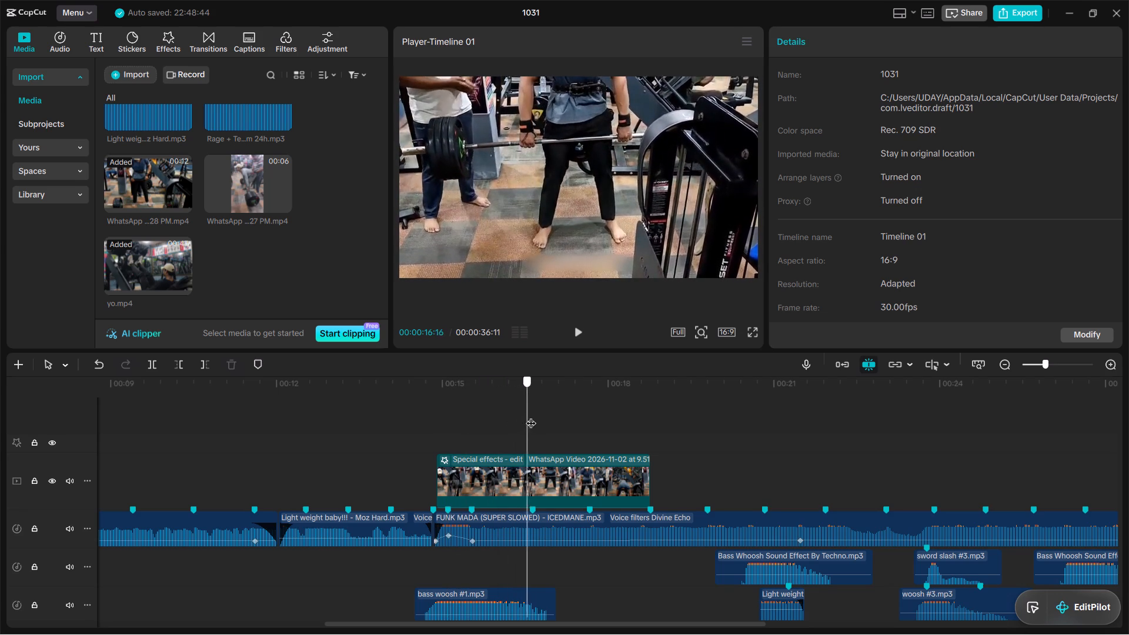
drag(531, 416, 547, 415)
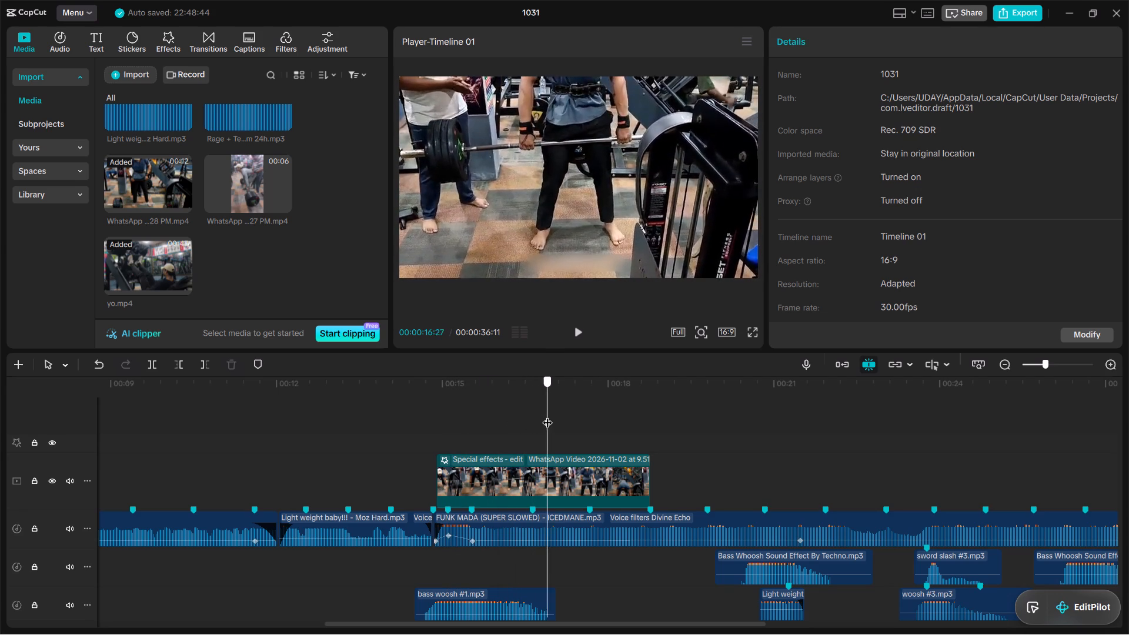
drag(547, 415, 620, 415)
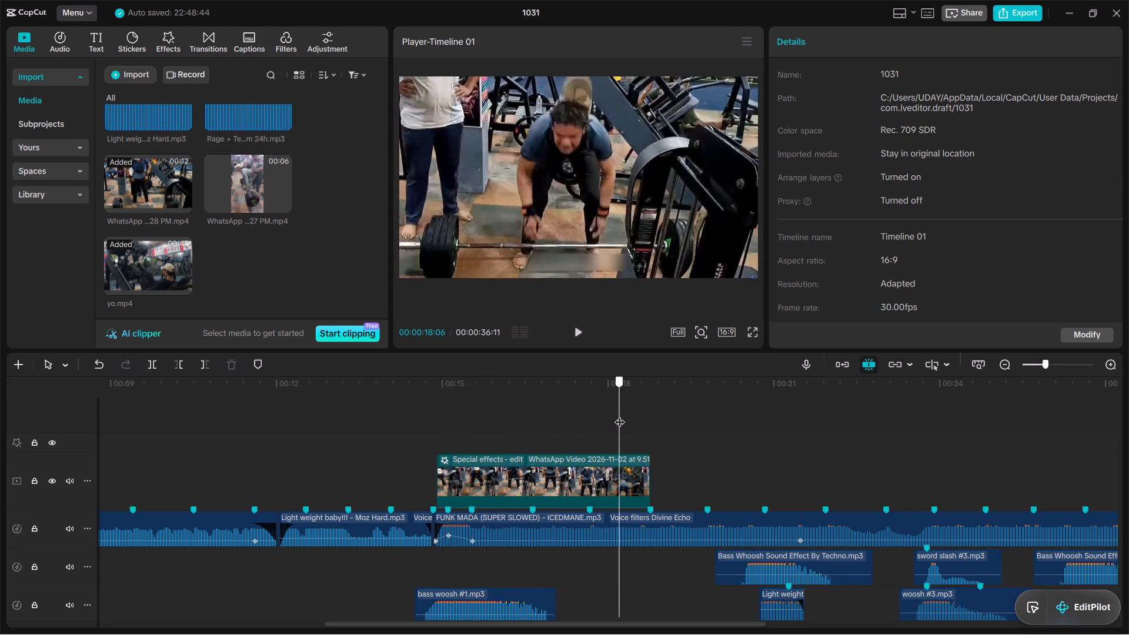
drag(620, 415, 528, 433)
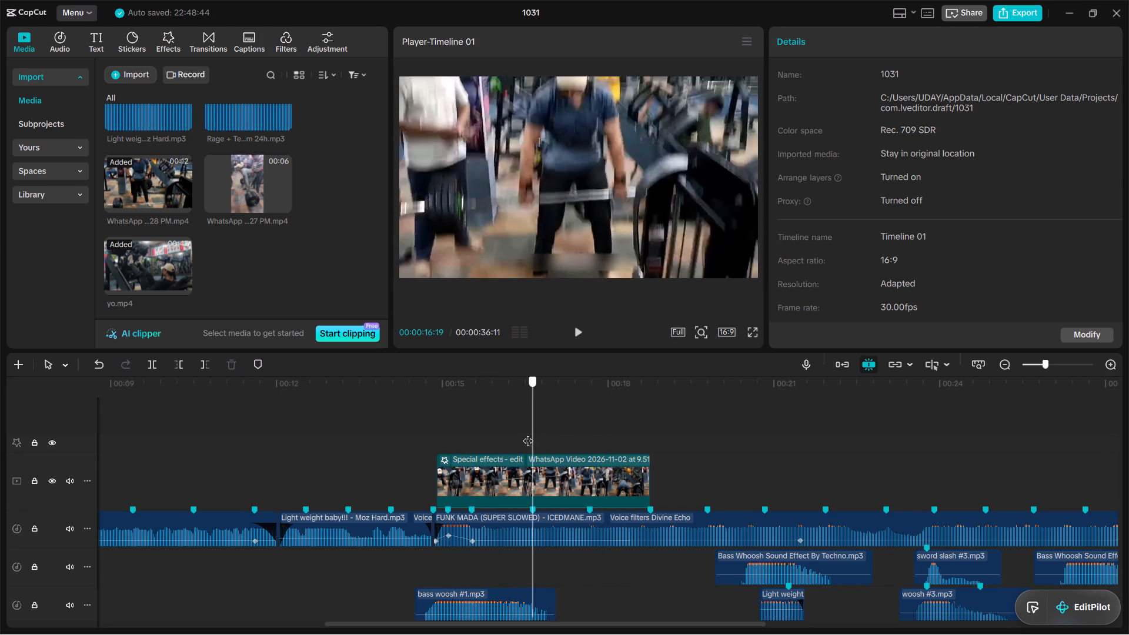
drag(528, 433, 521, 435)
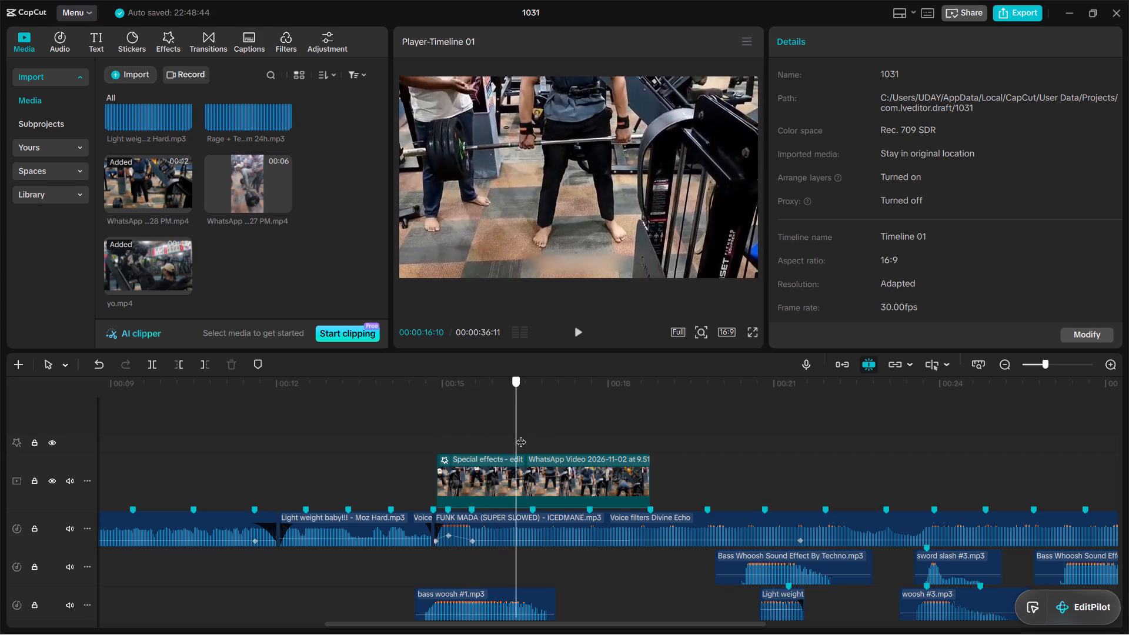
drag(521, 435, 548, 433)
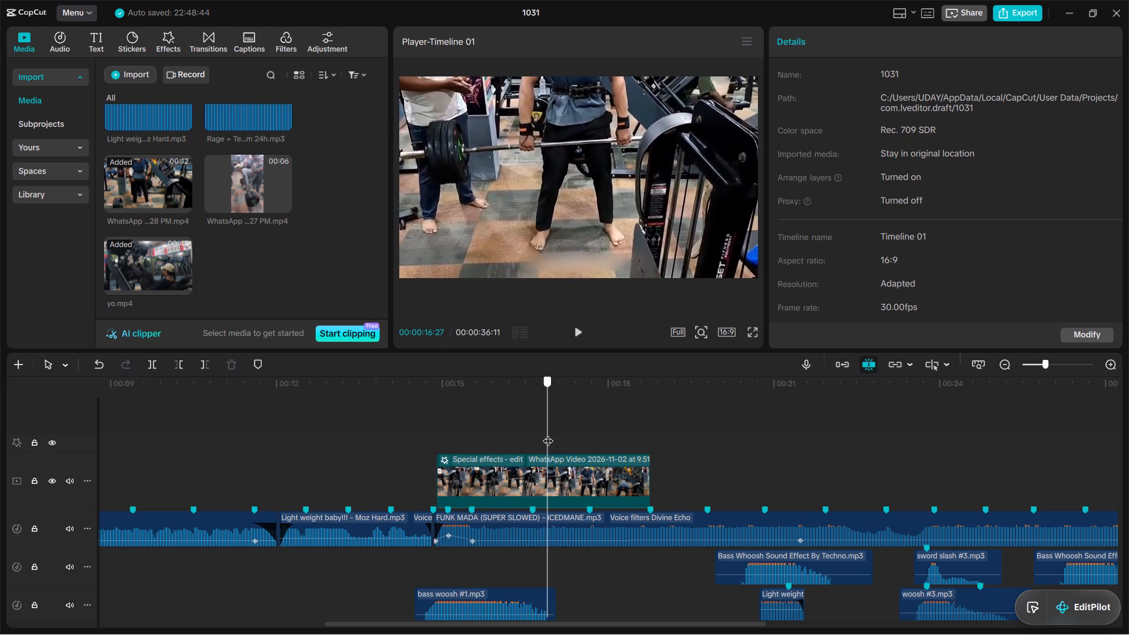
drag(548, 433, 551, 432)
key(space)
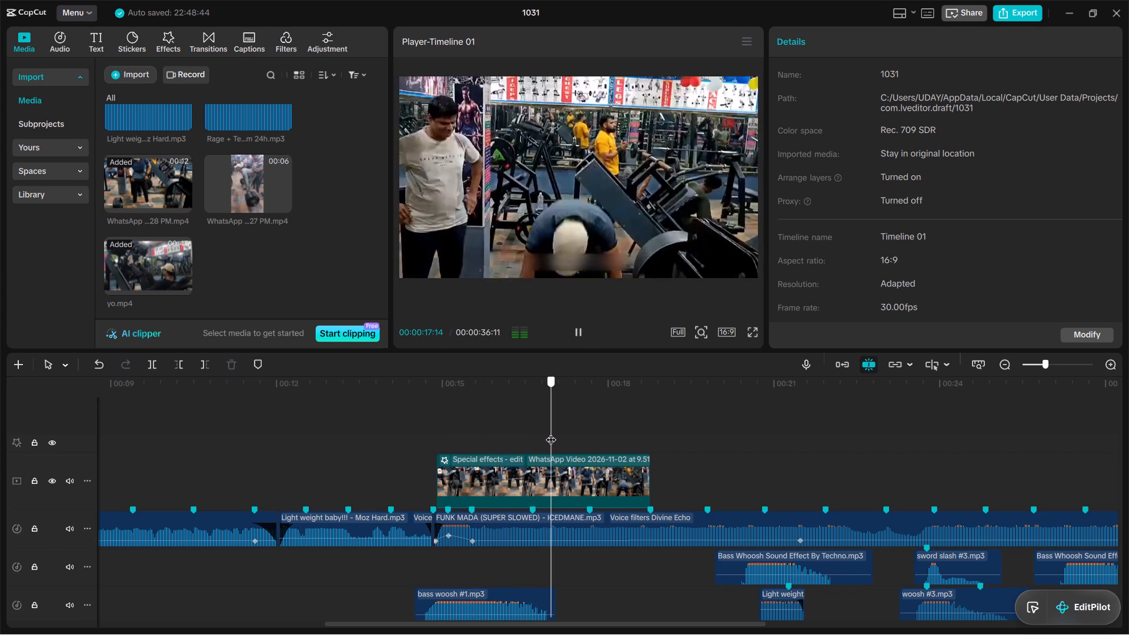
drag(551, 432, 521, 435)
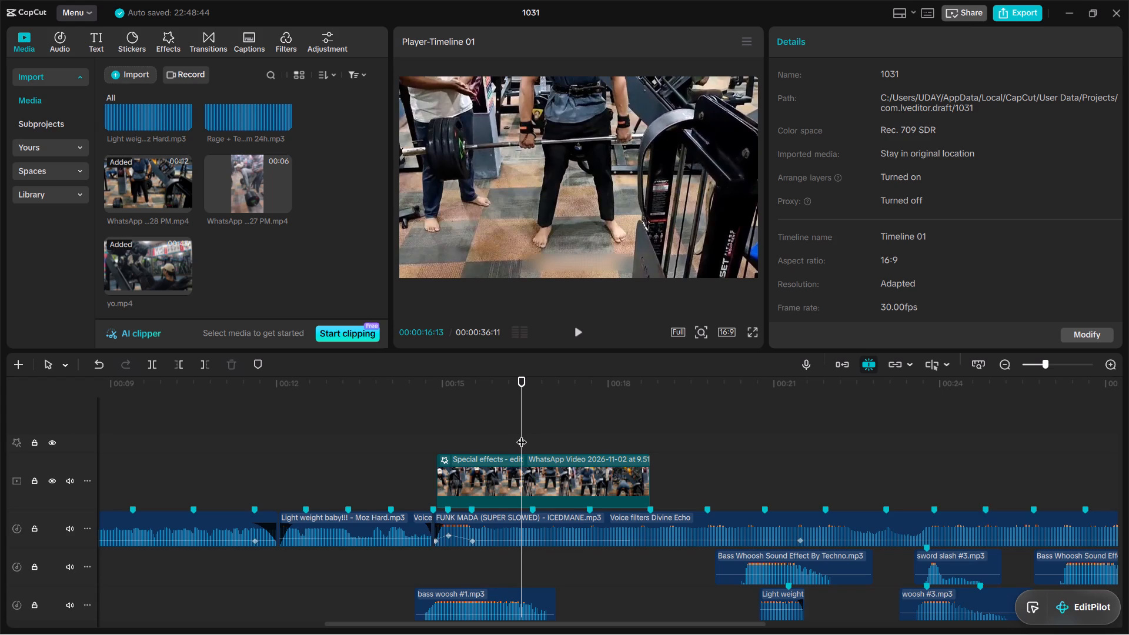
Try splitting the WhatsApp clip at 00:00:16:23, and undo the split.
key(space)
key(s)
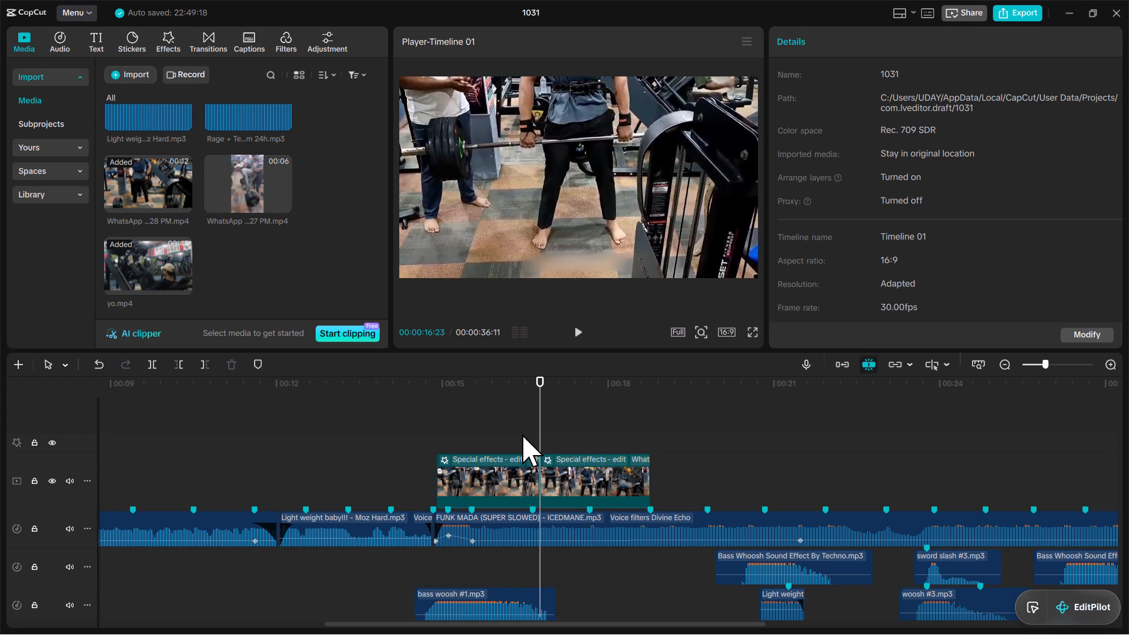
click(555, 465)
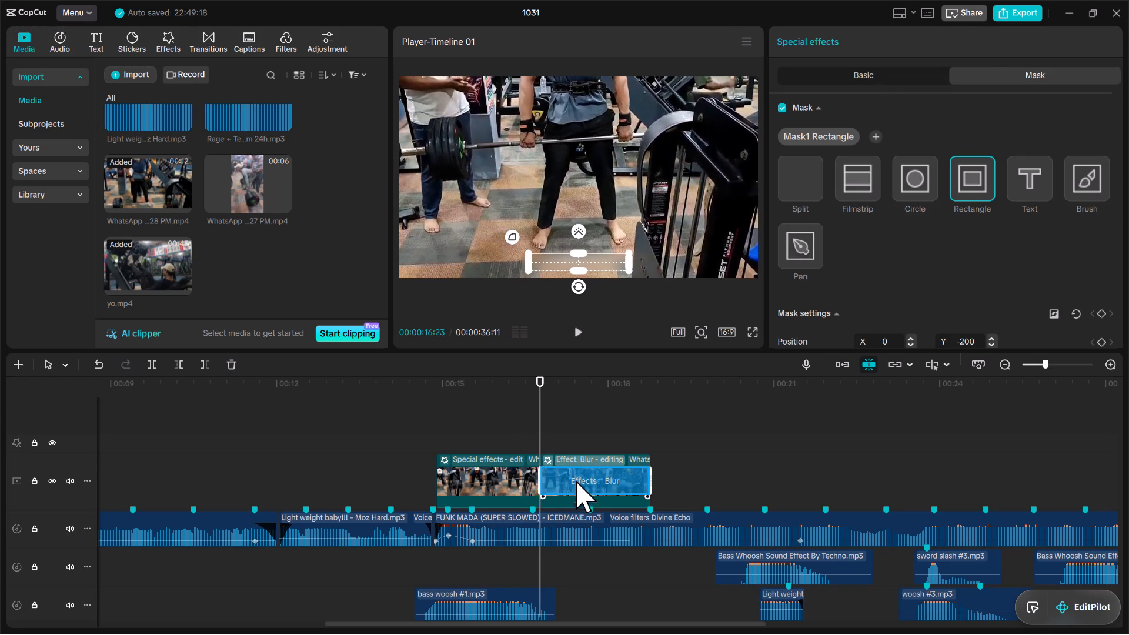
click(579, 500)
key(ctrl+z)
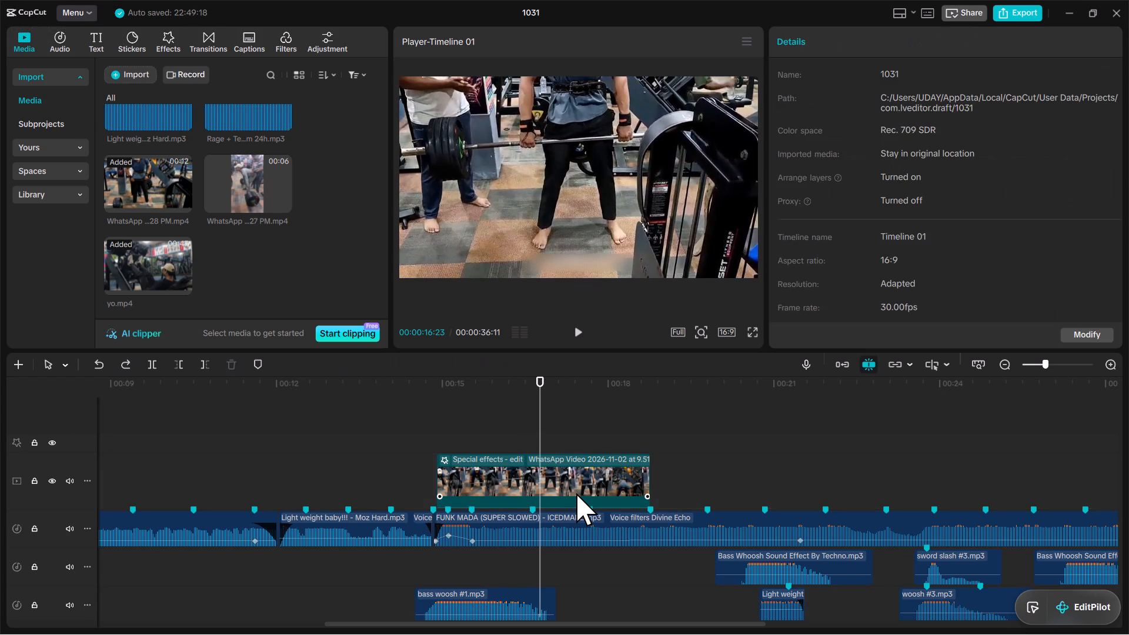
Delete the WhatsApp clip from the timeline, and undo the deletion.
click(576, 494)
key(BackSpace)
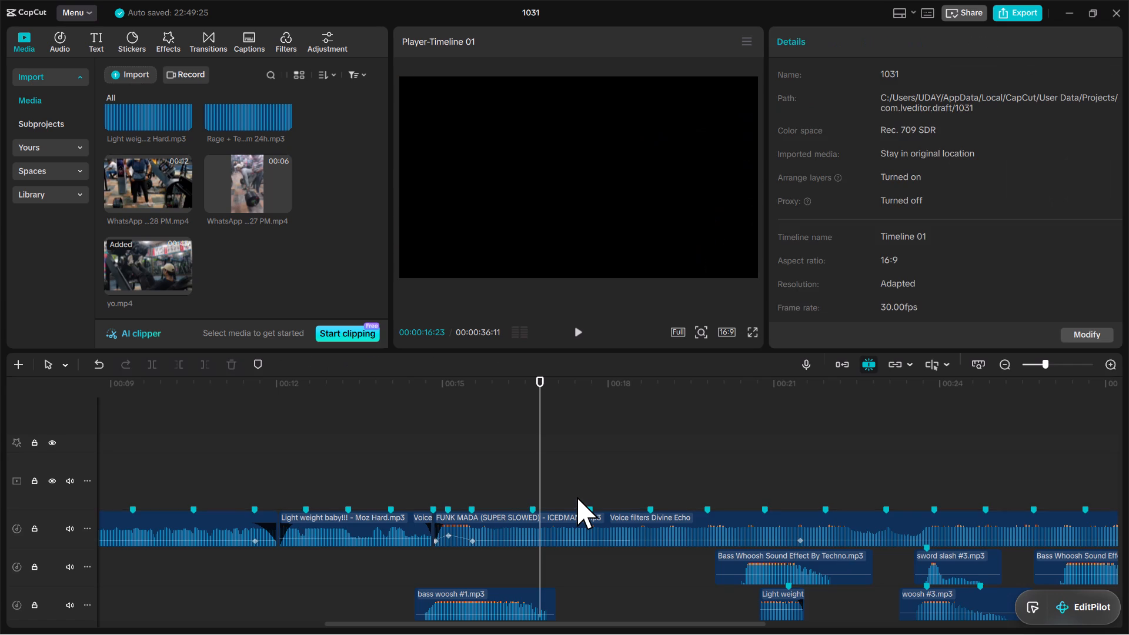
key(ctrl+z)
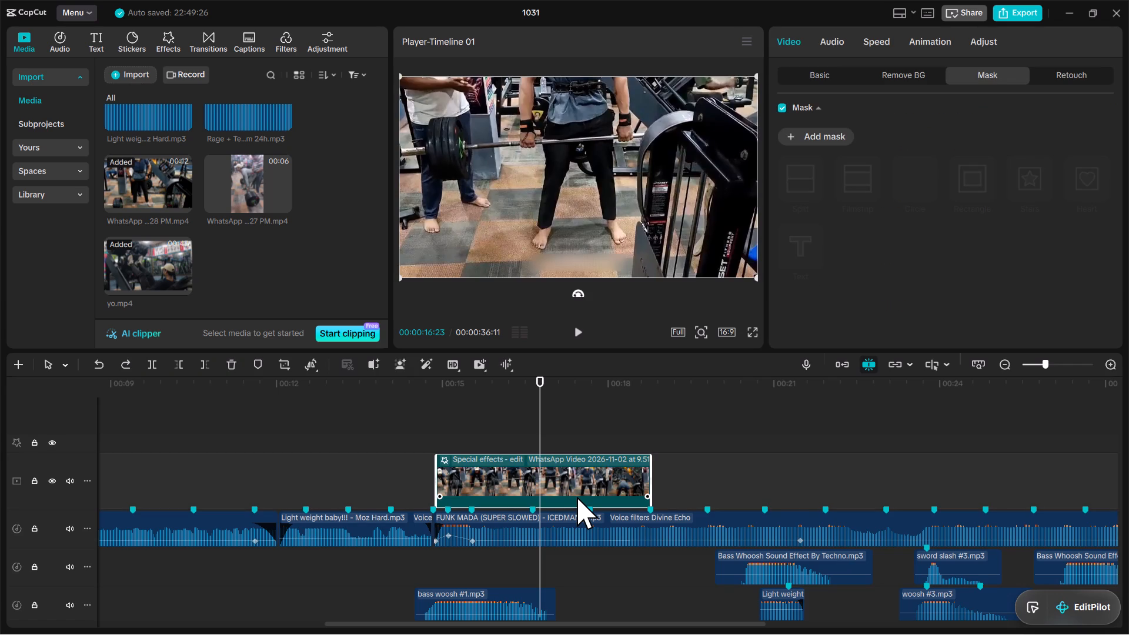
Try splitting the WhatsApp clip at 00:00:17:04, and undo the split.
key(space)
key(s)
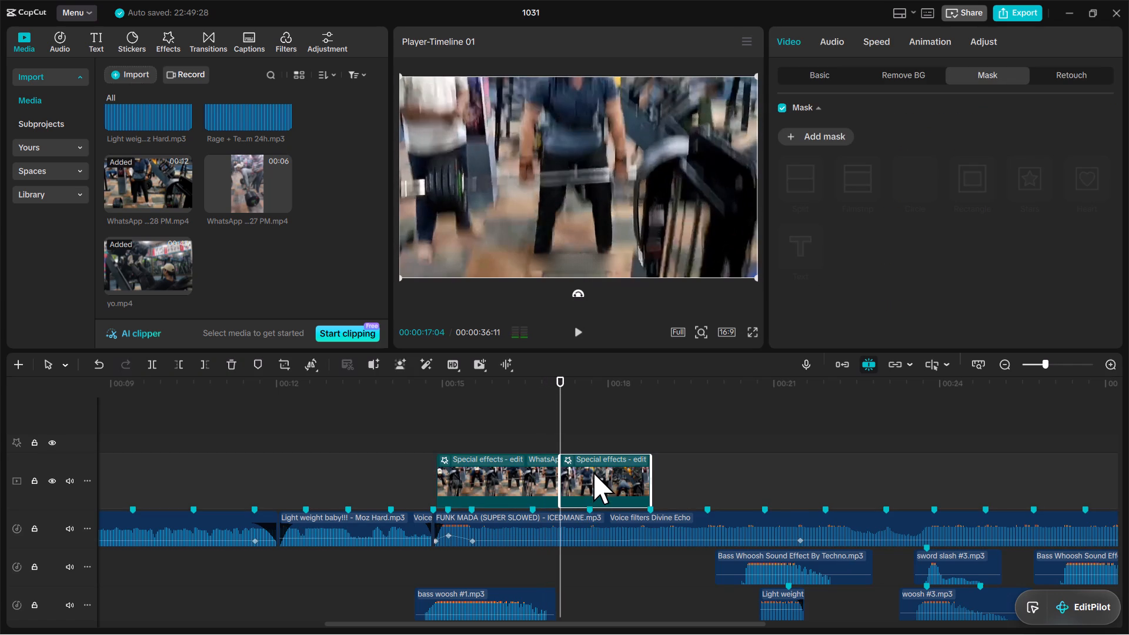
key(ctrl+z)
Split the WhatsApp clip at 00:00:16:27, while the lifter is holding the bar.
click(547, 398)
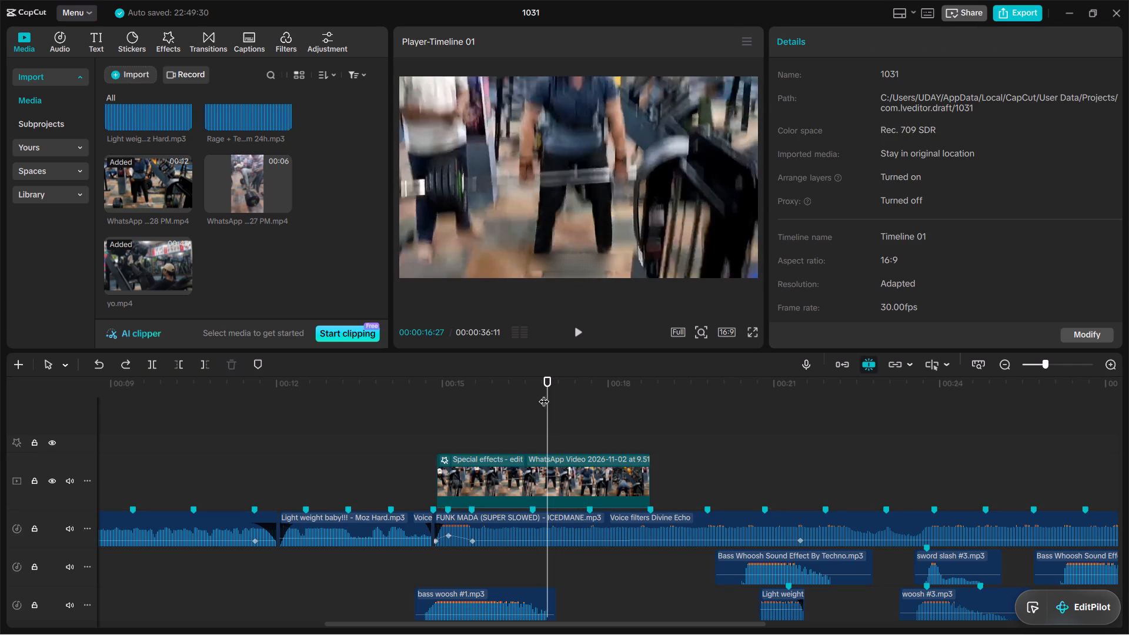
key(s)
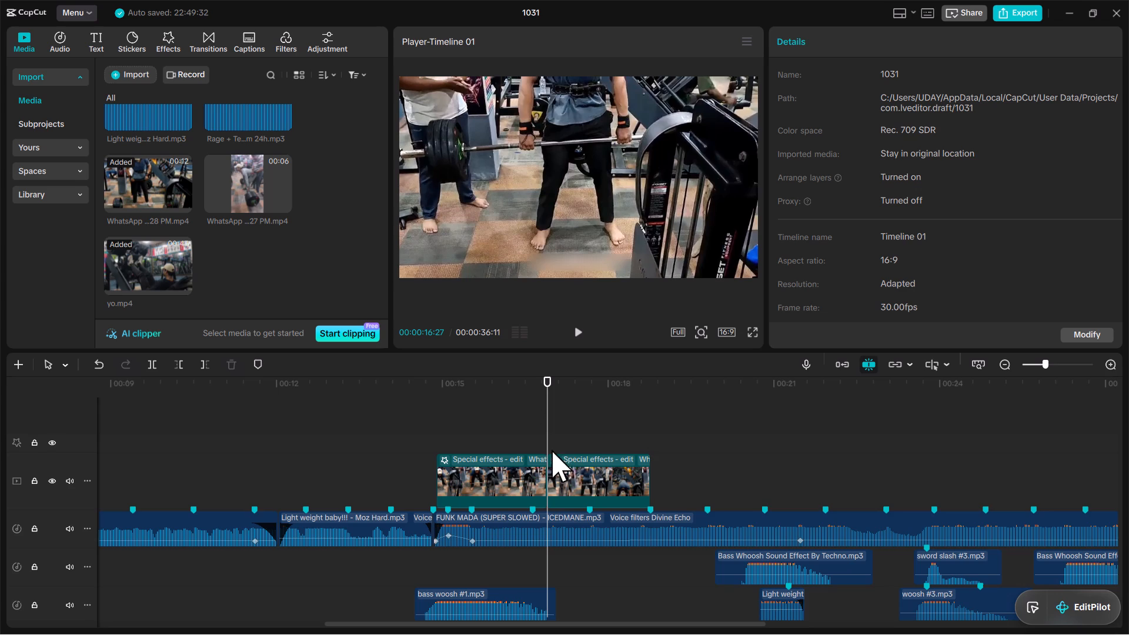
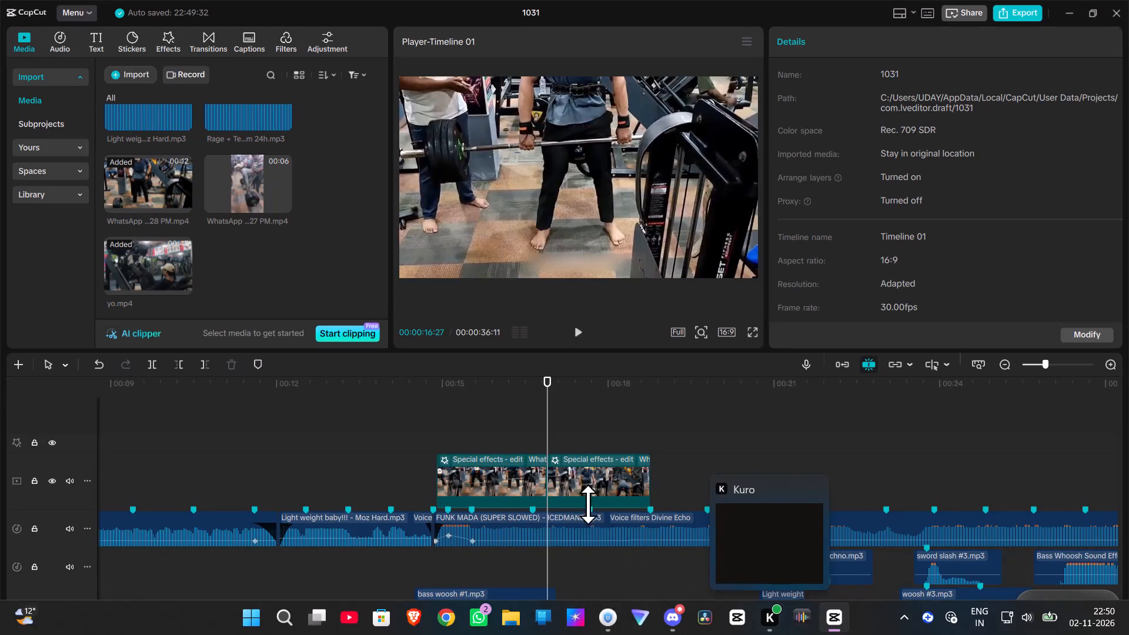
Delete the second part of the WhatsApp clip, after the 00:00:16:27 split.
drag(550, 428, 547, 427)
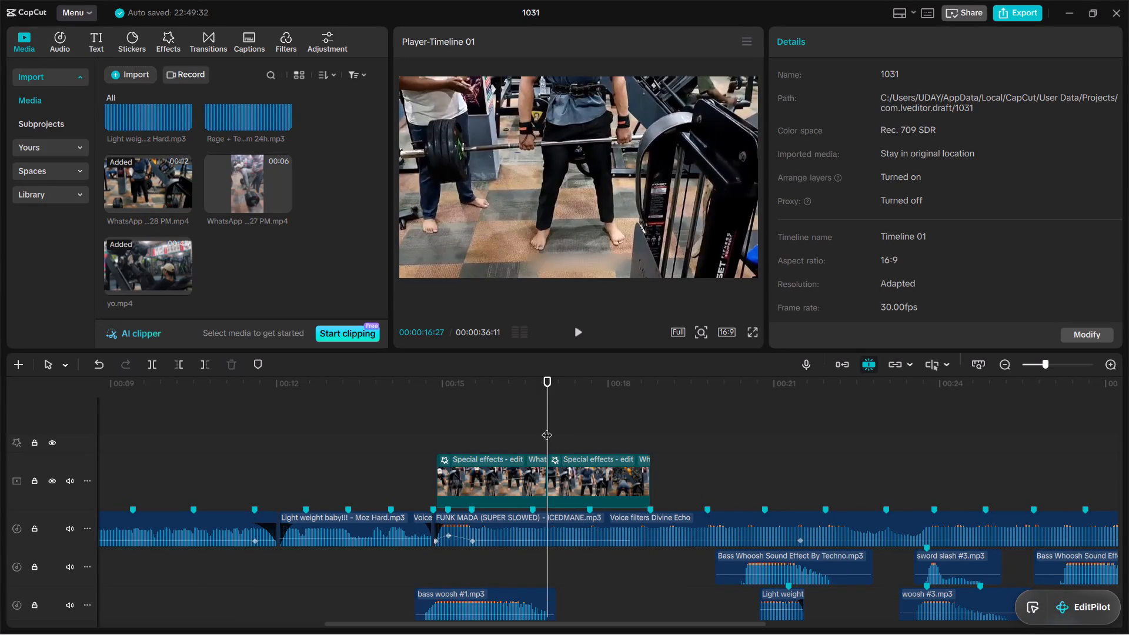
drag(547, 427, 494, 422)
click(574, 483)
key(BackSpace)
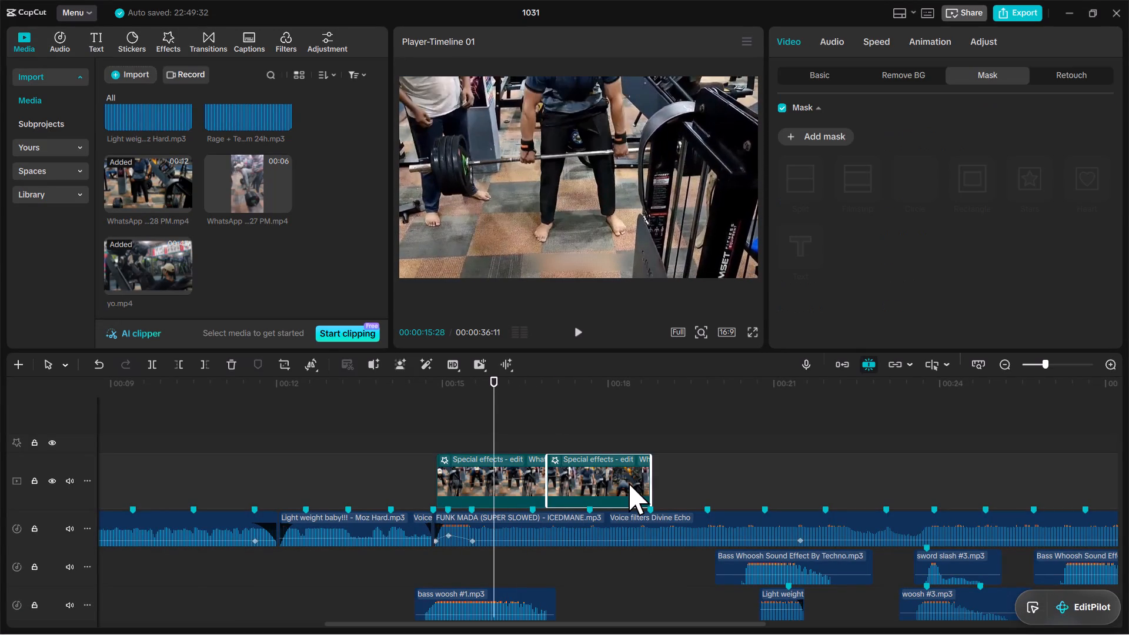
Play back the remaining WhatsApp lift clip to check its timing against the music and beat markers.
drag(490, 432, 457, 432)
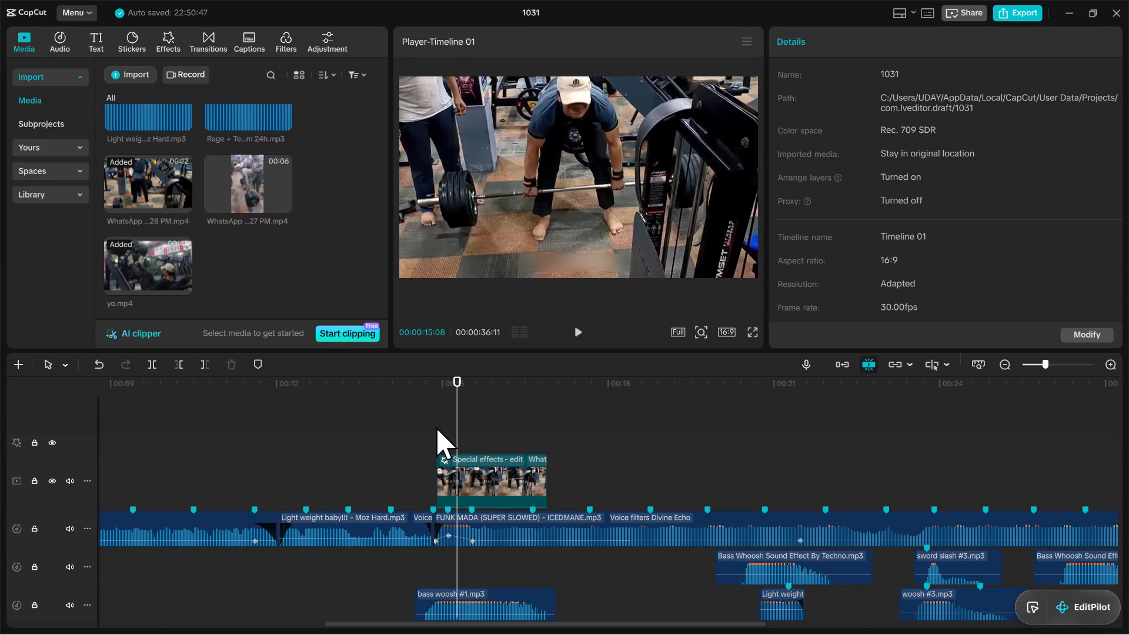
drag(455, 429, 435, 436)
key(space)
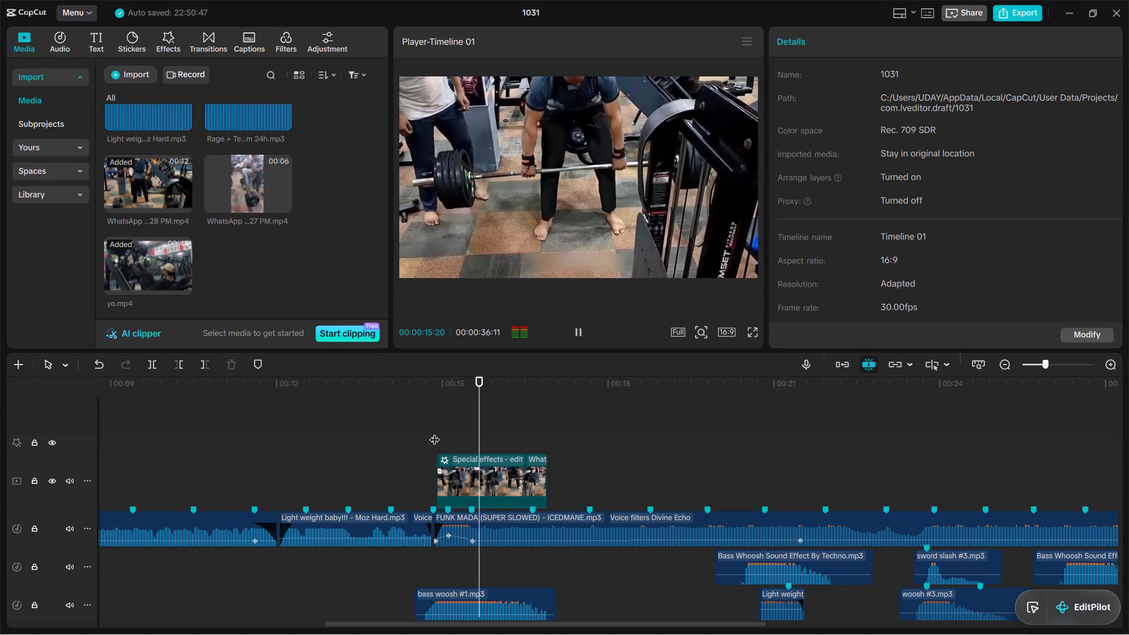
key(space)
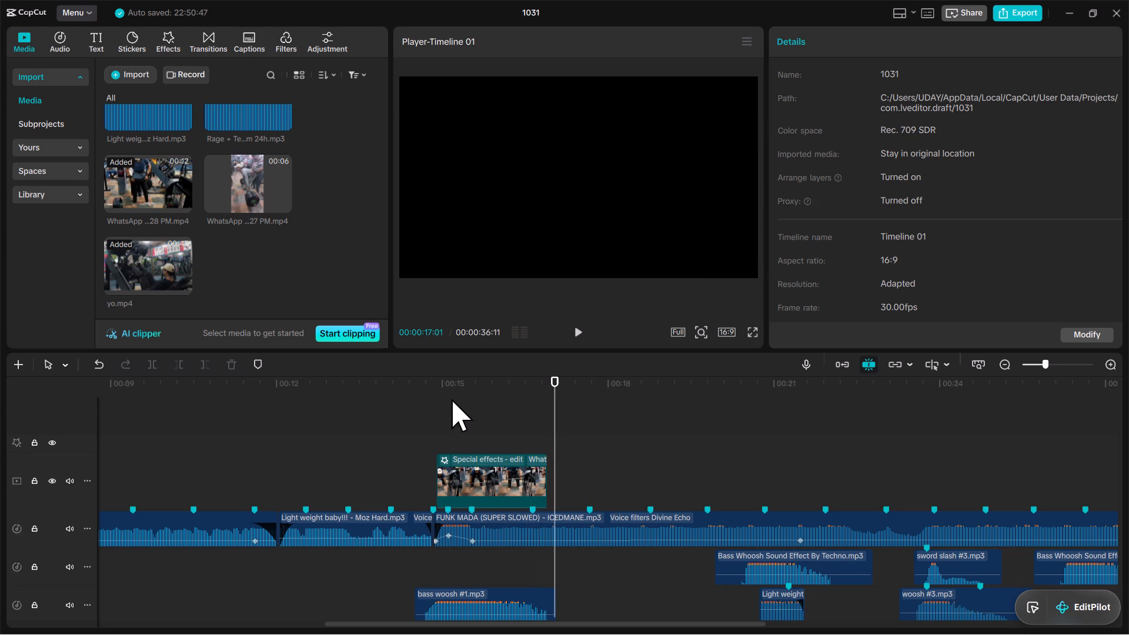
click(450, 399)
key(space)
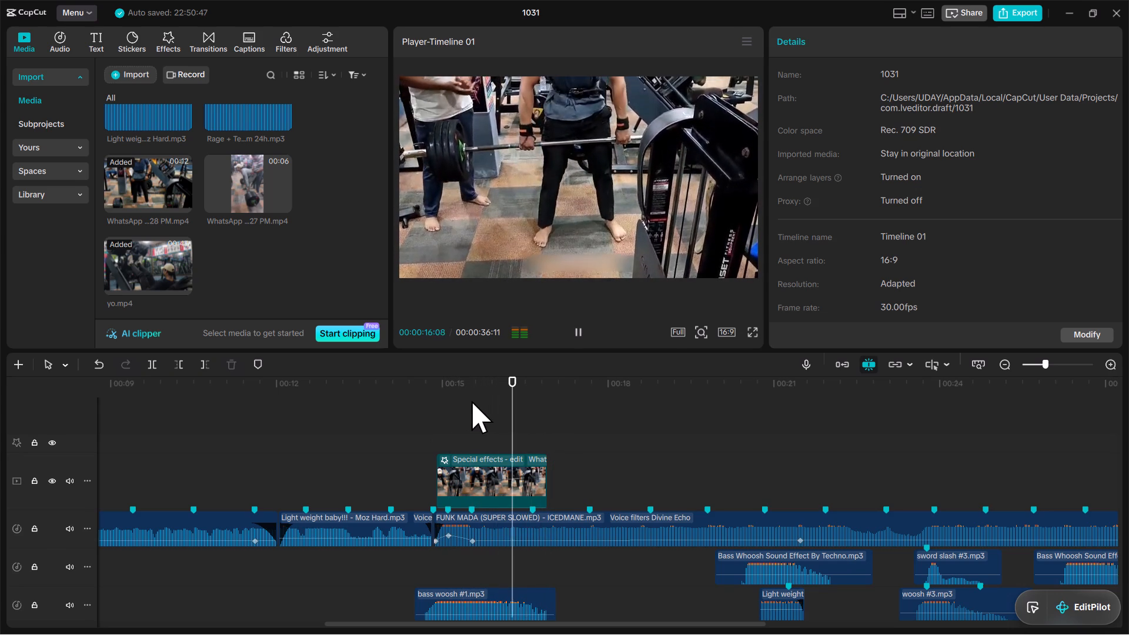
key(space)
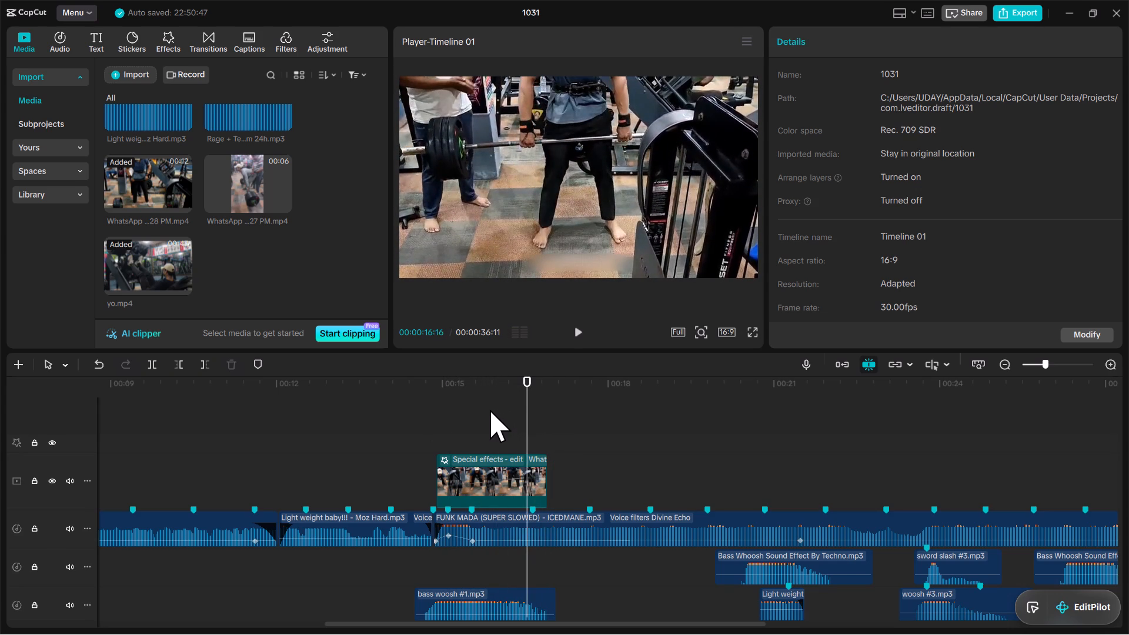
click(490, 410)
drag(490, 413, 529, 415)
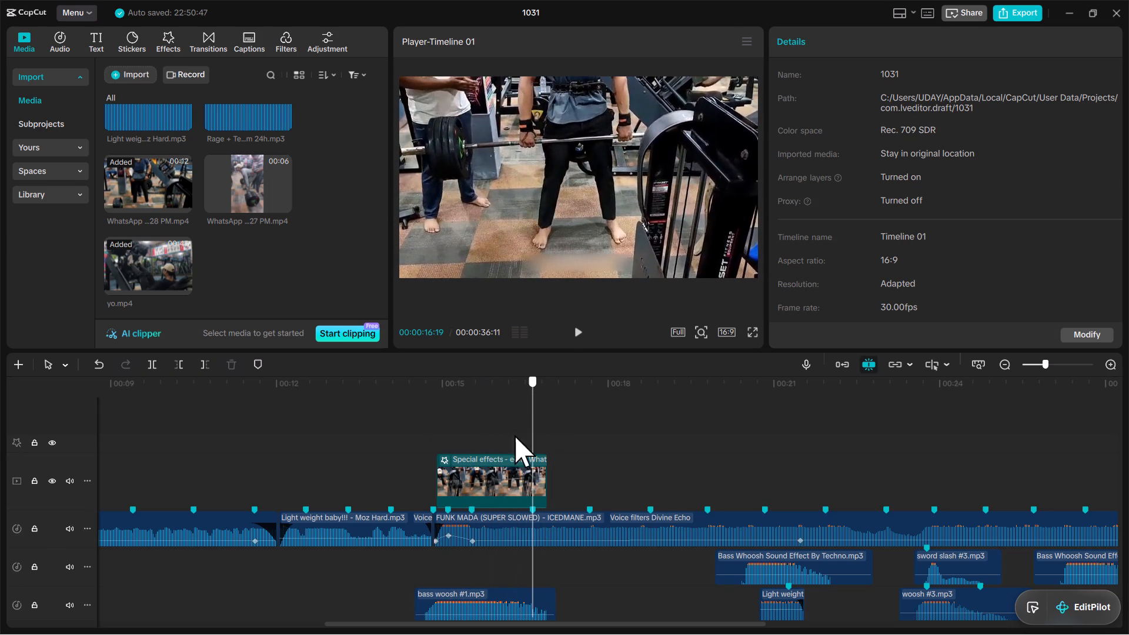
Apply the Custom speed curve to the remaining WhatsApp clip and preview it from the clip's start.
click(497, 466)
click(869, 44)
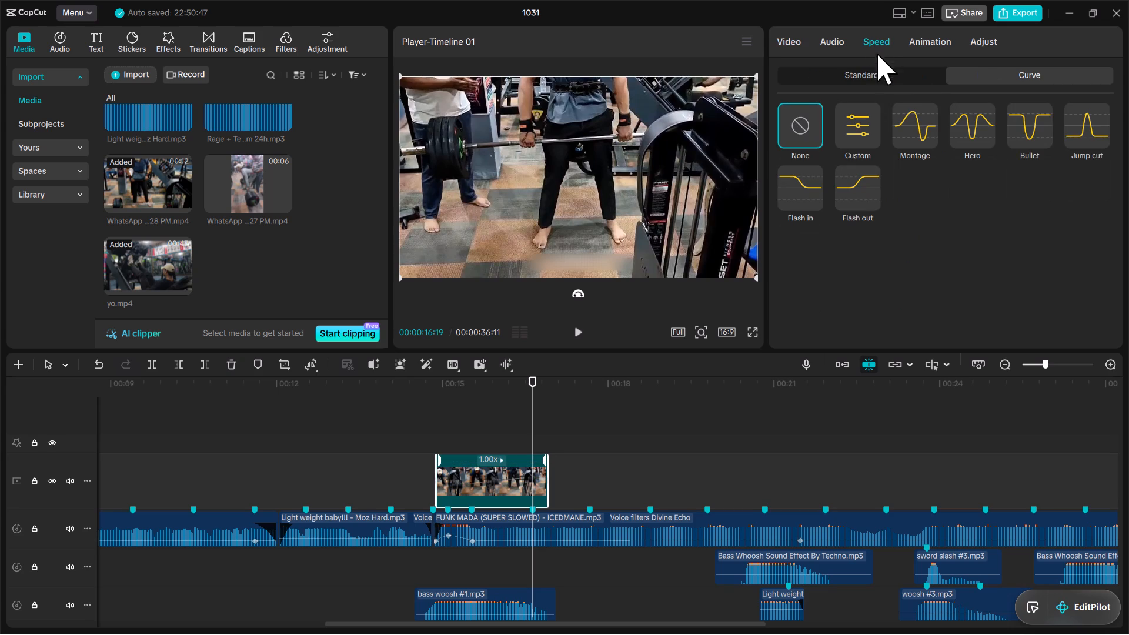
click(860, 118)
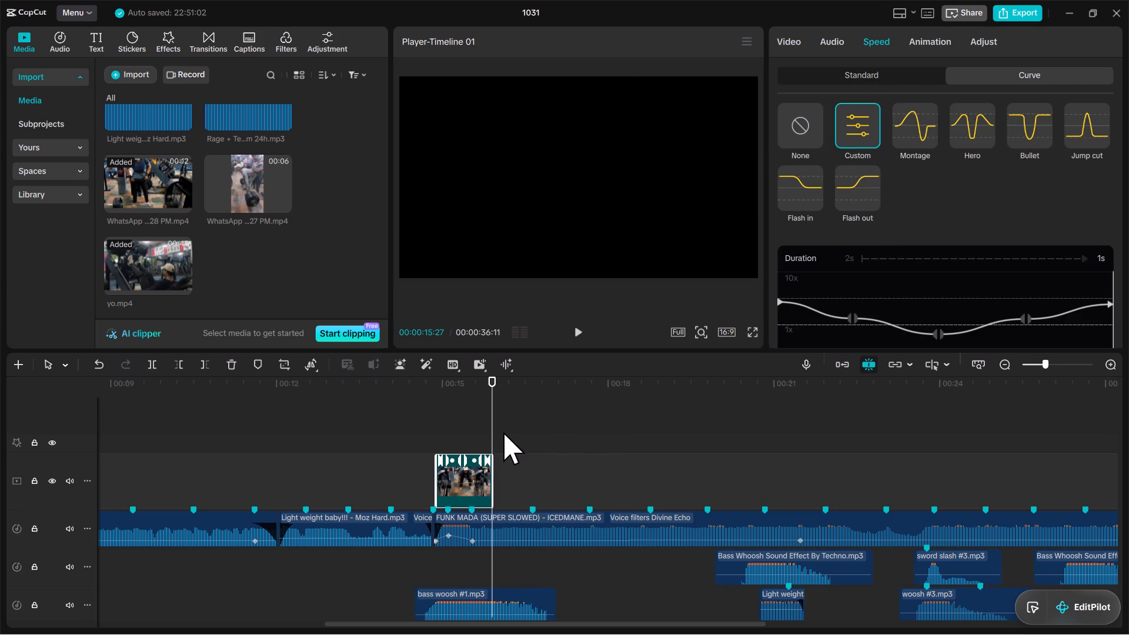
drag(493, 429, 437, 436)
key(space)
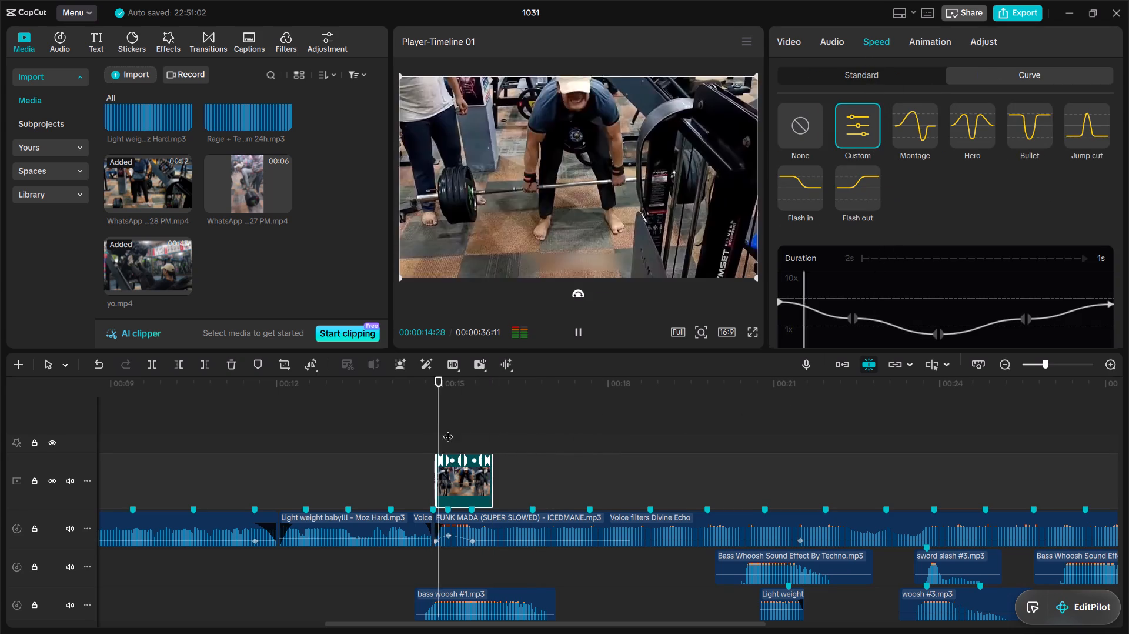
key(space)
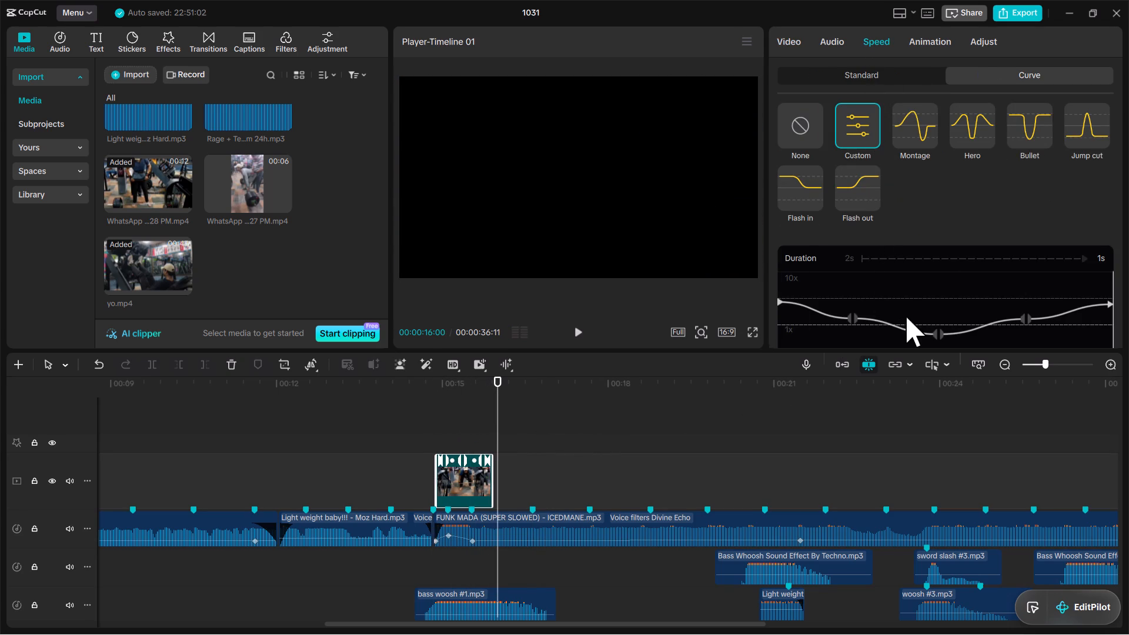
Slightly lower the start, middle and end points of the custom speed curve, keeping the middle below 1x, and preview the clip.
scroll(845, 317, down, 2)
drag(779, 172, 779, 181)
drag(939, 203, 938, 208)
click(1105, 174)
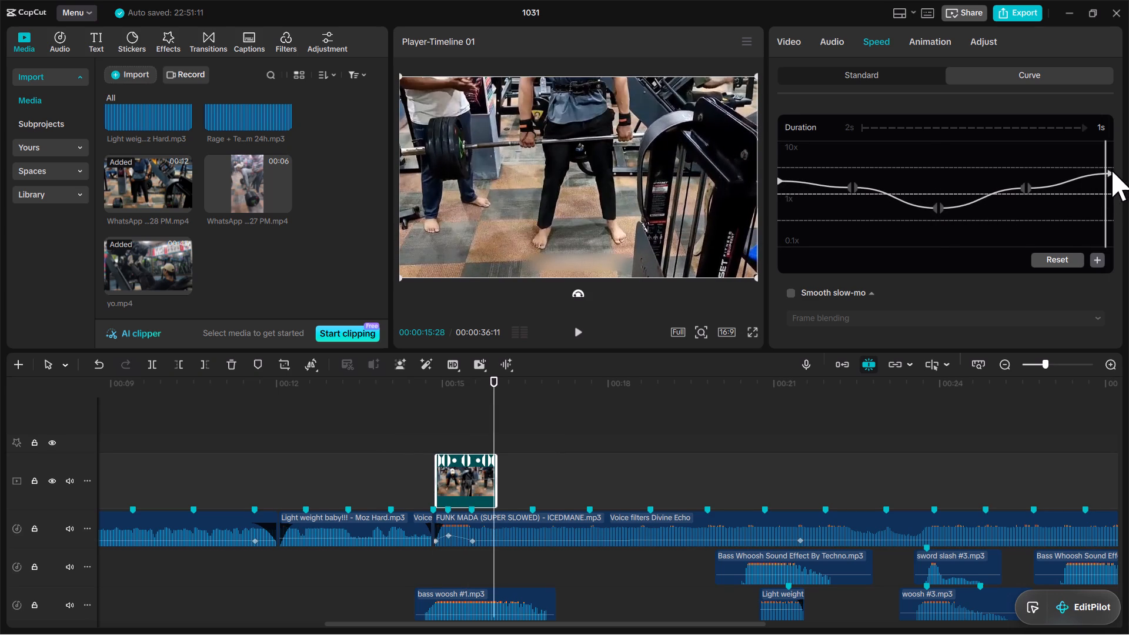
drag(1109, 169, 1106, 176)
drag(1108, 172, 1108, 179)
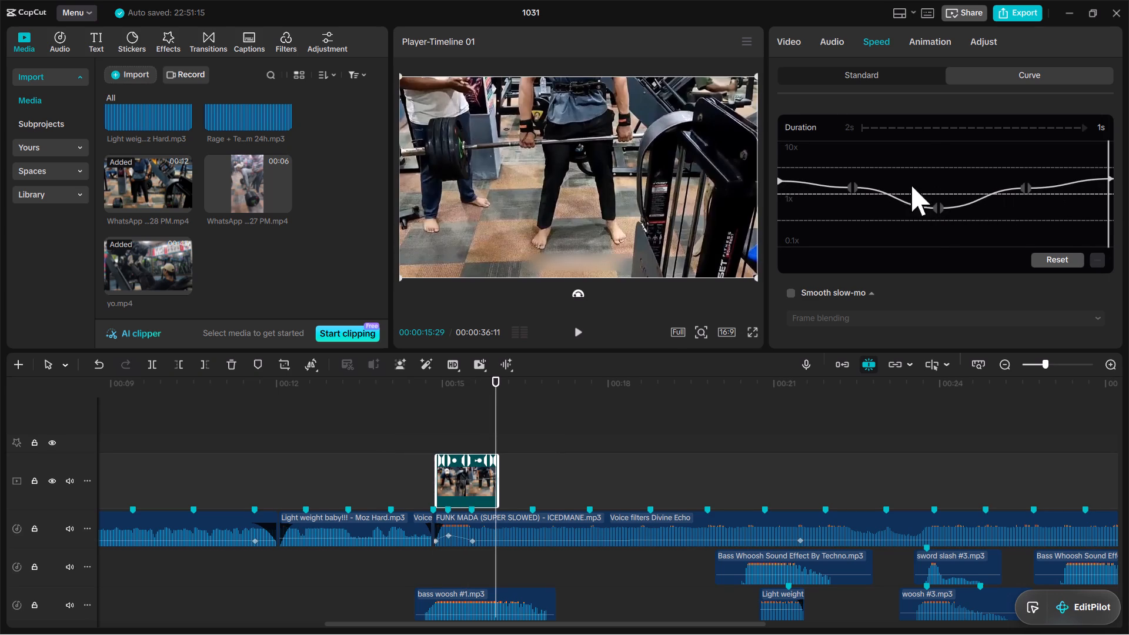
click(429, 389)
key(space)
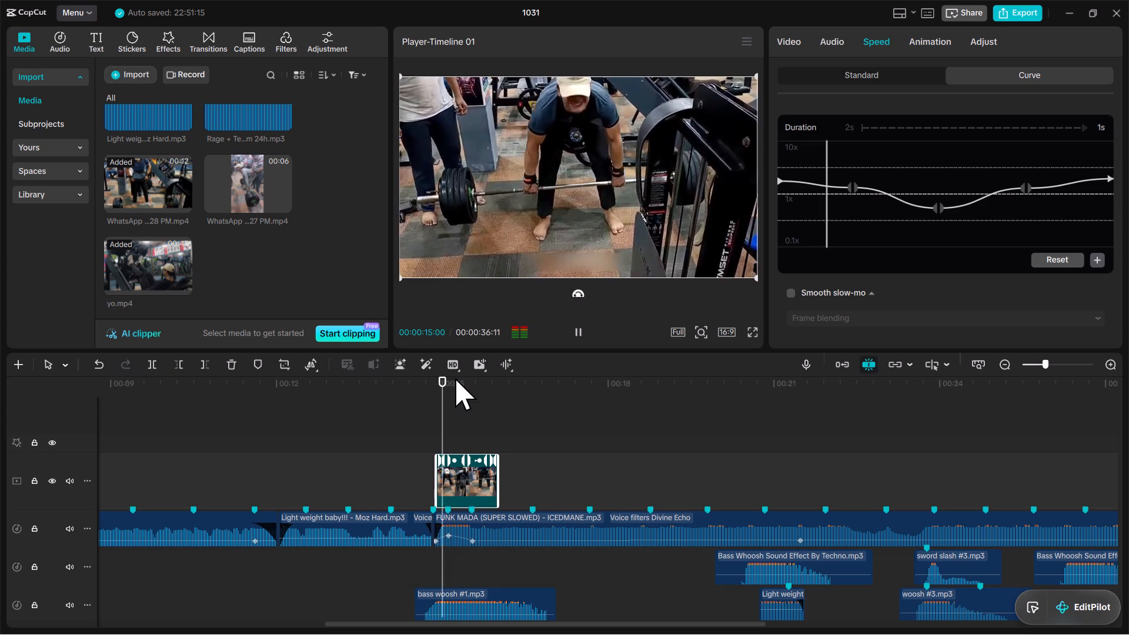
key(space)
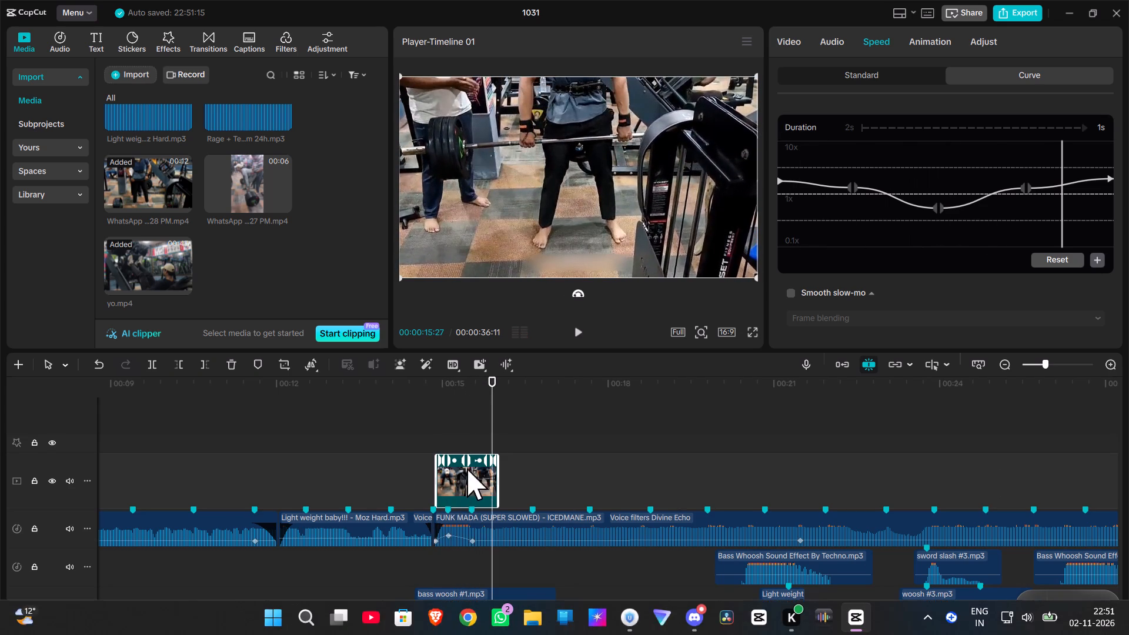
Raise the start and end points of the custom speed curve slightly to speed up both ends, and preview the clip.
drag(781, 179, 781, 174)
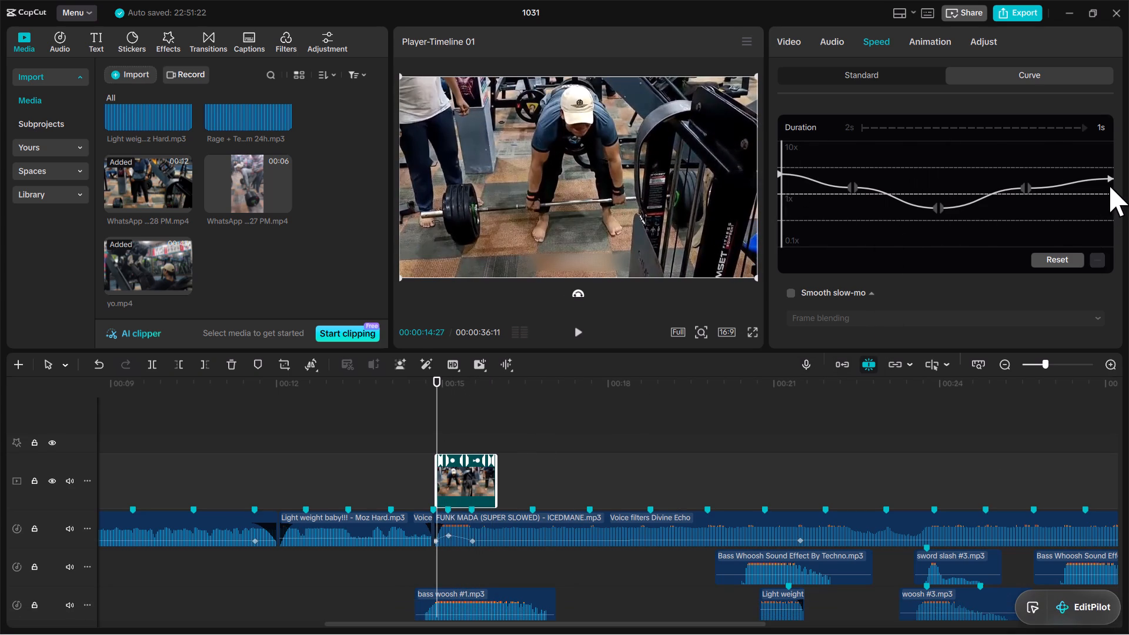
click(1110, 177)
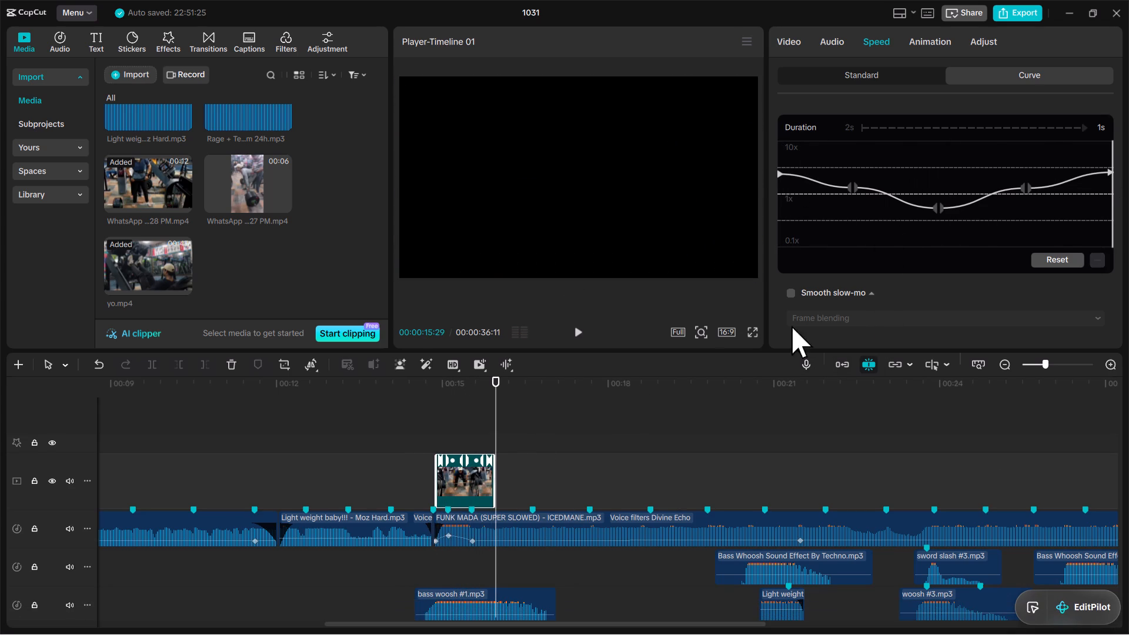
click(449, 413)
click(439, 416)
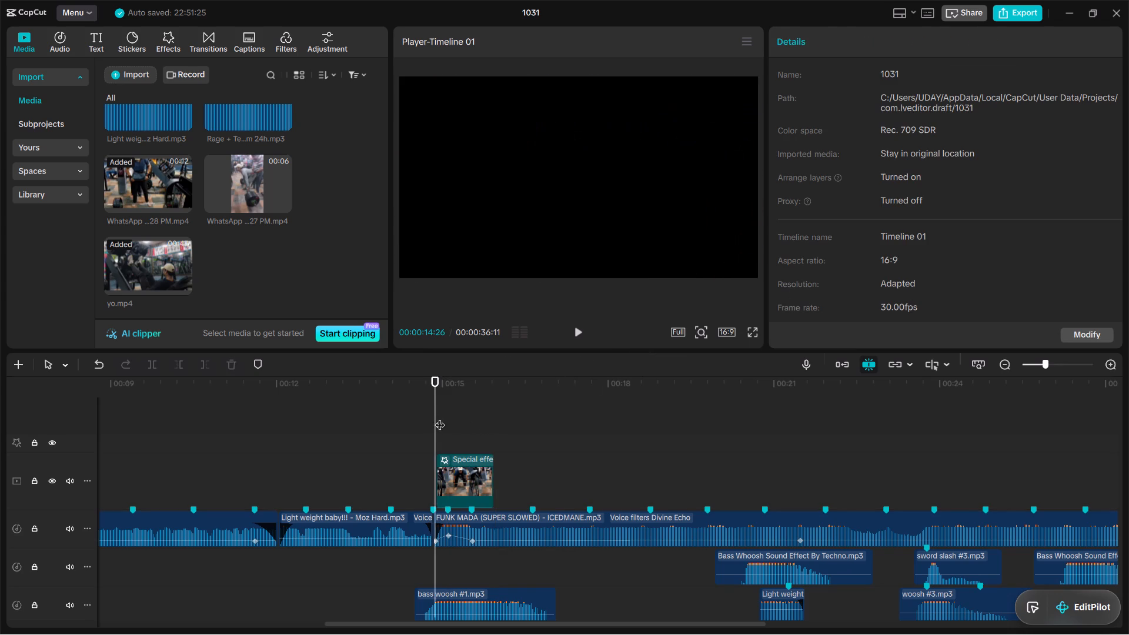
key(space)
click(457, 484)
key(space)
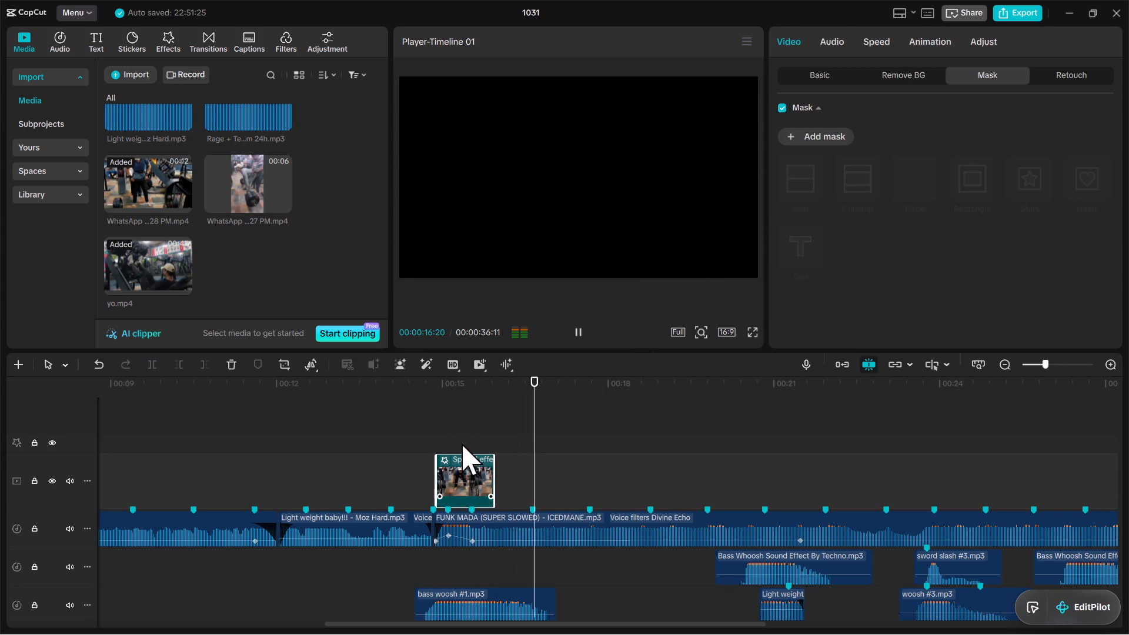
Enable Smooth slow-mo on the WhatsApp clip with the Optical flow method.
click(463, 389)
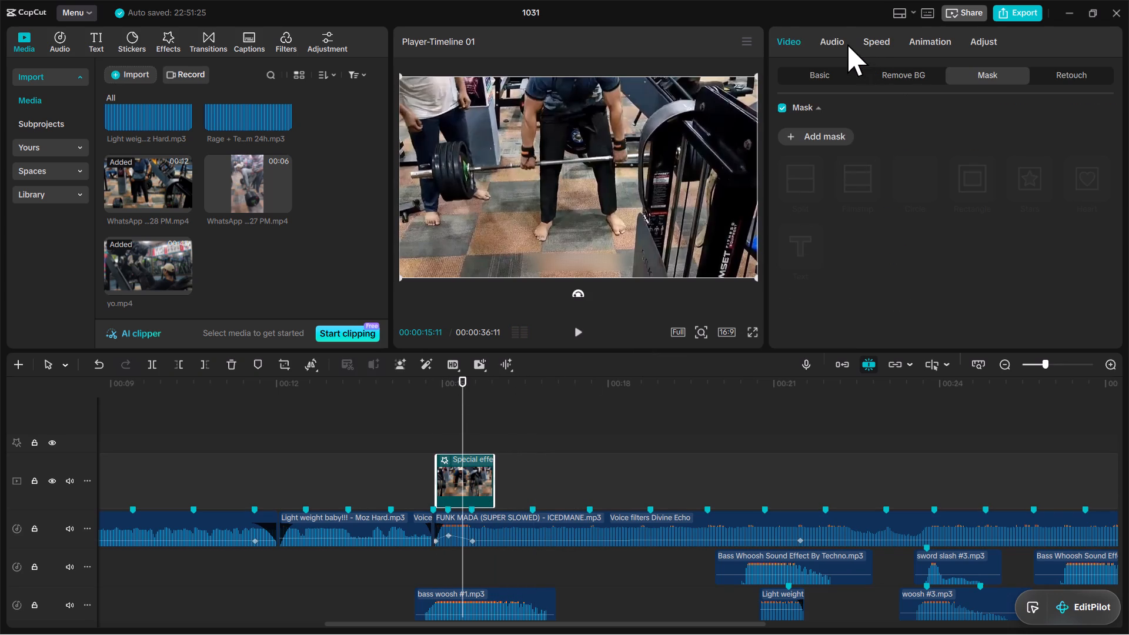
click(884, 46)
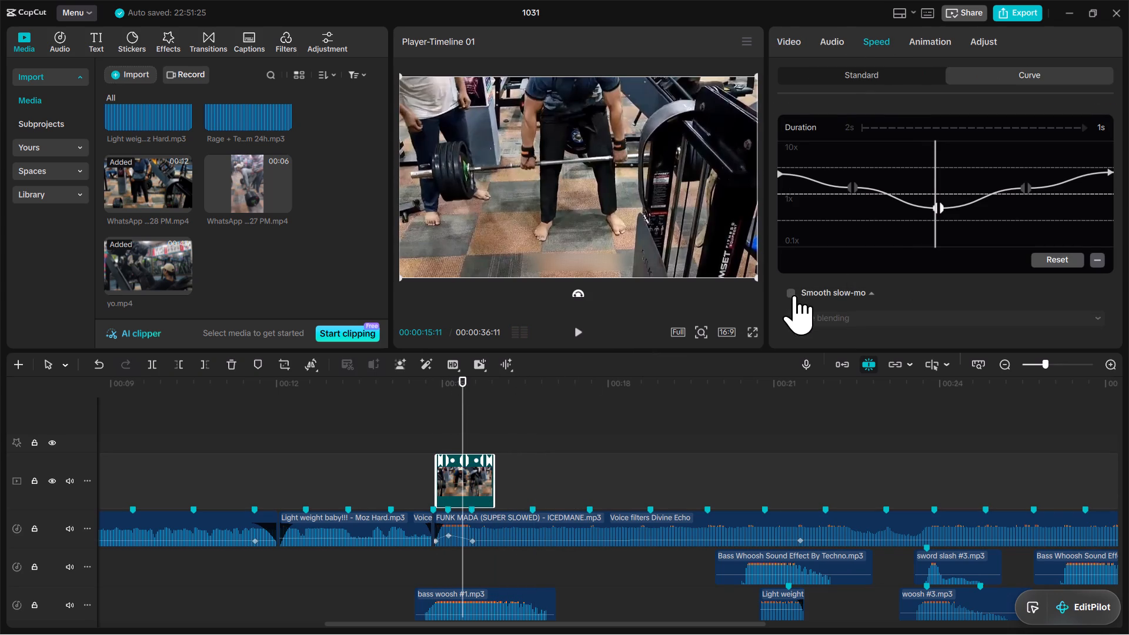
click(794, 295)
click(819, 316)
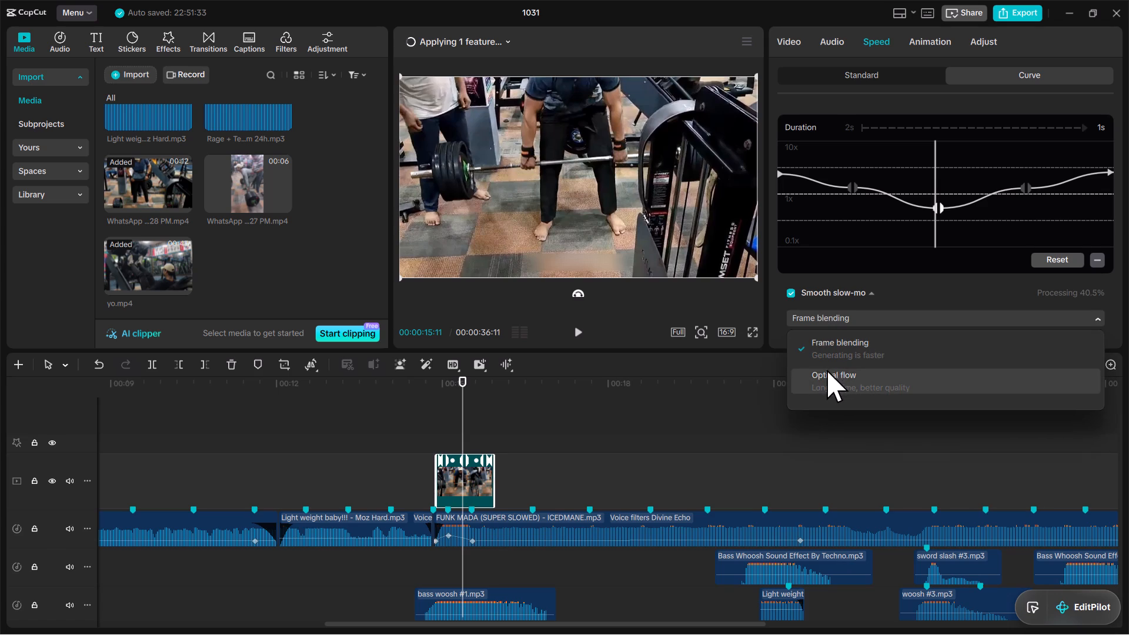
click(826, 372)
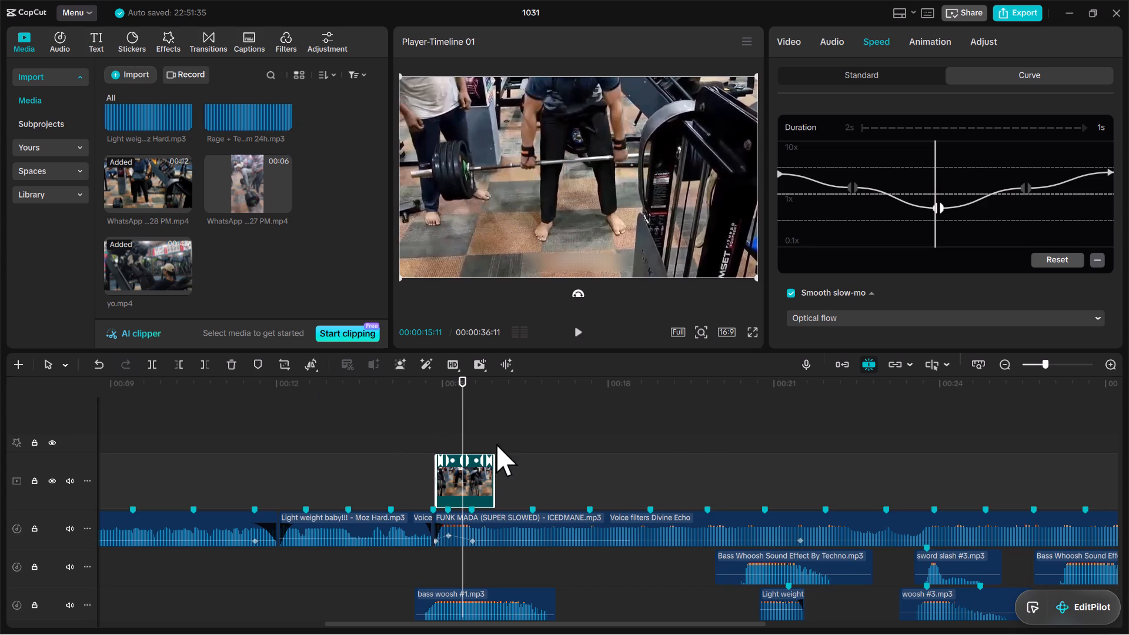
Copy the speed-ramped WhatsApp clip and paste the duplicate directly after it at 00:00:15:28.
drag(466, 436, 493, 437)
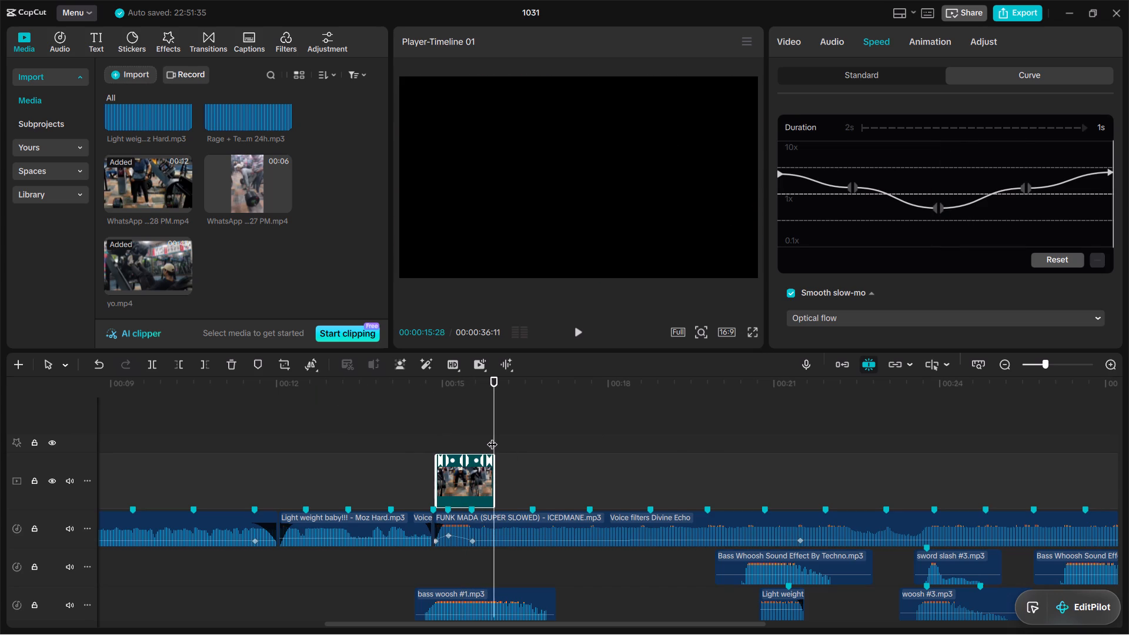
key(ctrl+c)
key(ctrl+v)
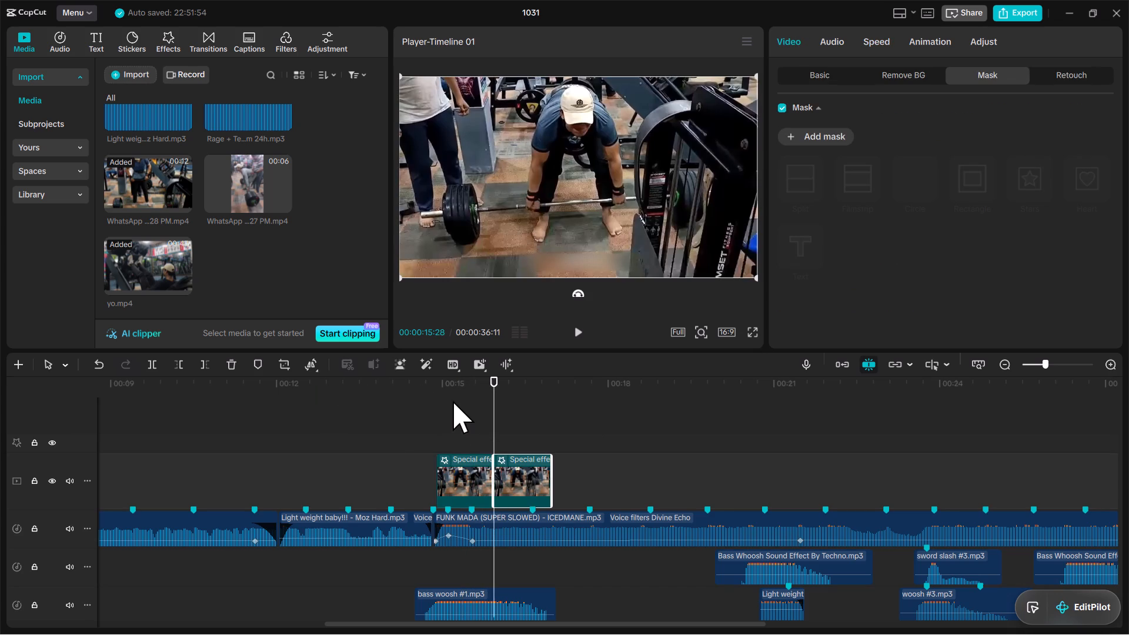
Play back the two consecutive WhatsApp clips to check the repeated lift against the beat.
click(453, 393)
key(space)
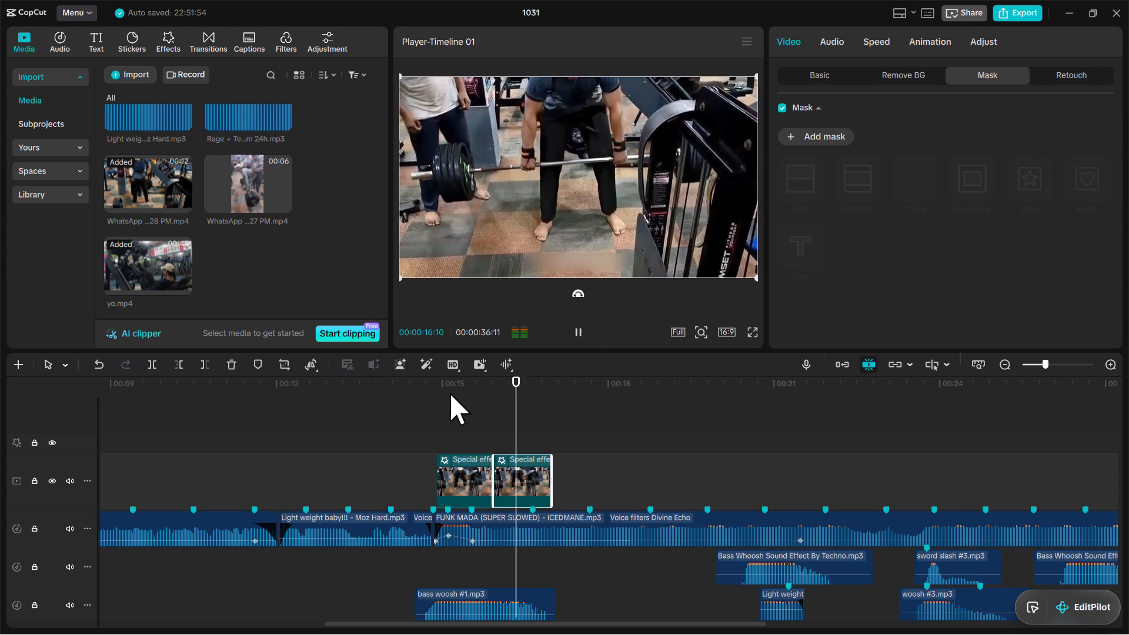
key(space)
click(523, 391)
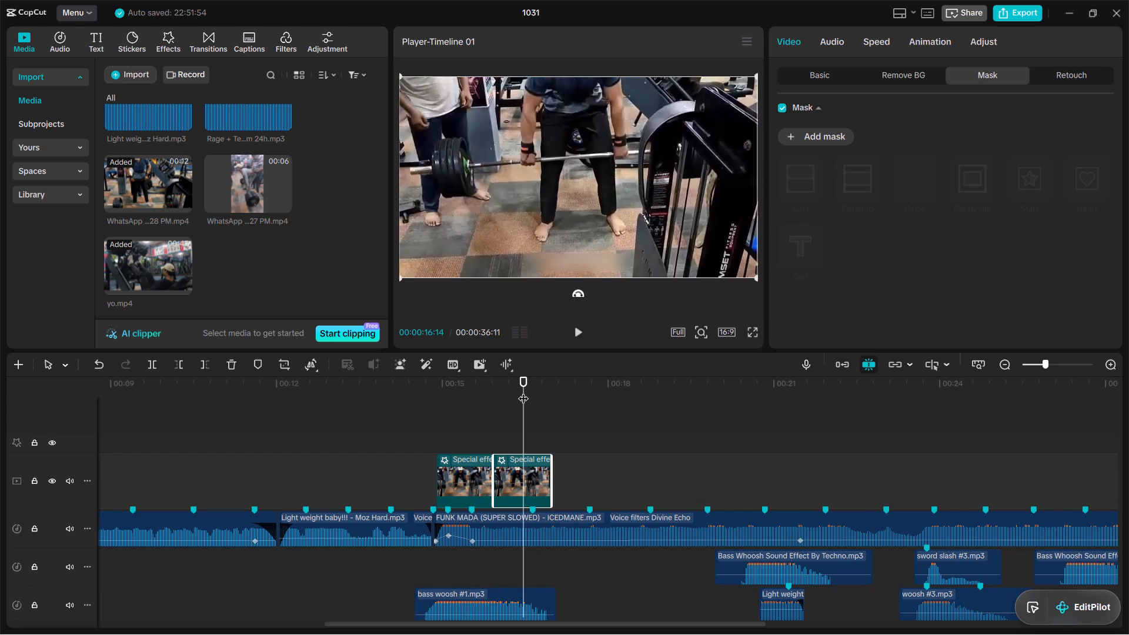
key(space)
key(space)
click(509, 407)
key(space)
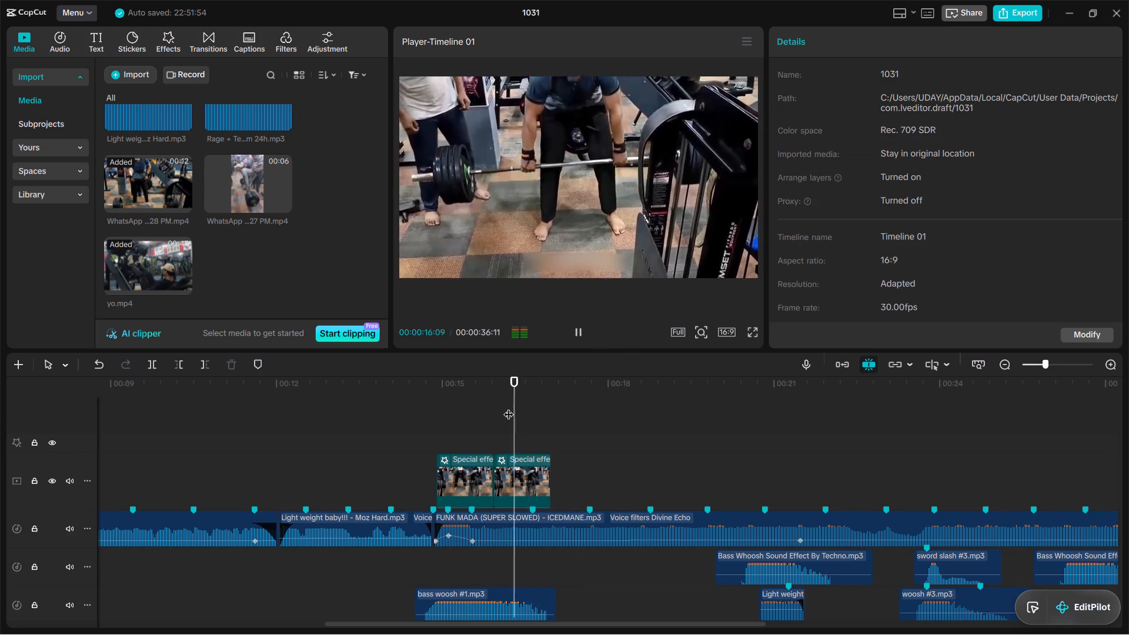
key(space)
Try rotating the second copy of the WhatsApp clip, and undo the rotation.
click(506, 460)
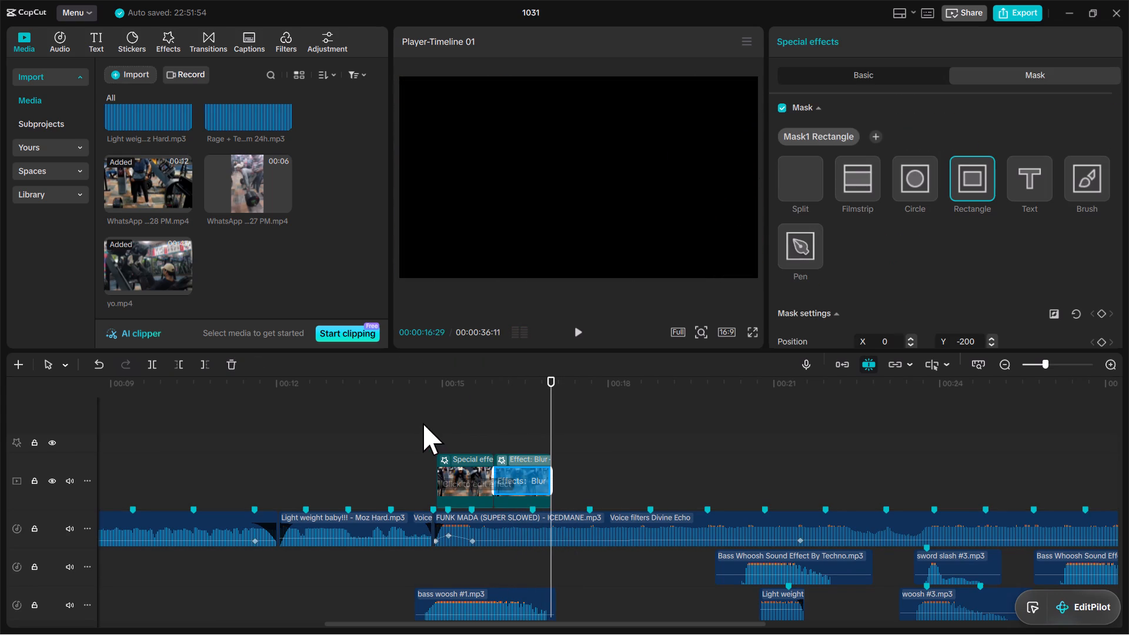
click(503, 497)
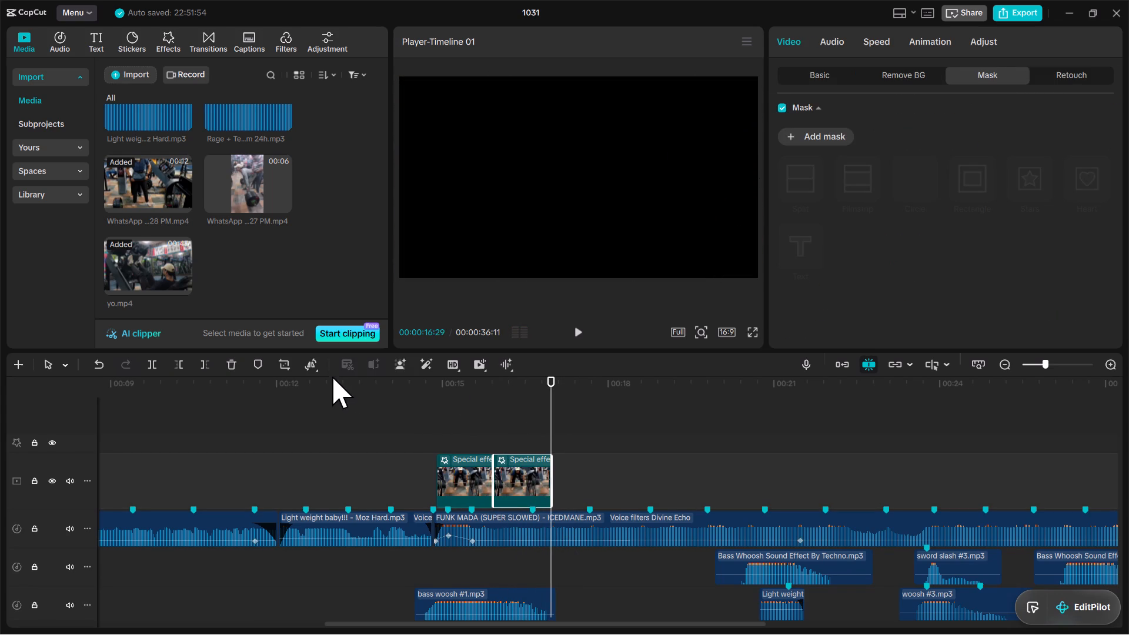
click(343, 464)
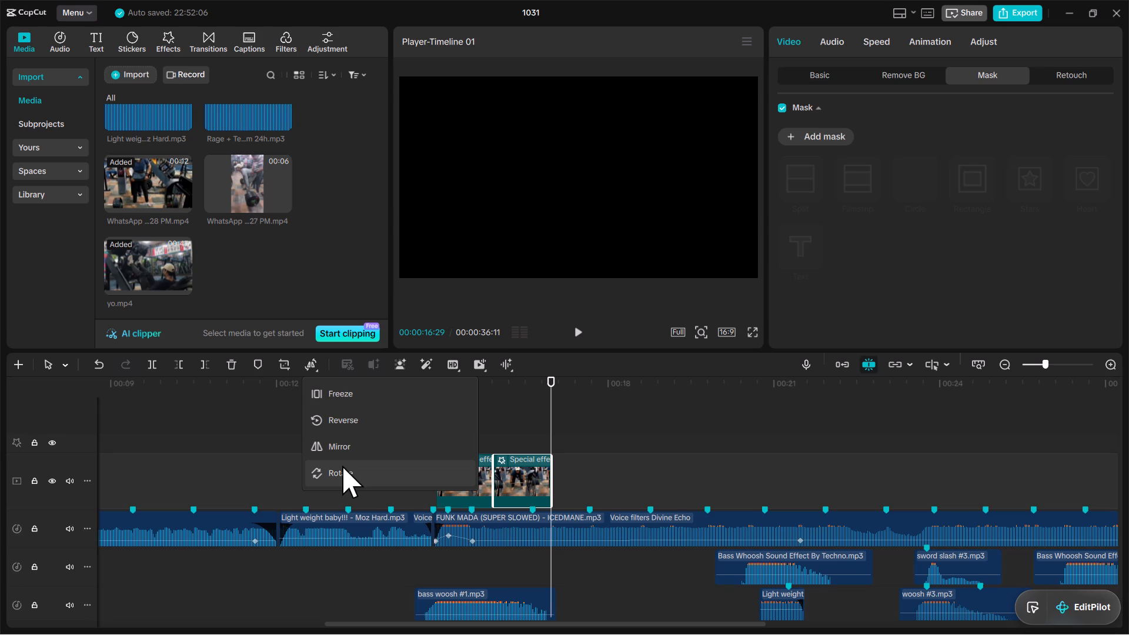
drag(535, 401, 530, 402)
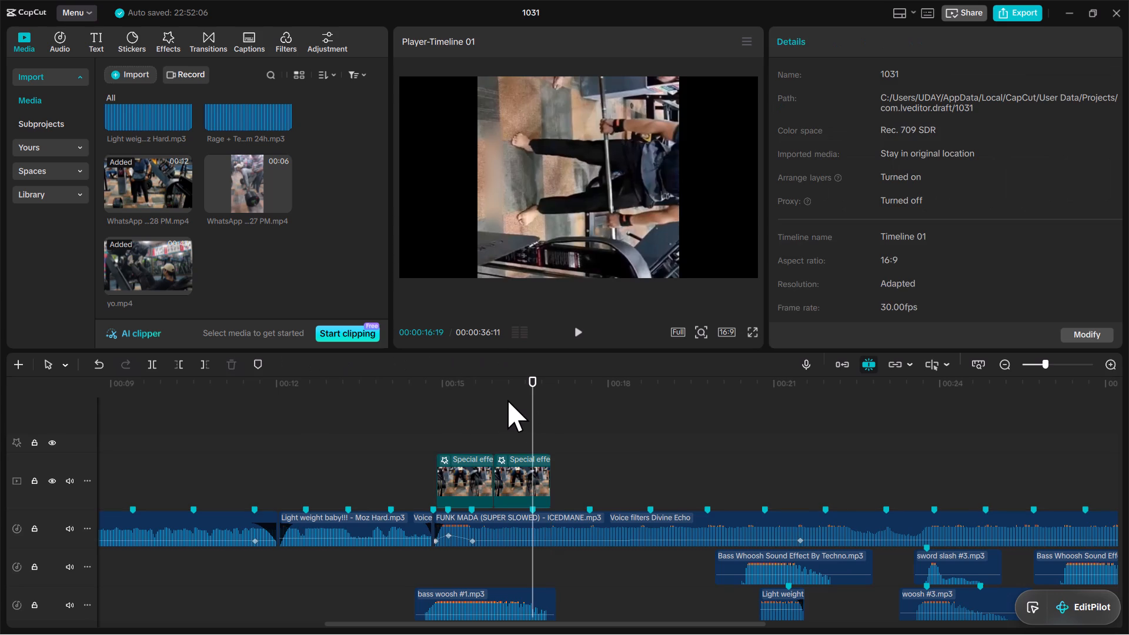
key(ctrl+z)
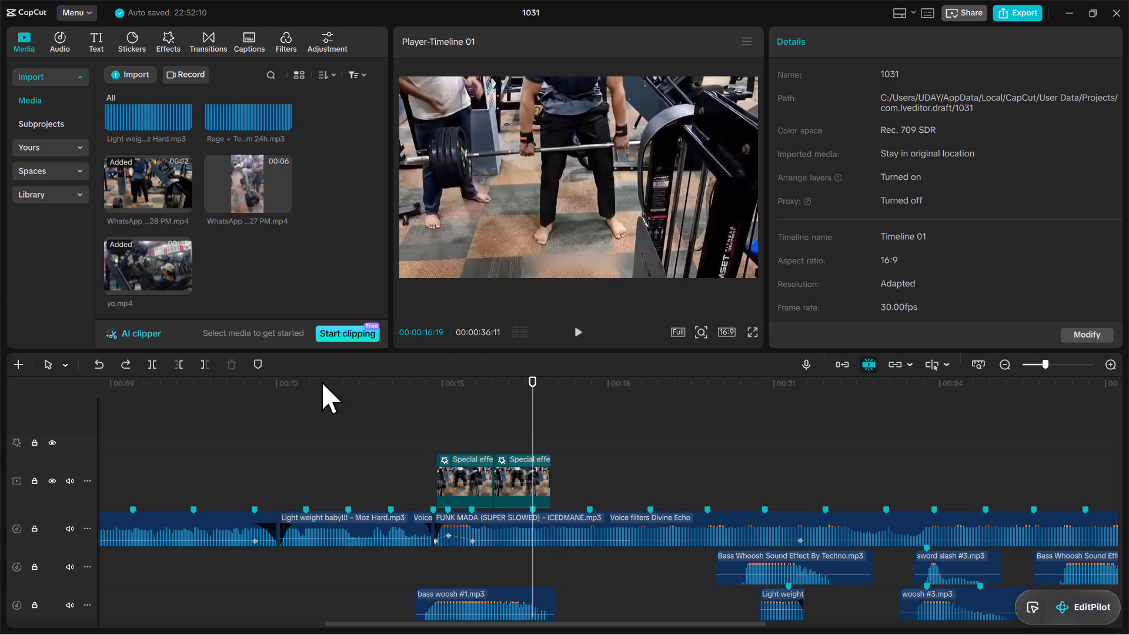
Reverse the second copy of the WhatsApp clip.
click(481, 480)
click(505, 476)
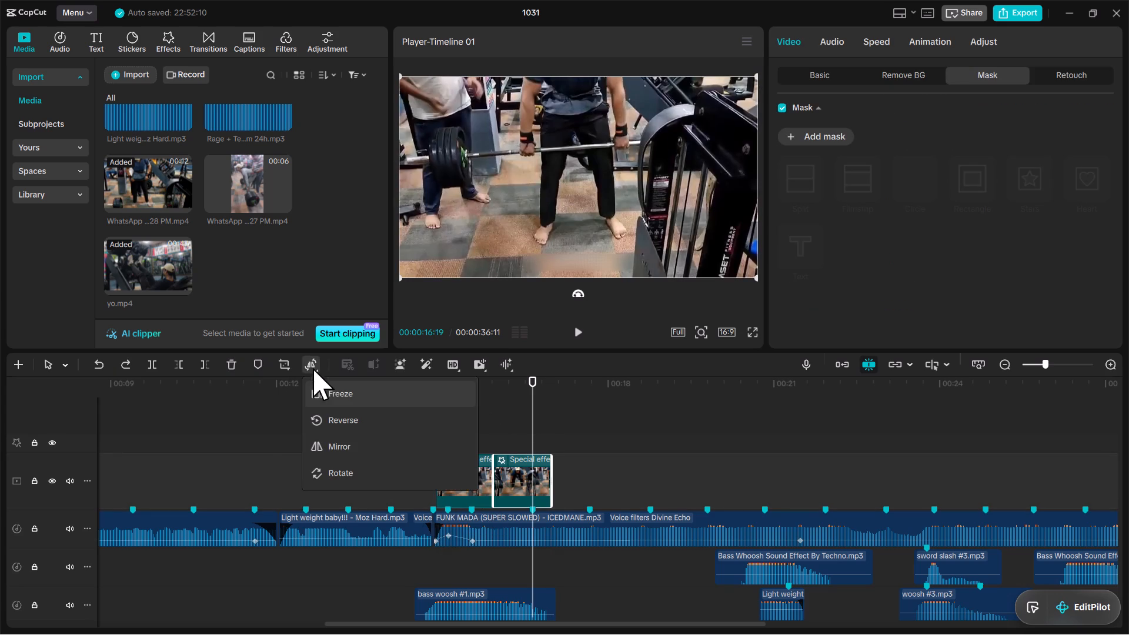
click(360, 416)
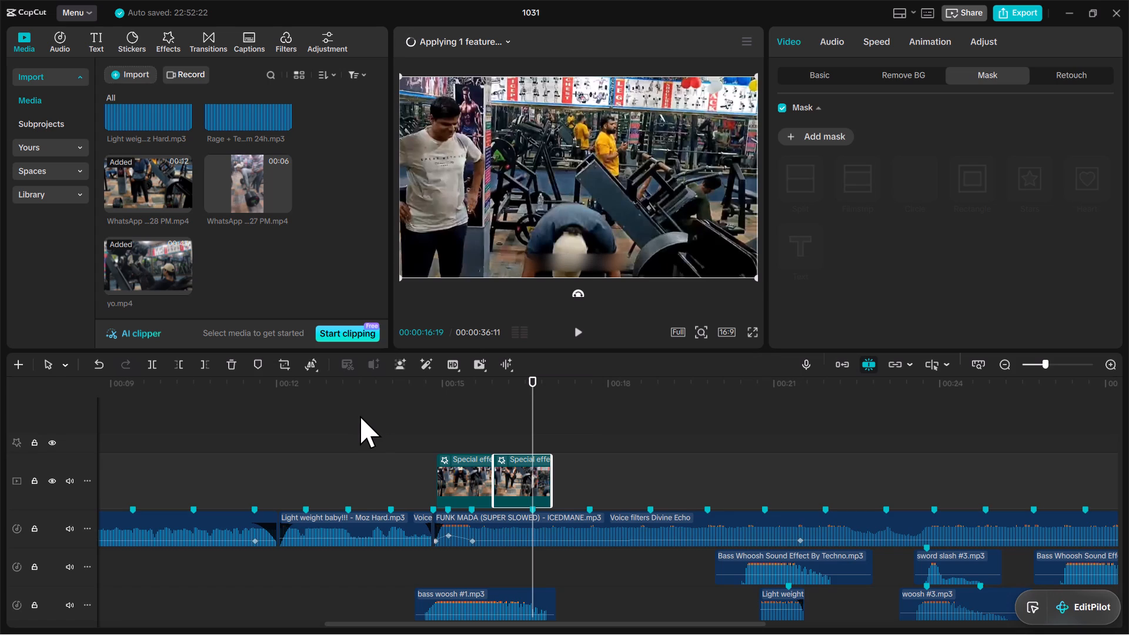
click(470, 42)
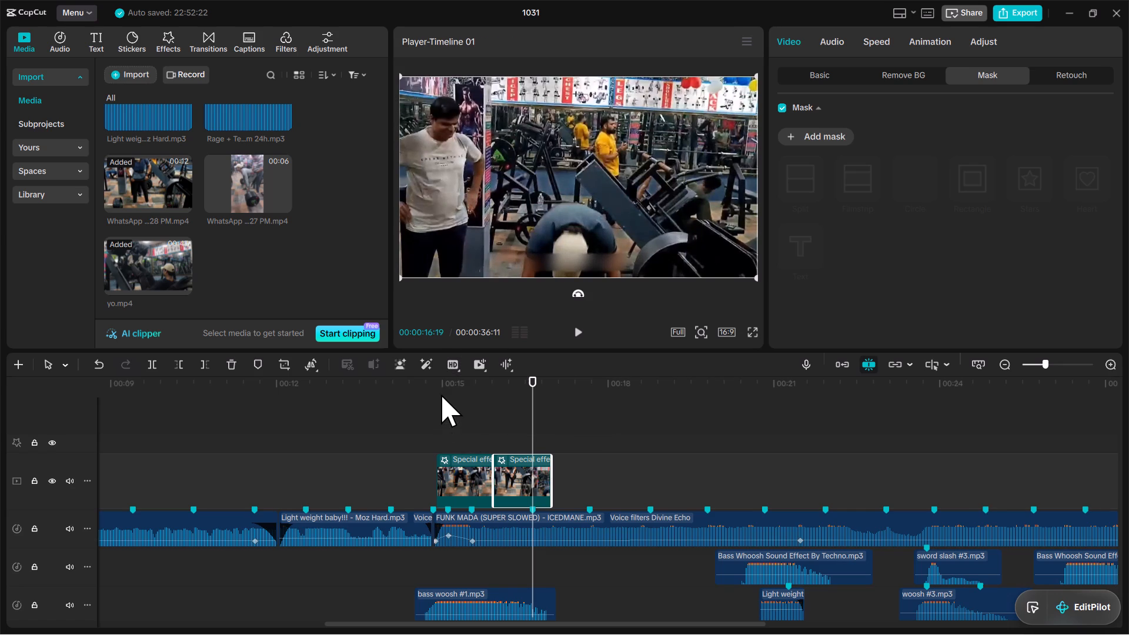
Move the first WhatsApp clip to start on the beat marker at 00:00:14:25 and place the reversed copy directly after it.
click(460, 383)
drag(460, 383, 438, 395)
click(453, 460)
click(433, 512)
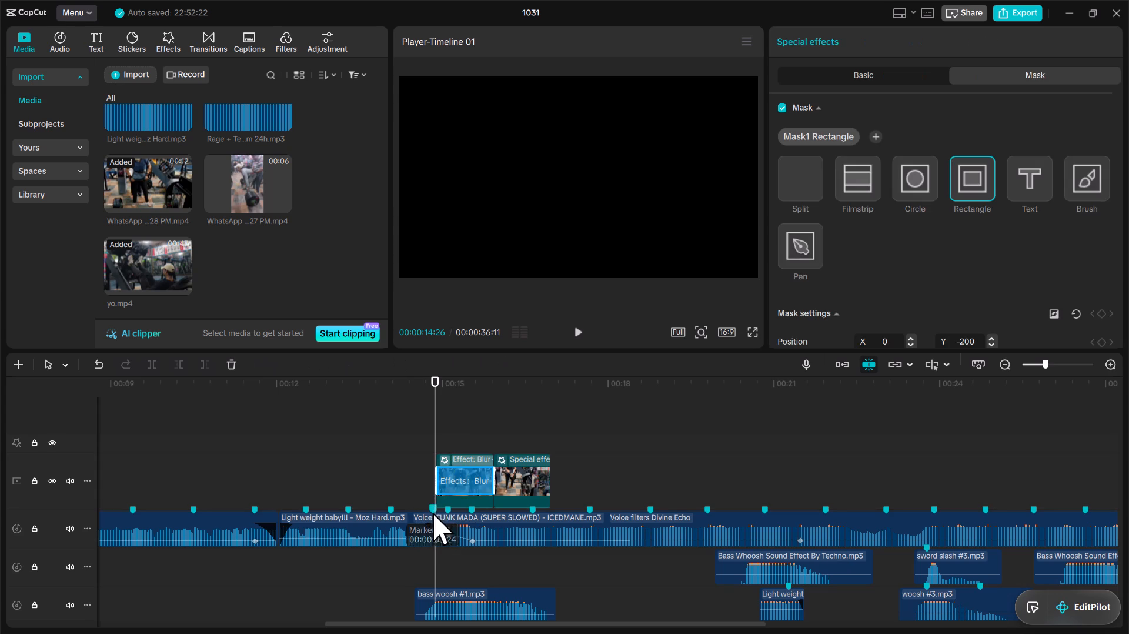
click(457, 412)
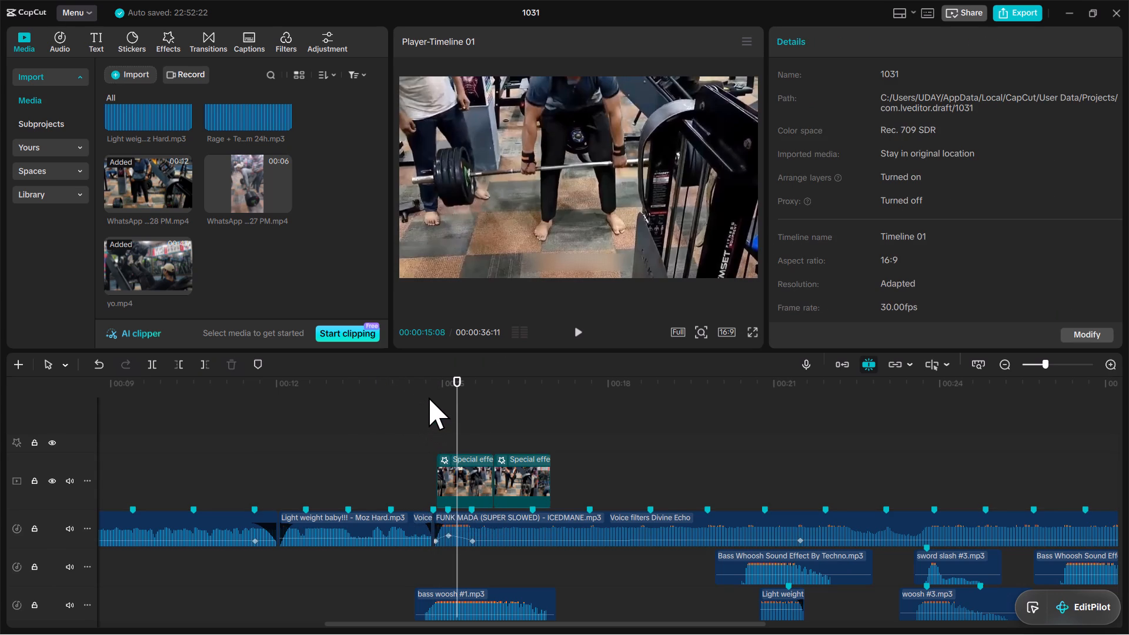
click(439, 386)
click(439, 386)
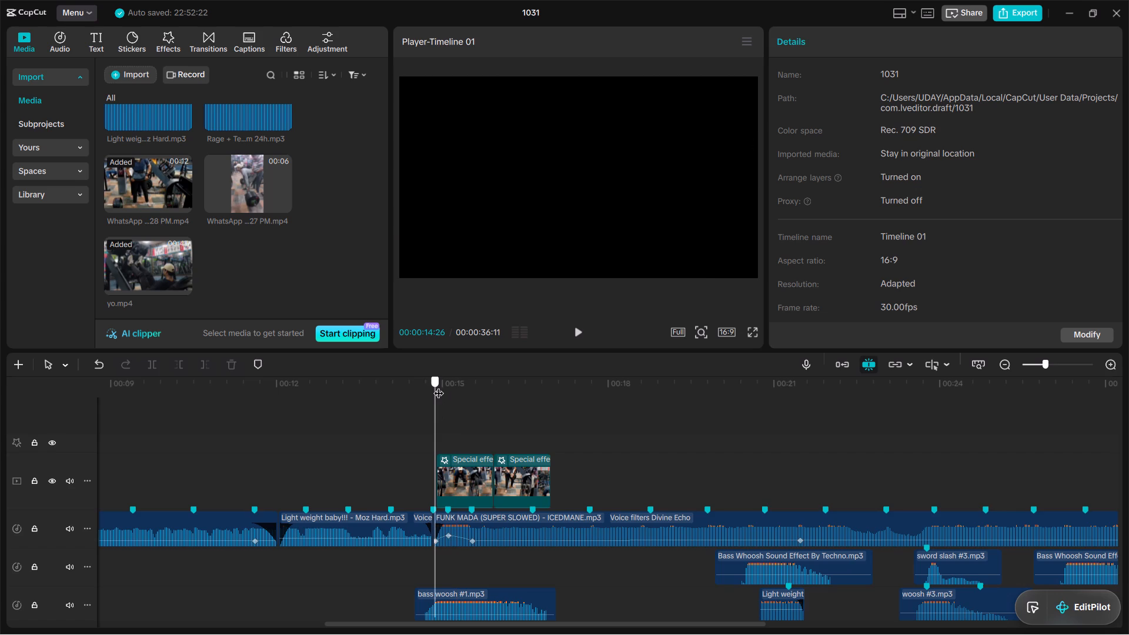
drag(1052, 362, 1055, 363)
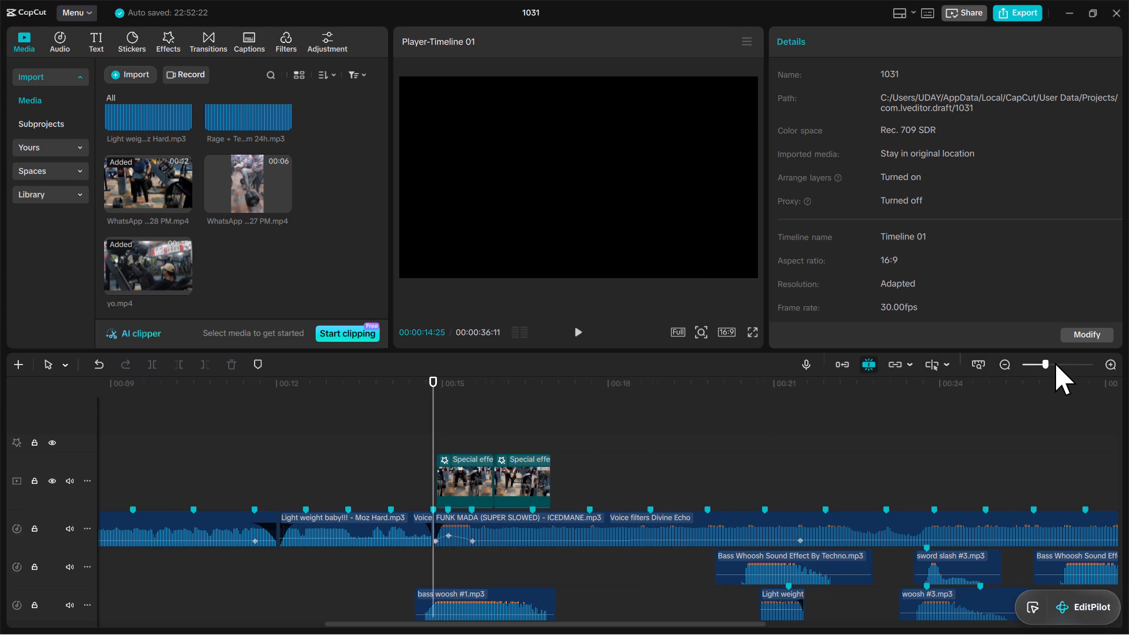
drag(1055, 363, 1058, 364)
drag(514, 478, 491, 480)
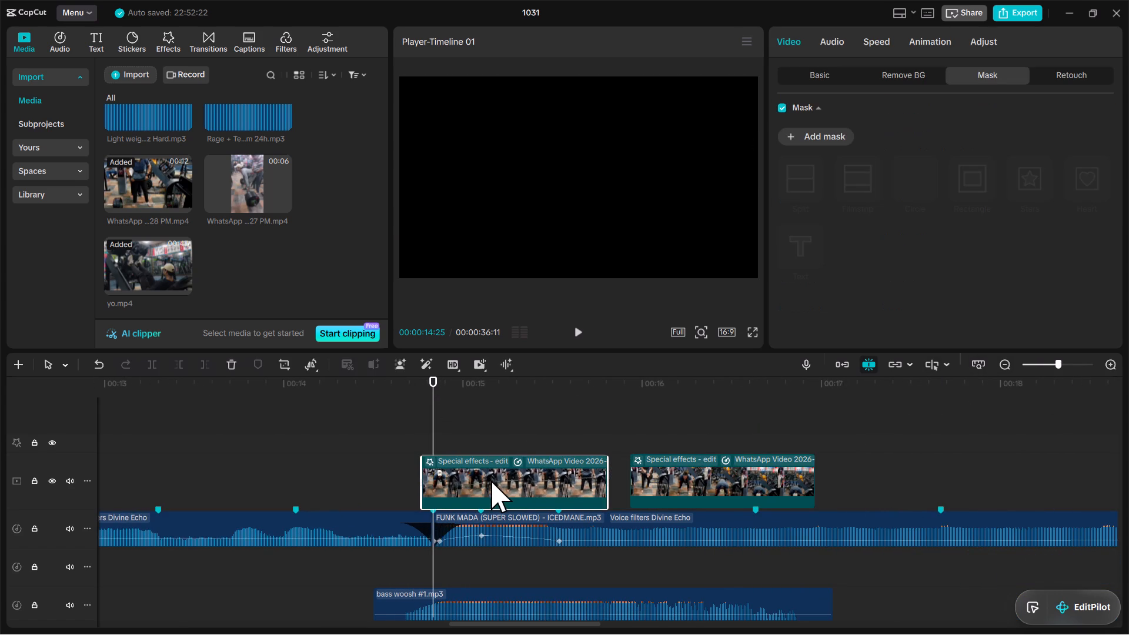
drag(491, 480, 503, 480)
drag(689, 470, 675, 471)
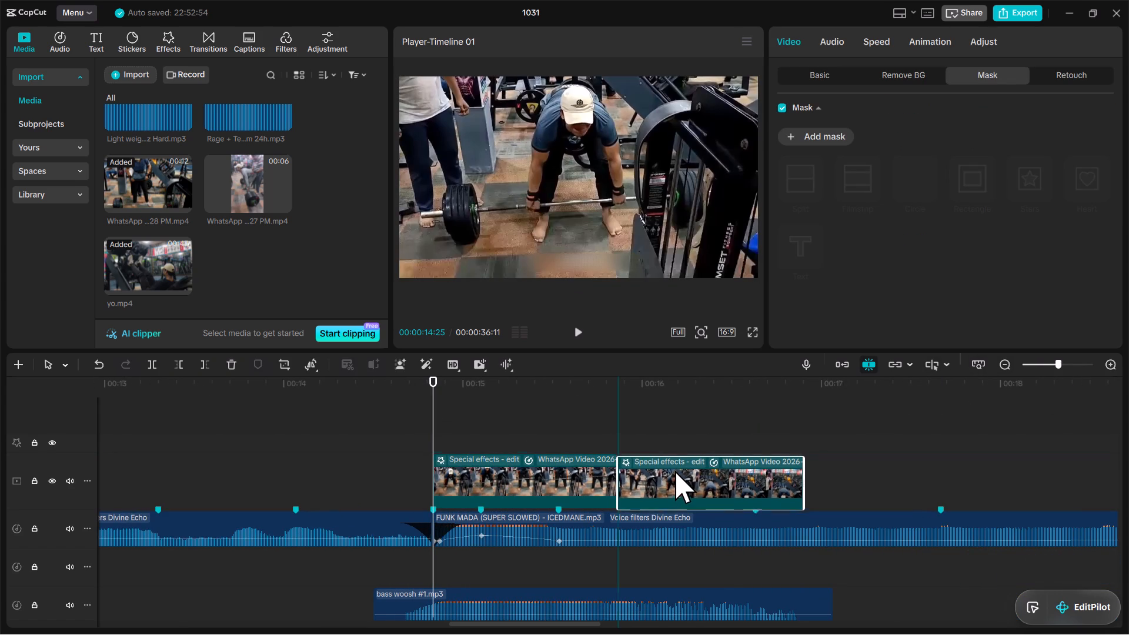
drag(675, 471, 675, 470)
Play back the first WhatsApp clip and its reversed copy to check the motion against the beat.
scroll(573, 425, down, 2)
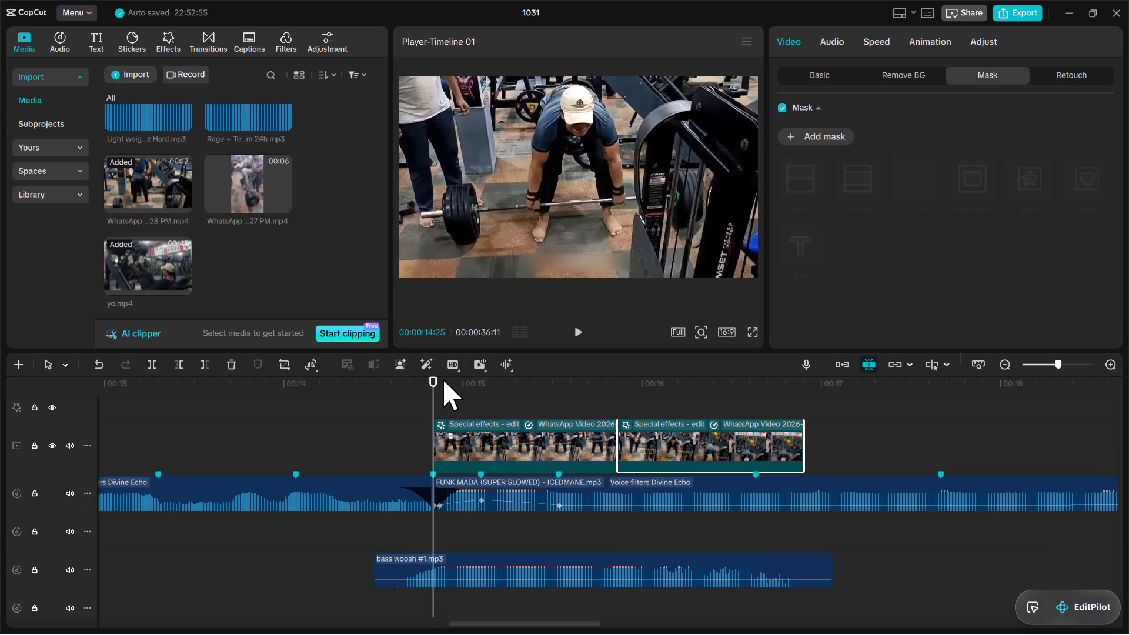
scroll(443, 379, up, 4)
key(space)
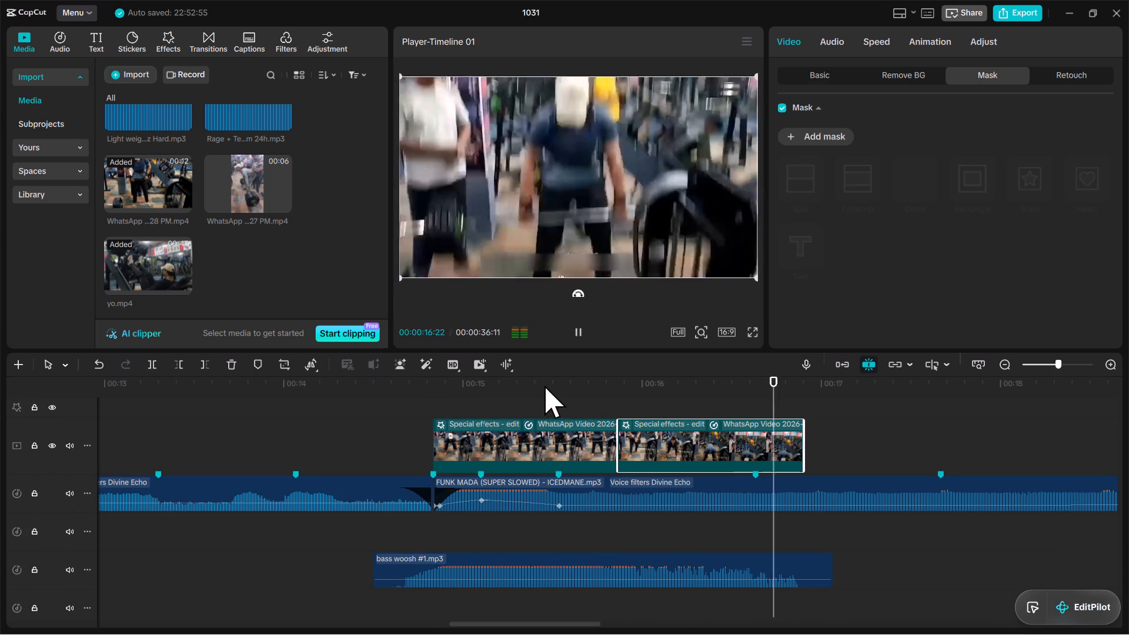
key(space)
click(617, 386)
drag(618, 387, 641, 394)
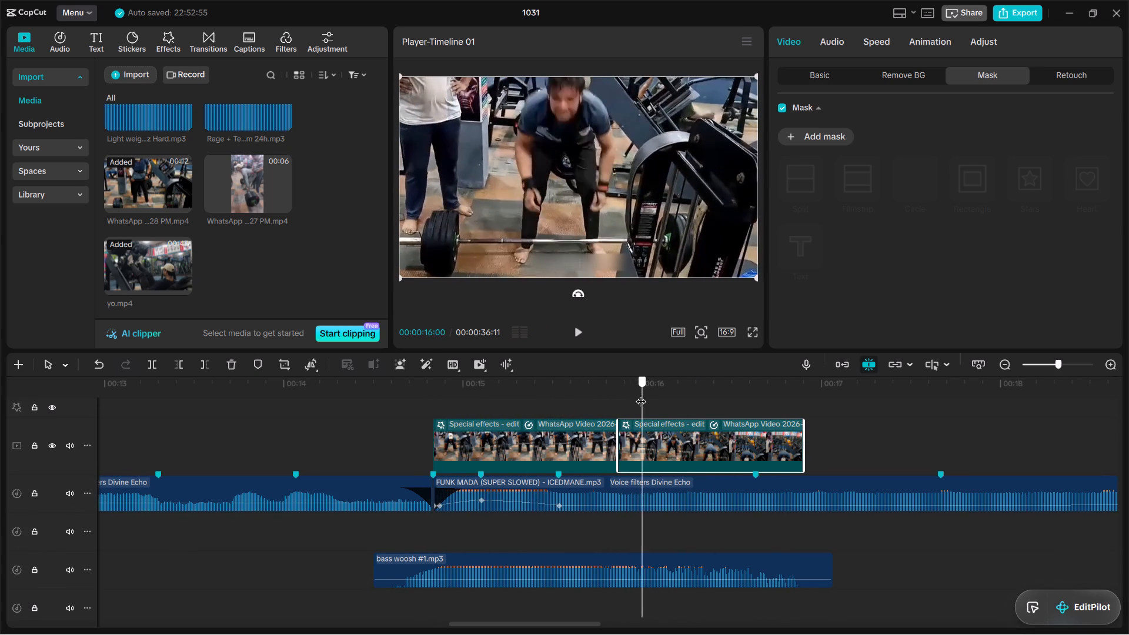
drag(641, 394, 663, 396)
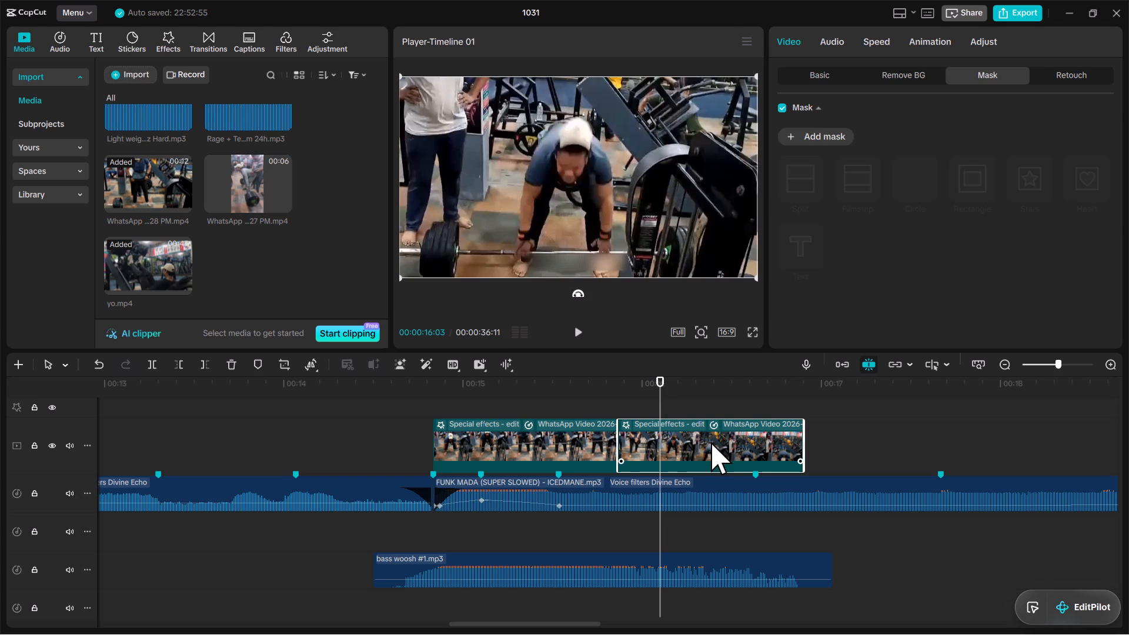
key(space)
key(space)
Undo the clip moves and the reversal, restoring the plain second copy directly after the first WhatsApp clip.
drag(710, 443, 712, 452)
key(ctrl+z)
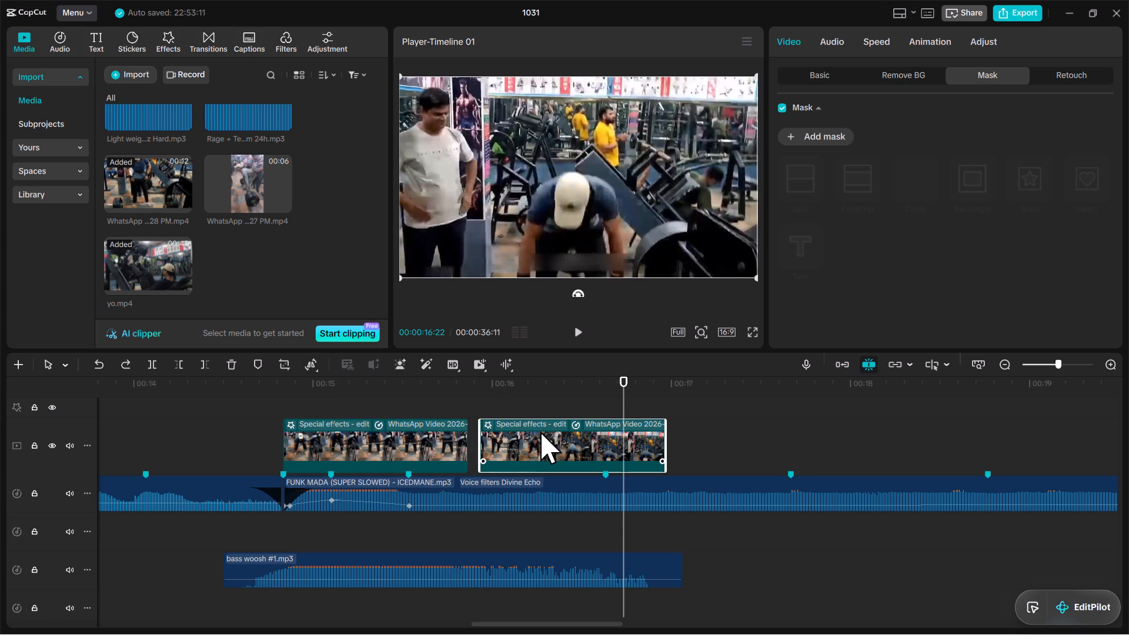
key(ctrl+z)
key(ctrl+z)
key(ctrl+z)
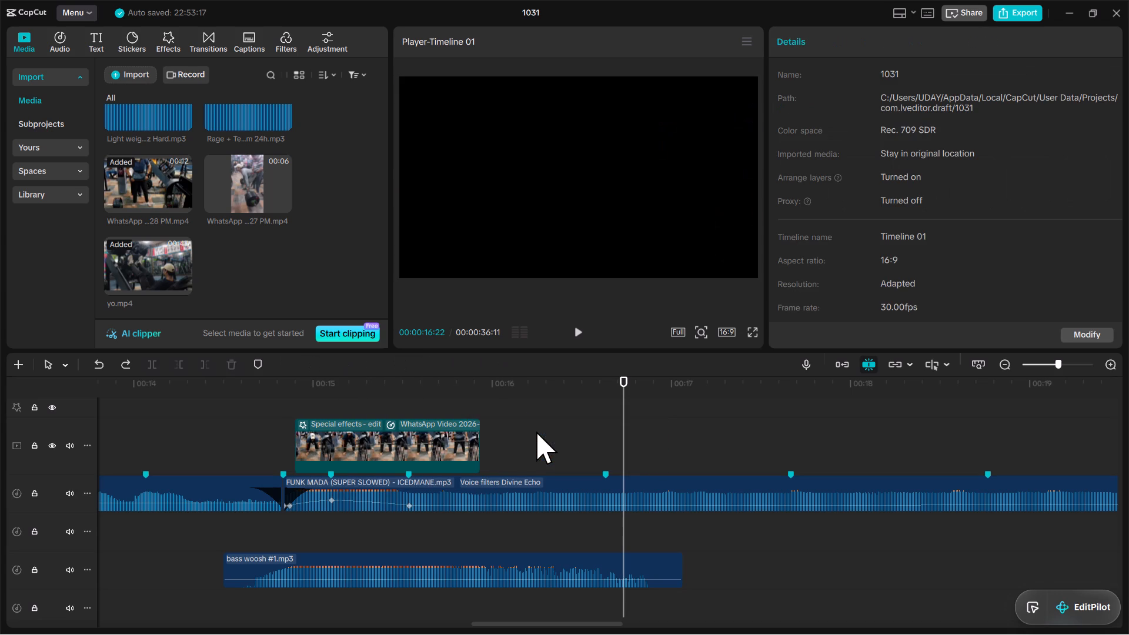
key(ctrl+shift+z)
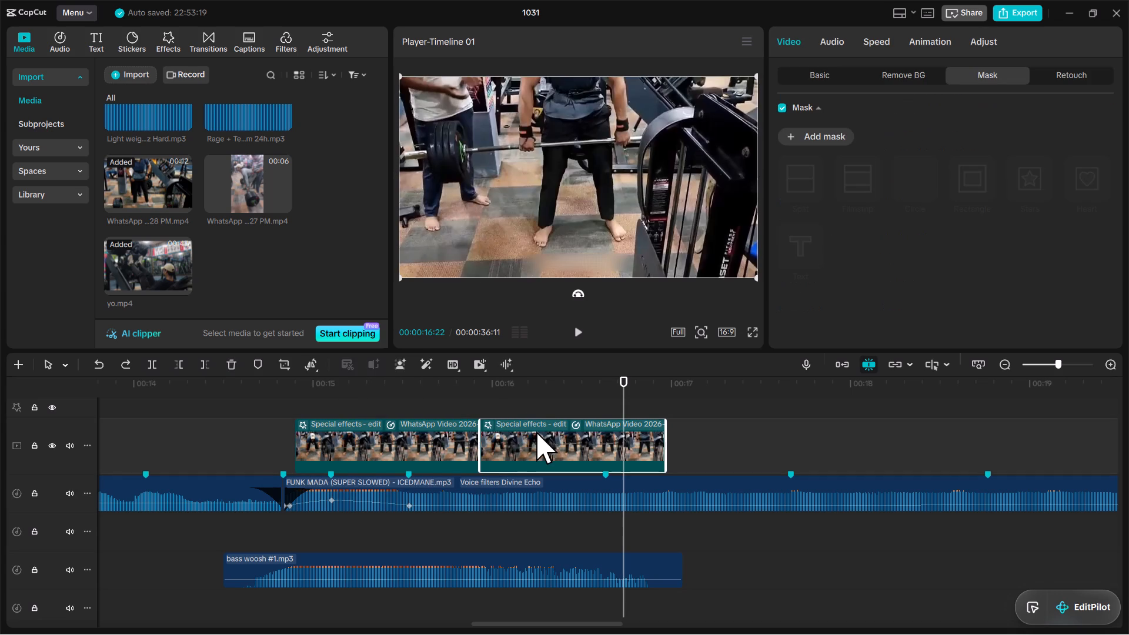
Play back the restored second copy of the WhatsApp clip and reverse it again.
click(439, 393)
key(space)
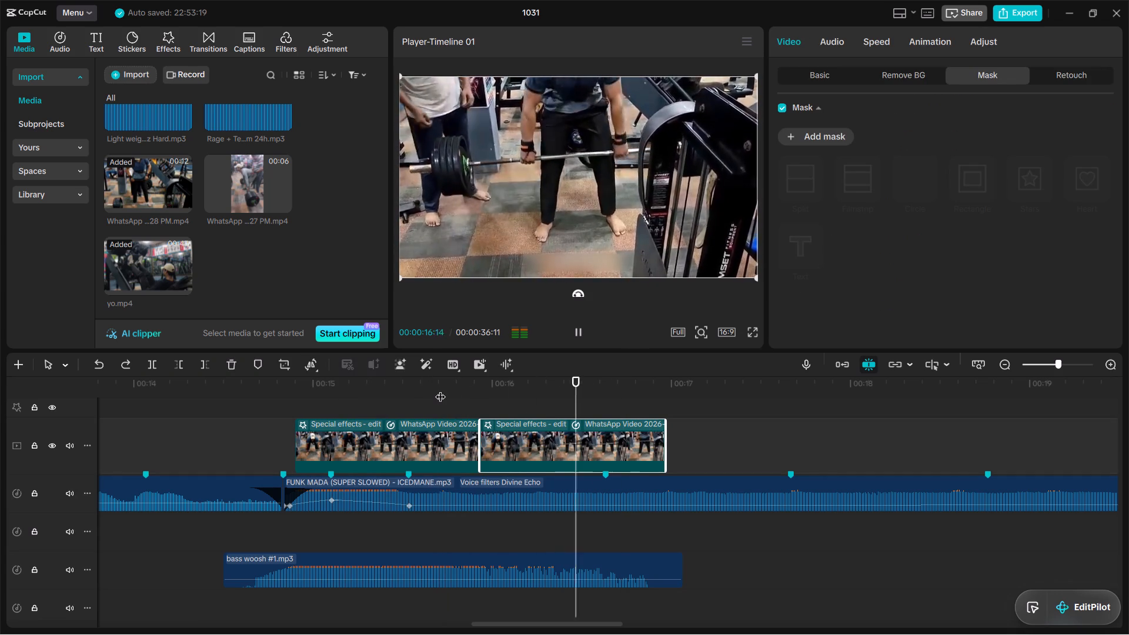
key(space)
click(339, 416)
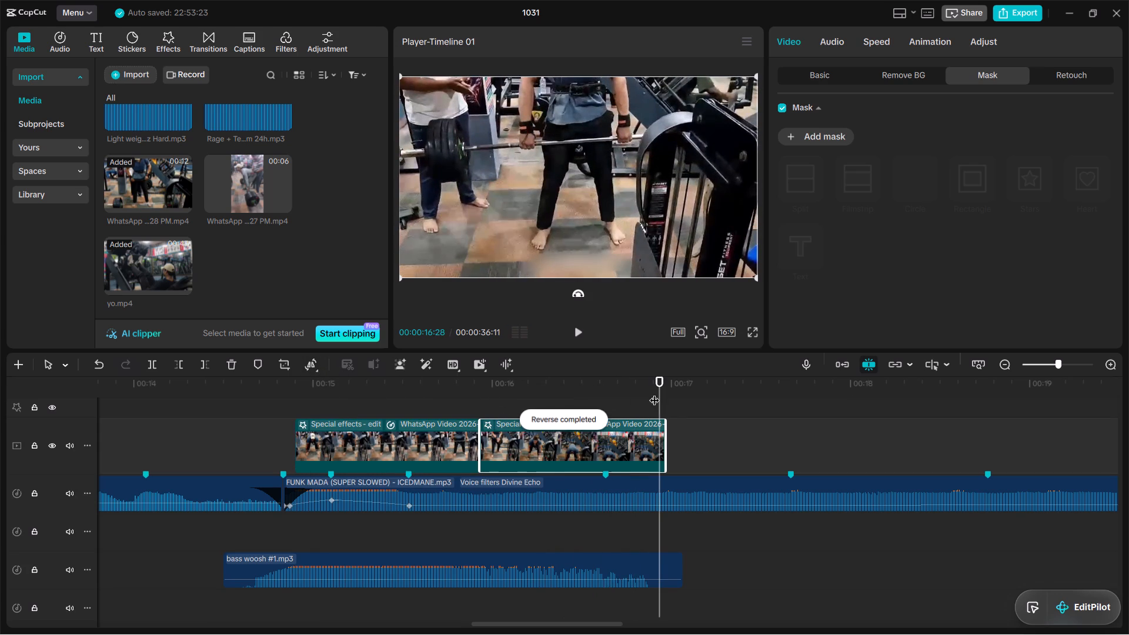
Scrub and play through both WhatsApp clips to review the transition into the reversed copy.
drag(654, 393, 519, 419)
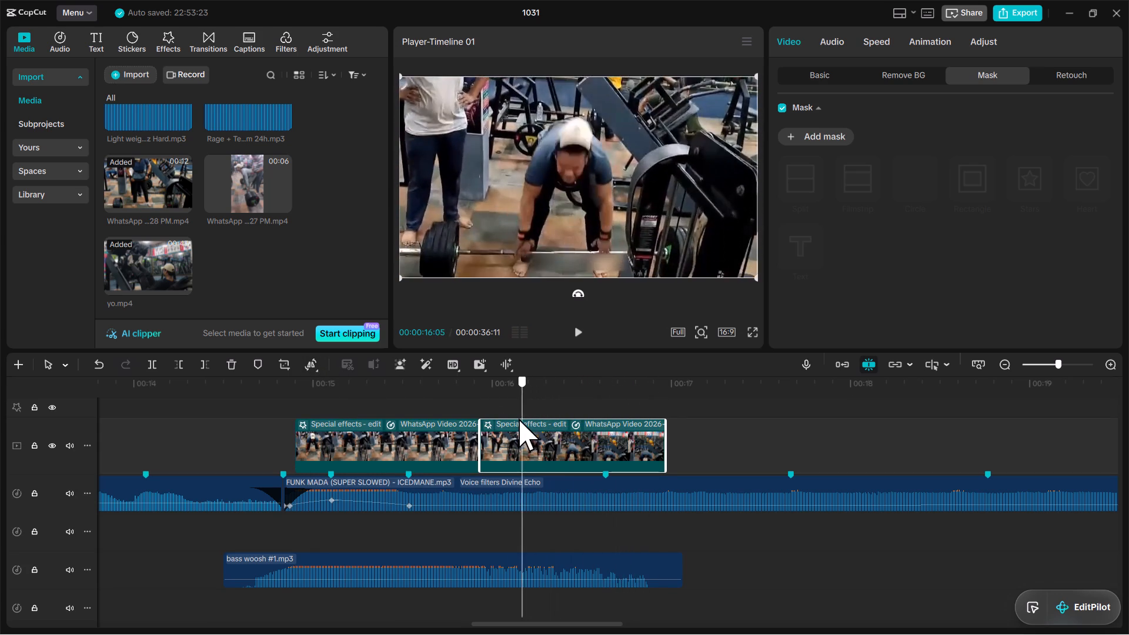
drag(519, 419, 470, 423)
click(366, 392)
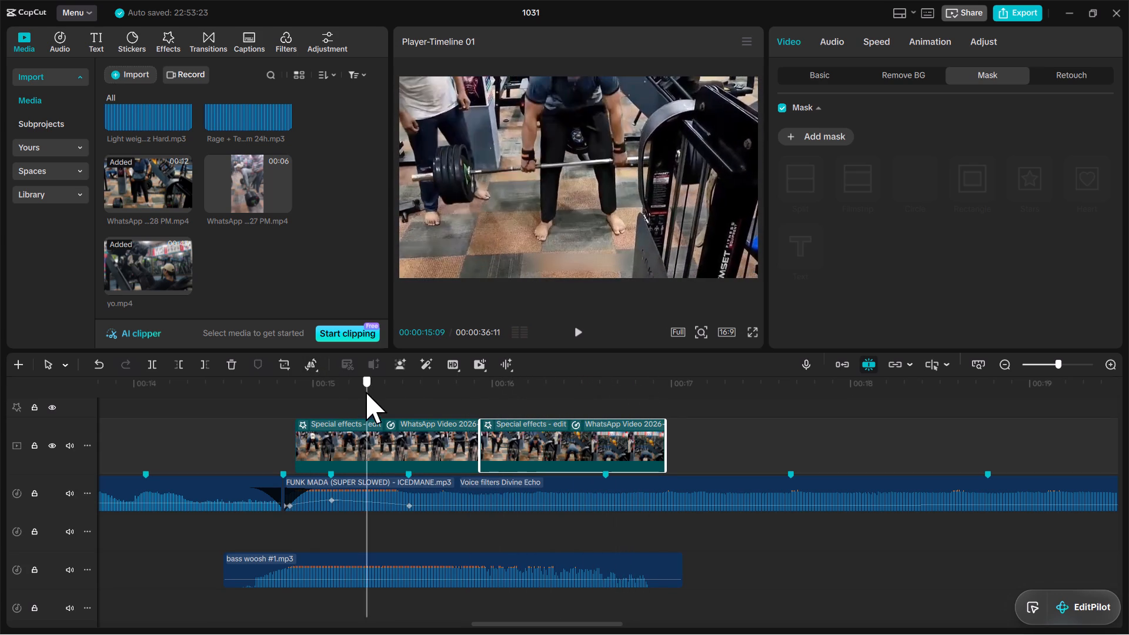
key(space)
key(space)
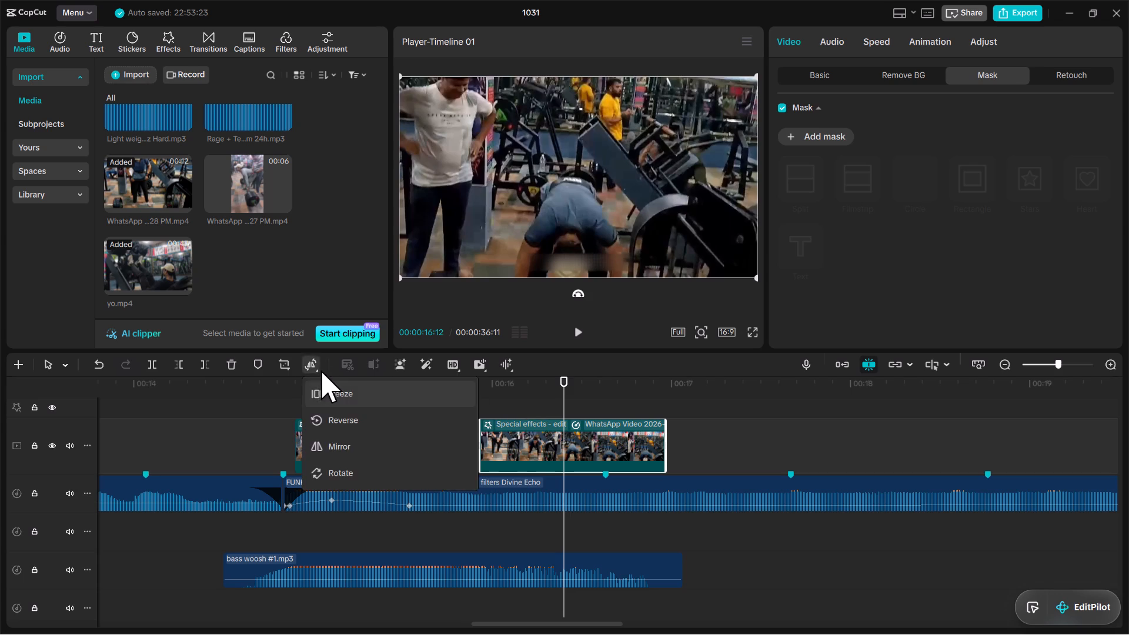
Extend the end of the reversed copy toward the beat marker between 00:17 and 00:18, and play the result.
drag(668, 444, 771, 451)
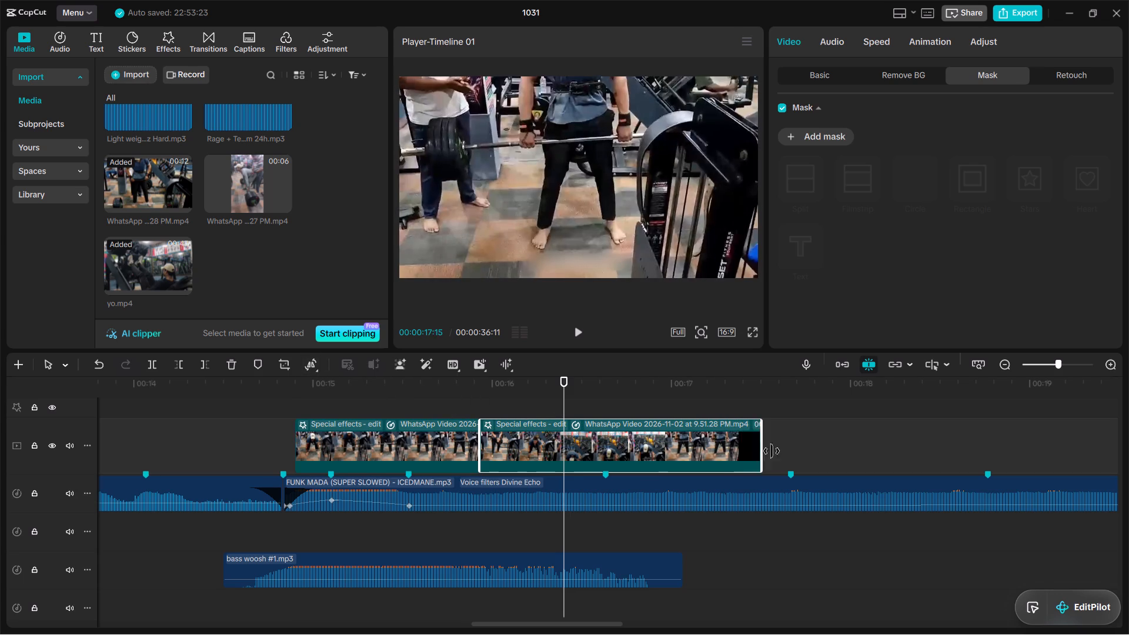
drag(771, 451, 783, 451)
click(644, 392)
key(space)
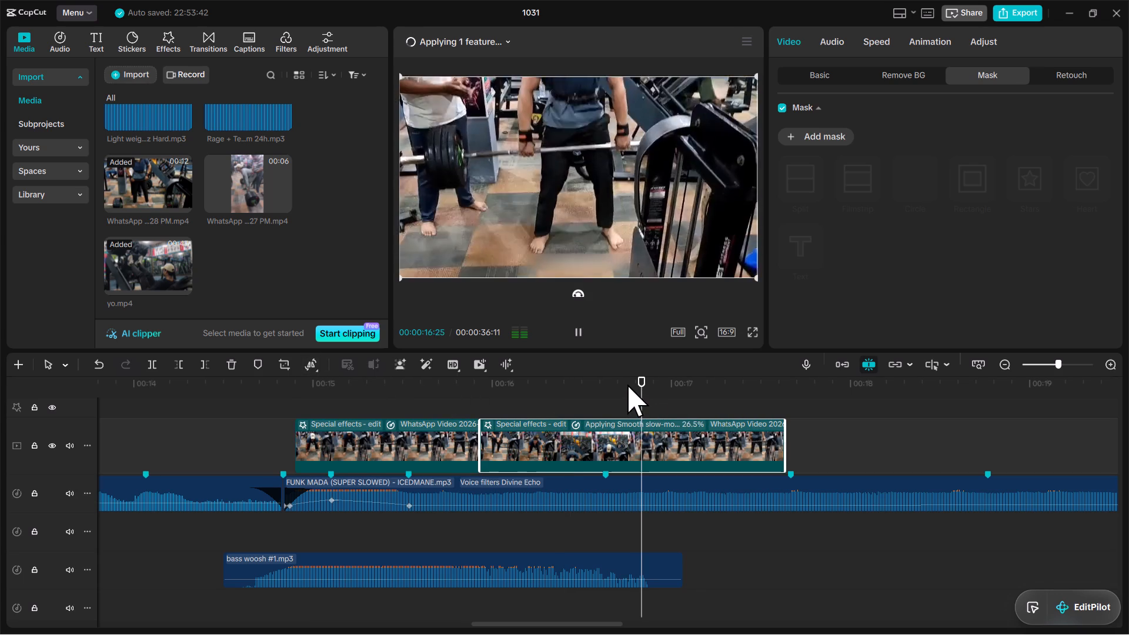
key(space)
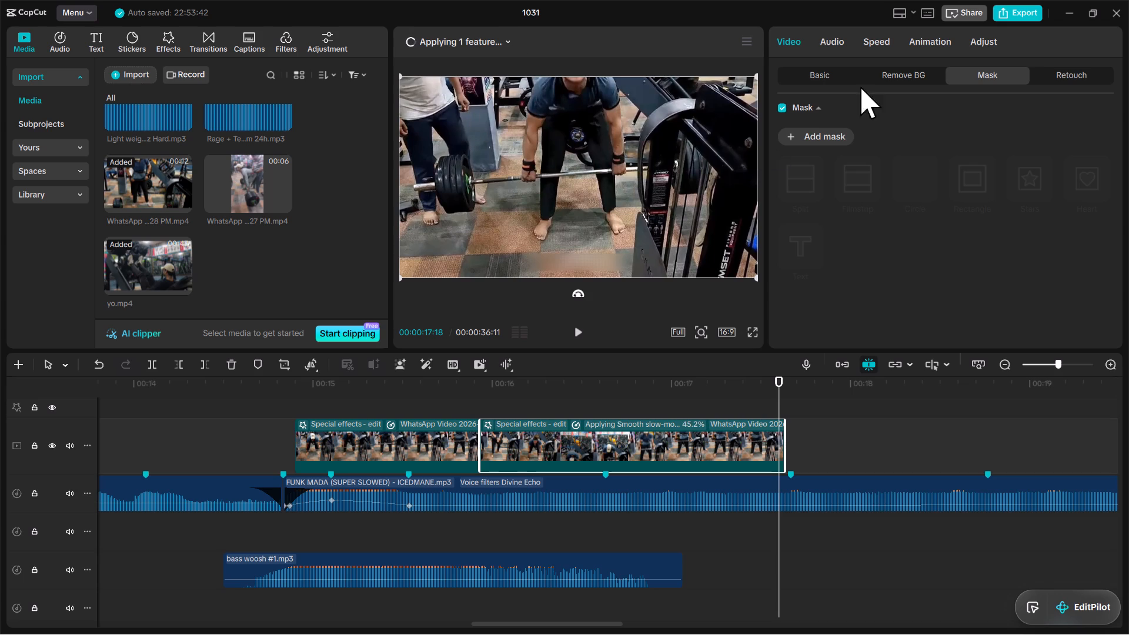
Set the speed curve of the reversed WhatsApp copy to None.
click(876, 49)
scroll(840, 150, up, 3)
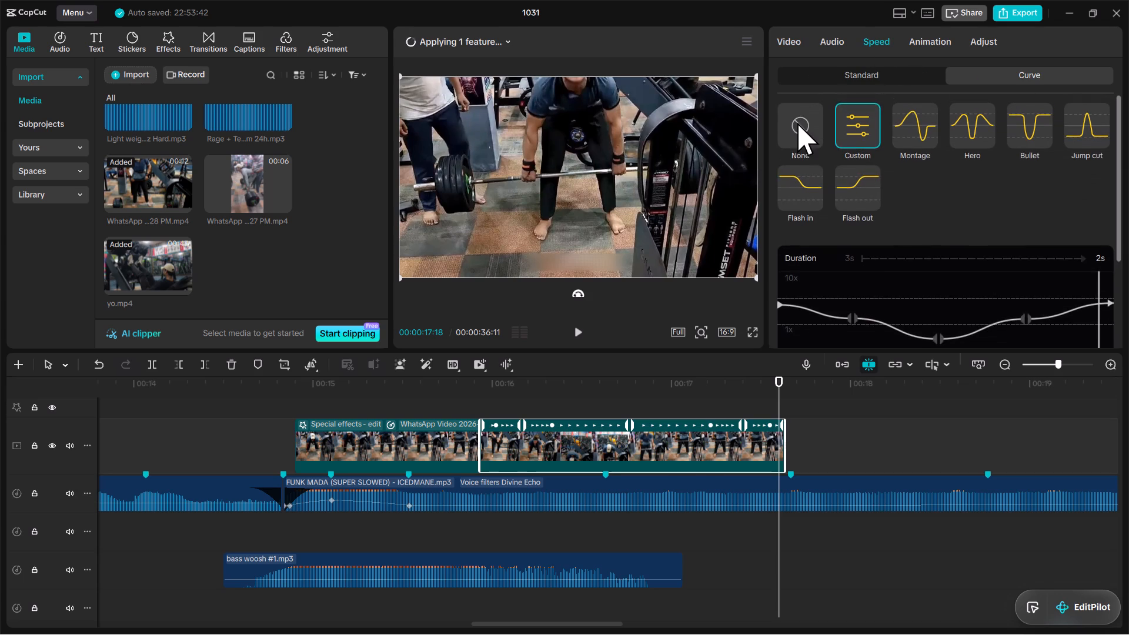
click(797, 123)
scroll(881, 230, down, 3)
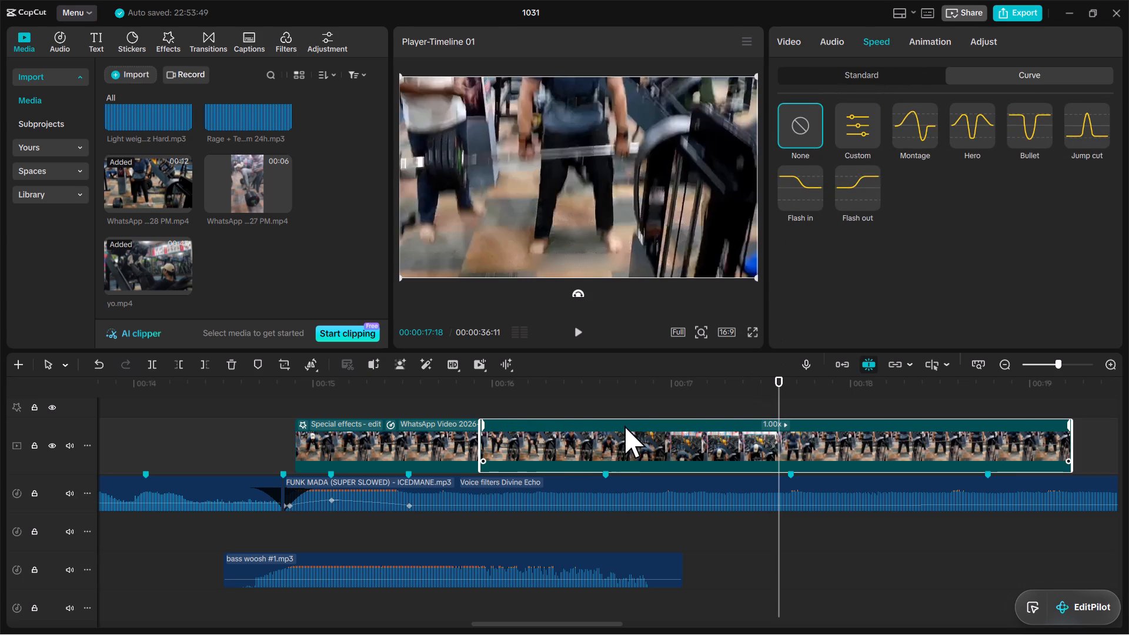
Scrub and play from the first WhatsApp clip into the reversed copy without its speed curve to review the motion.
click(512, 387)
drag(512, 387, 495, 391)
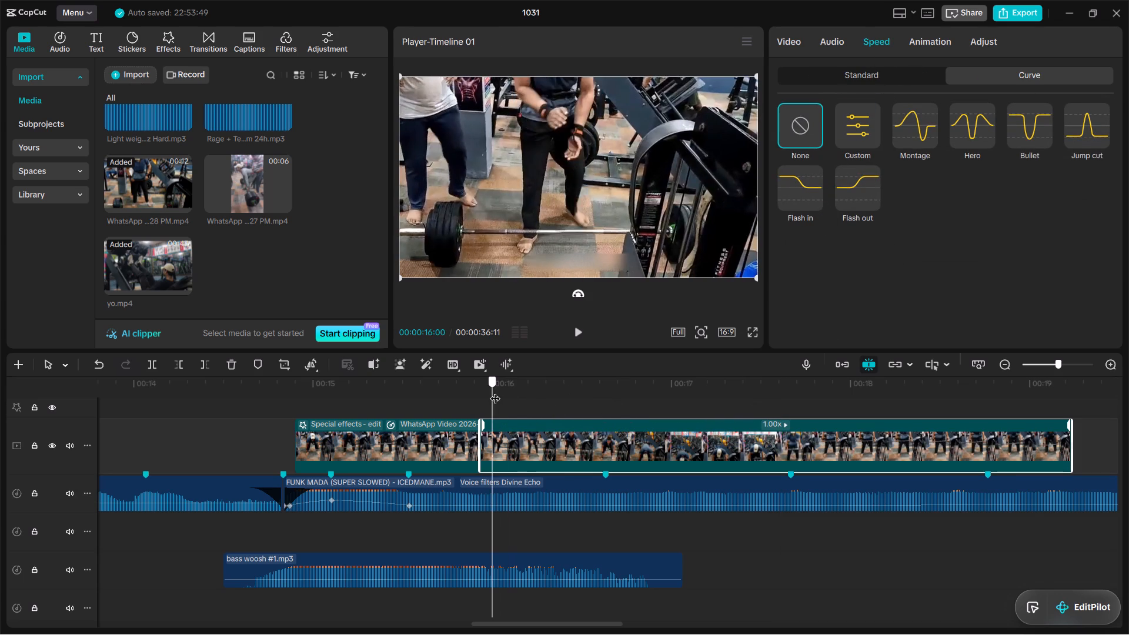
drag(495, 391, 619, 401)
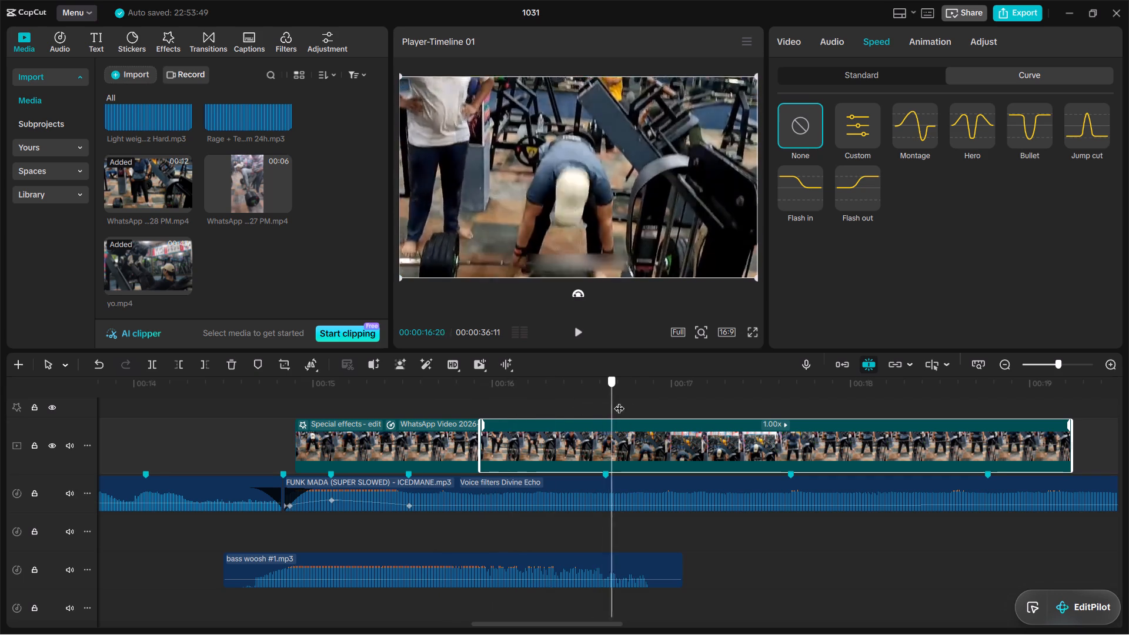
drag(619, 401, 777, 425)
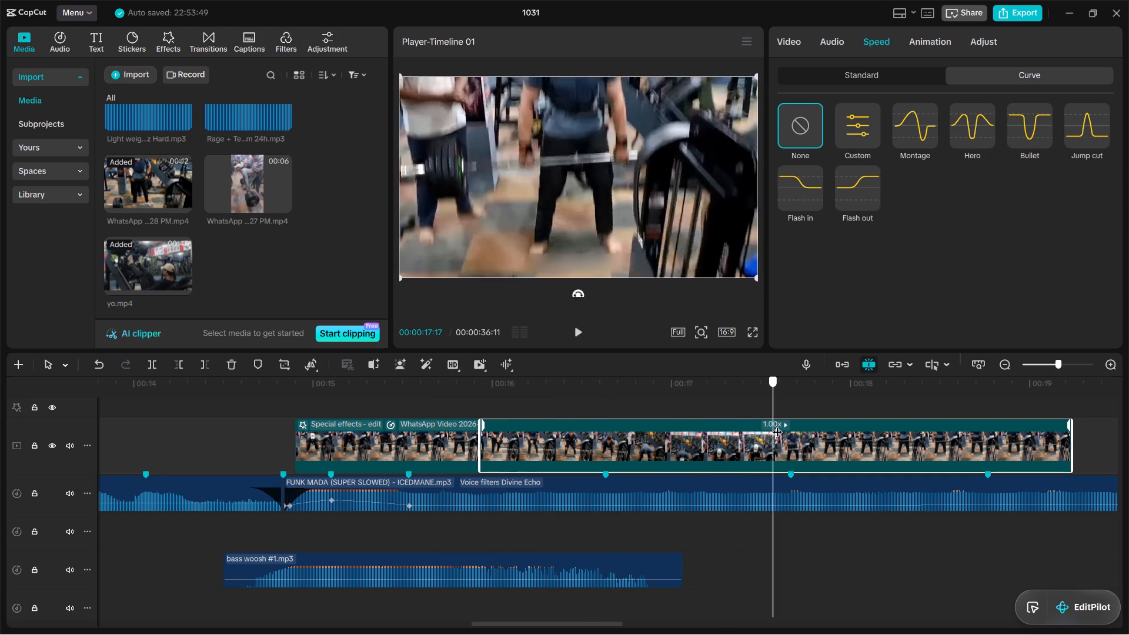
drag(777, 425, 325, 414)
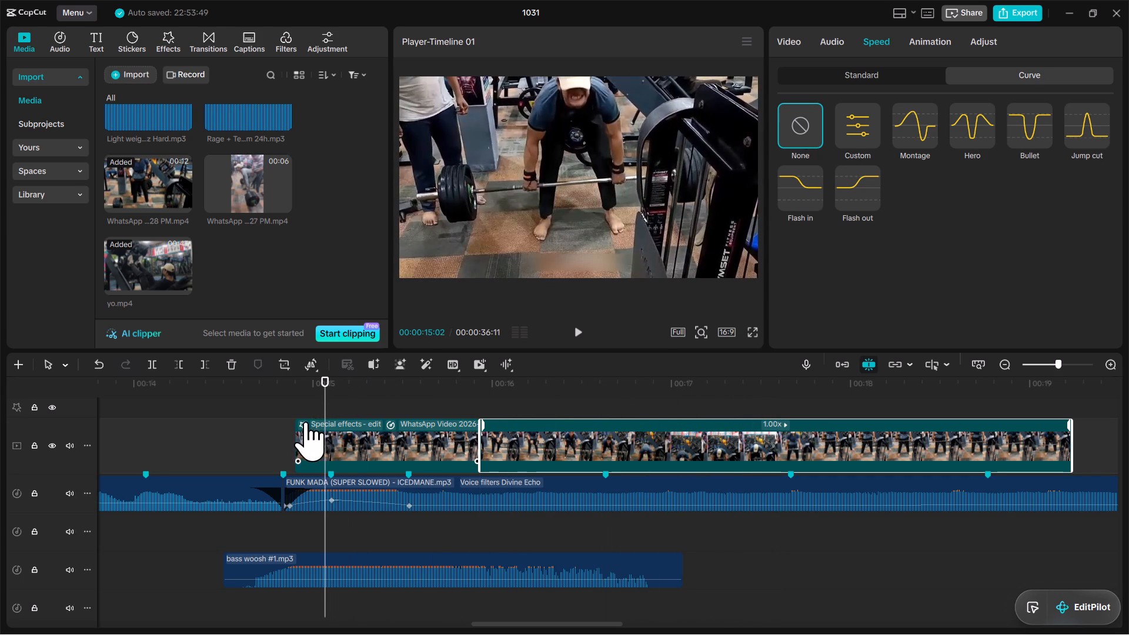
click(305, 426)
key(space)
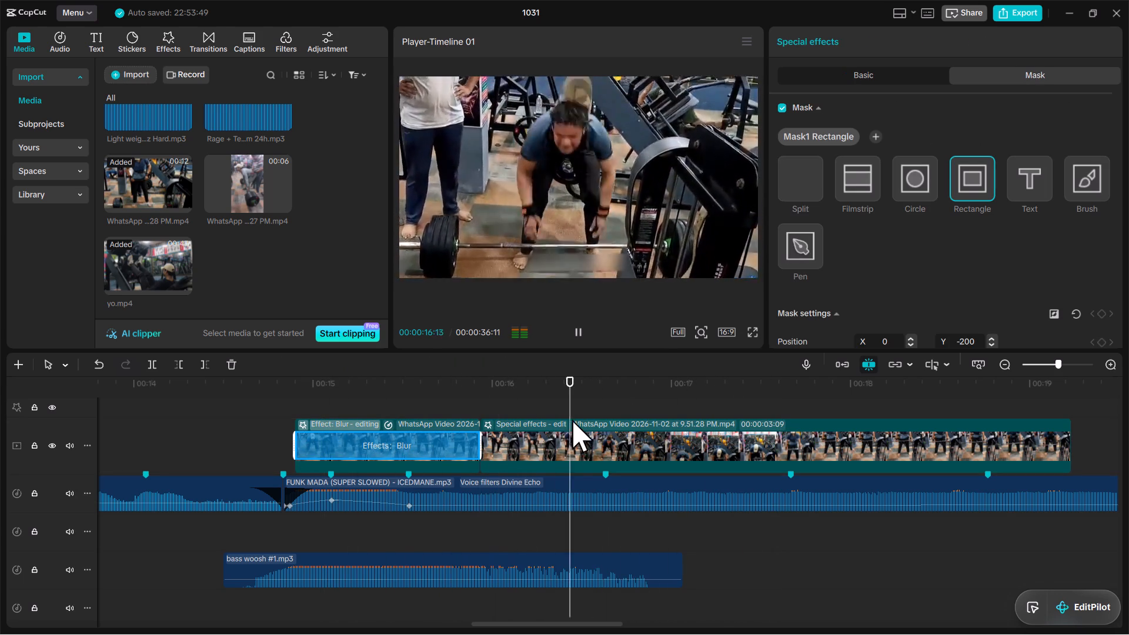
key(space)
Delete the reversed second copy of the WhatsApp clip.
drag(621, 439, 627, 440)
key(BackSpace)
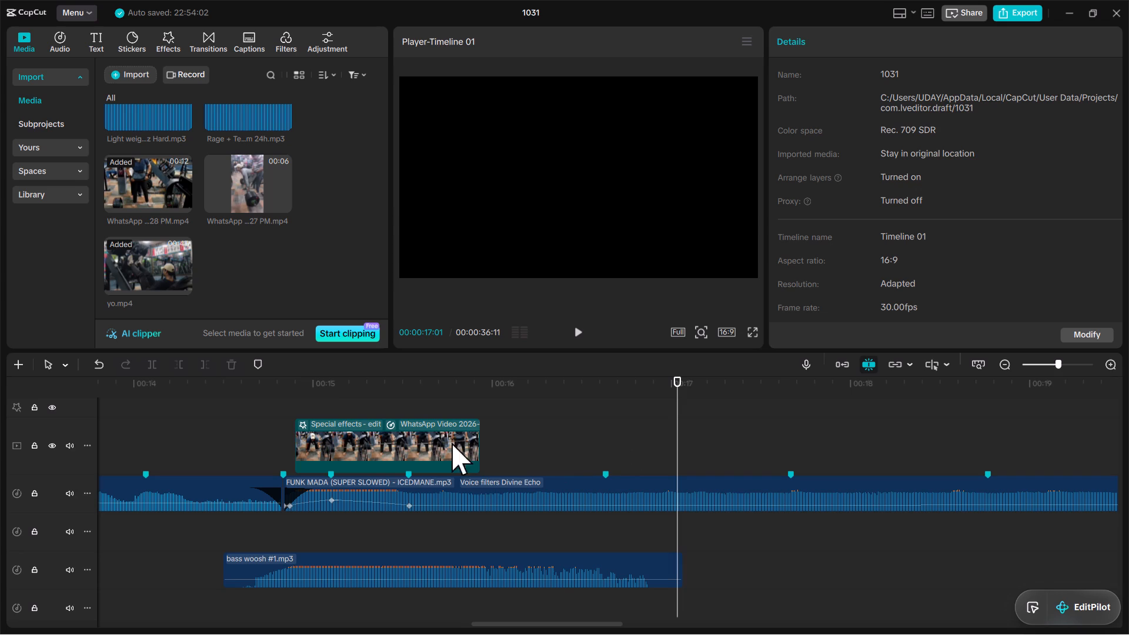
Move the remaining WhatsApp clip to start on the beat marker where the FUNK MADA track begins.
drag(416, 433, 401, 435)
click(401, 435)
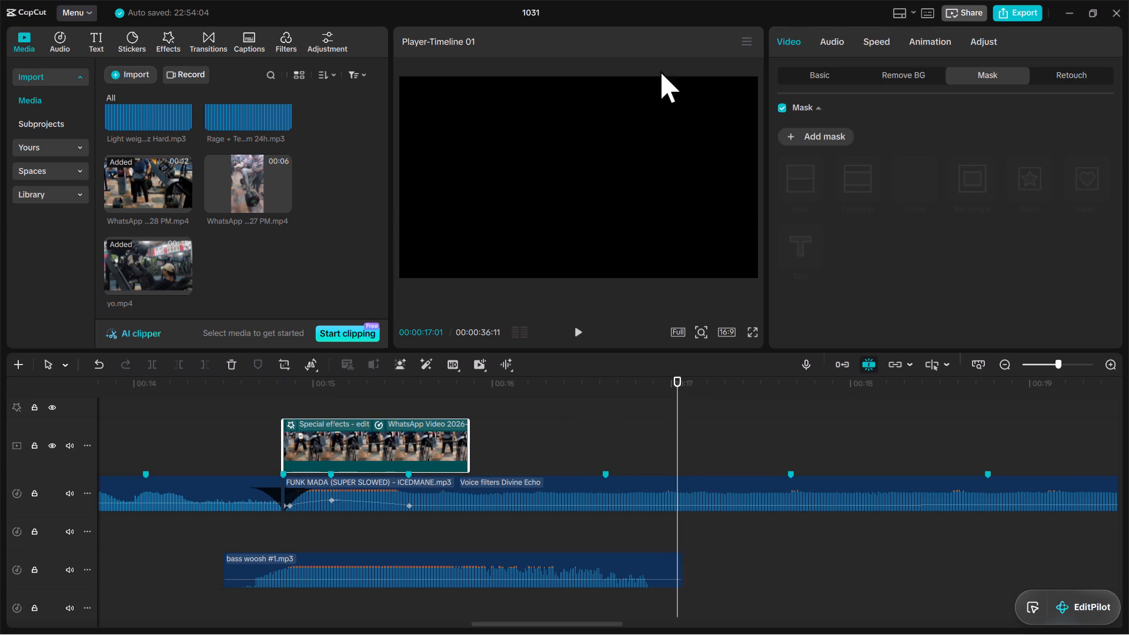
Copy the speed-ramped WhatsApp clip and paste the duplicate directly after it.
drag(679, 380, 369, 355)
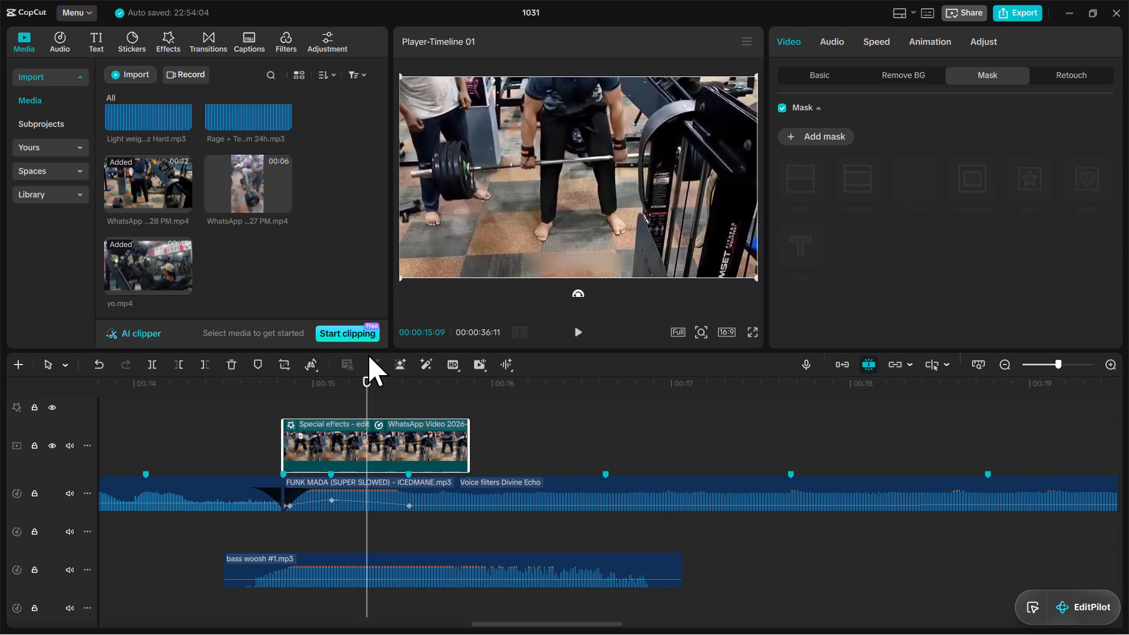
key(ctrl+c)
key(ctrl+v)
drag(515, 434, 617, 486)
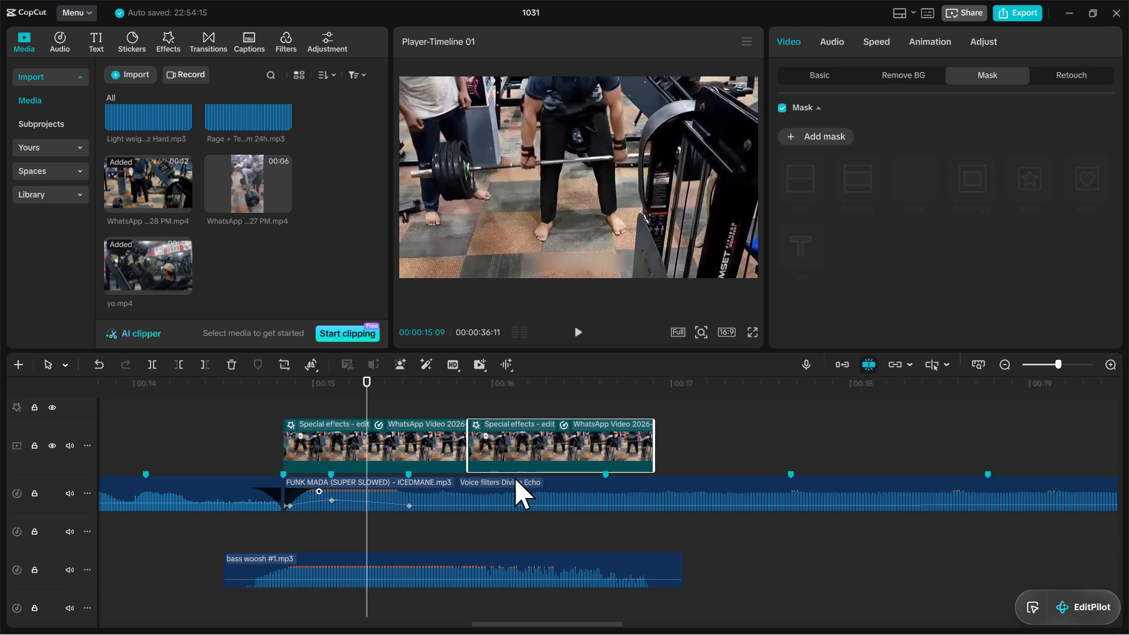
Compare the speed curves of both WhatsApp clips and play from the first into the duplicate to review the transition.
click(402, 429)
click(877, 36)
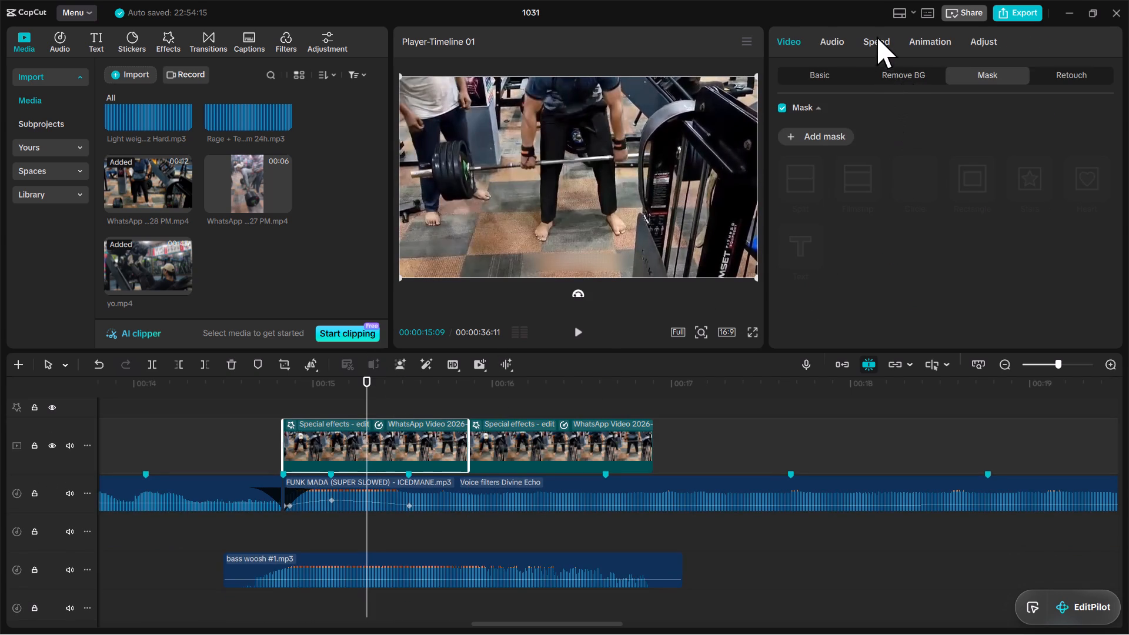
click(528, 438)
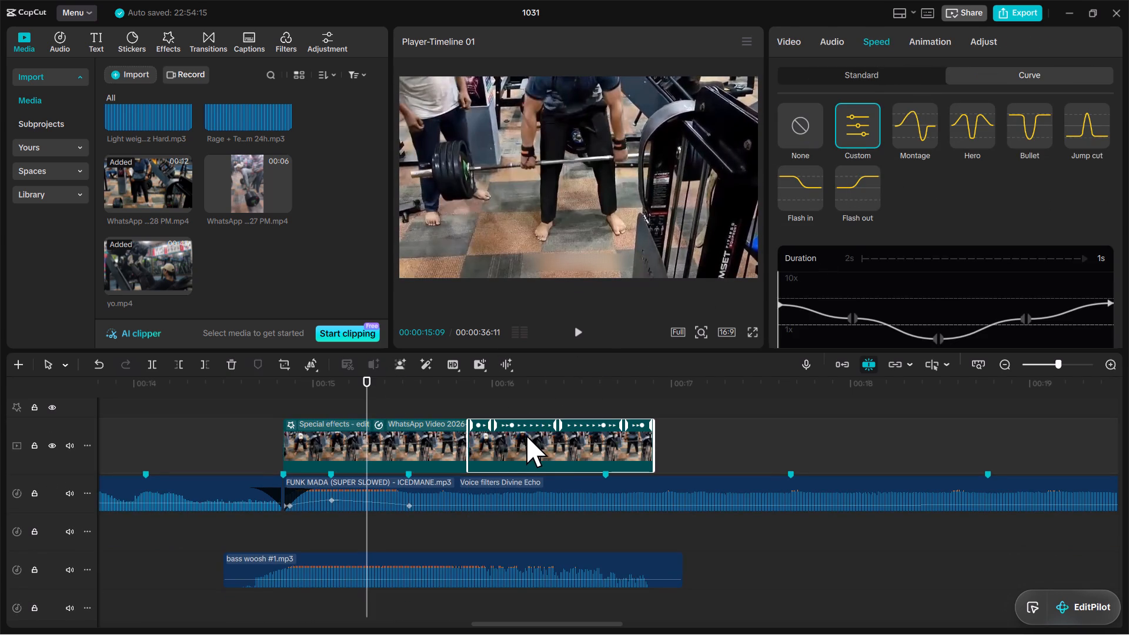
click(469, 393)
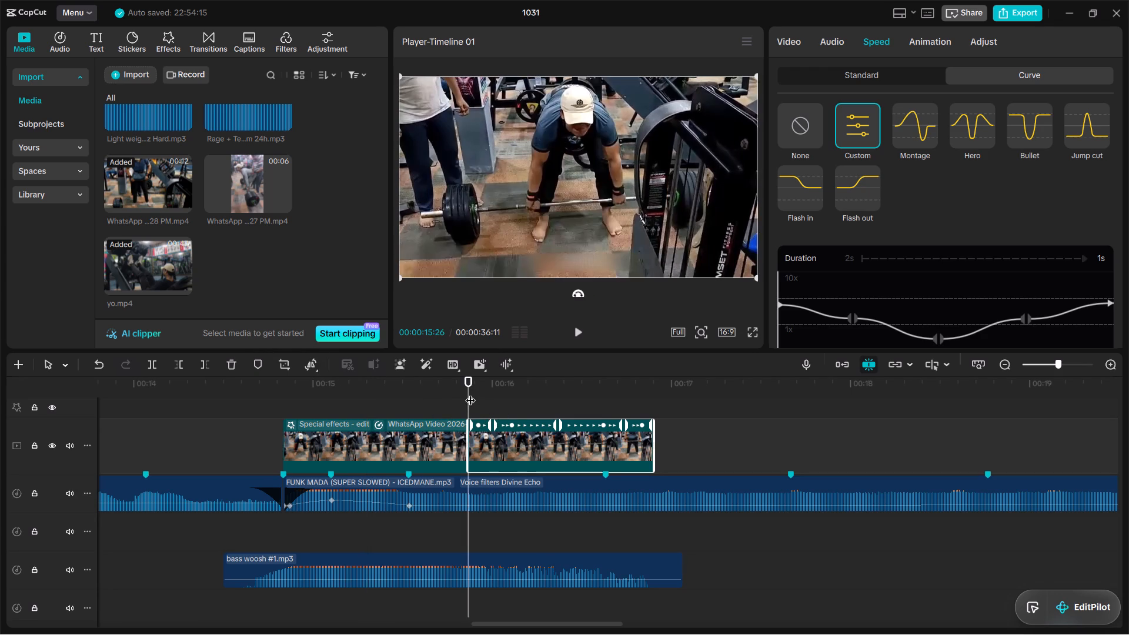
drag(471, 392, 385, 395)
key(space)
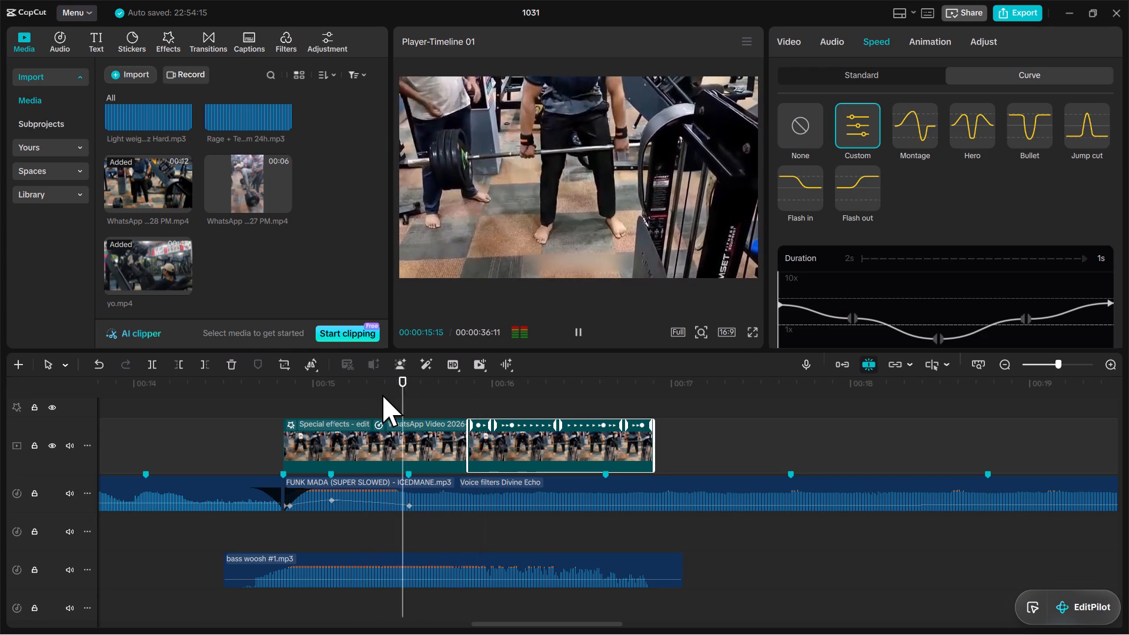
key(space)
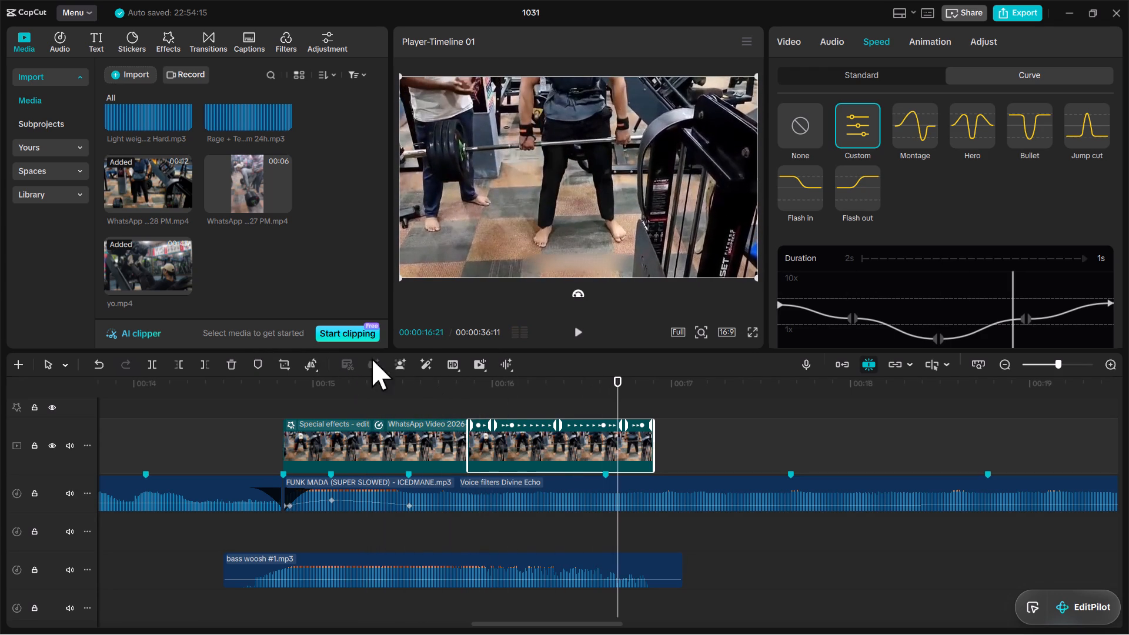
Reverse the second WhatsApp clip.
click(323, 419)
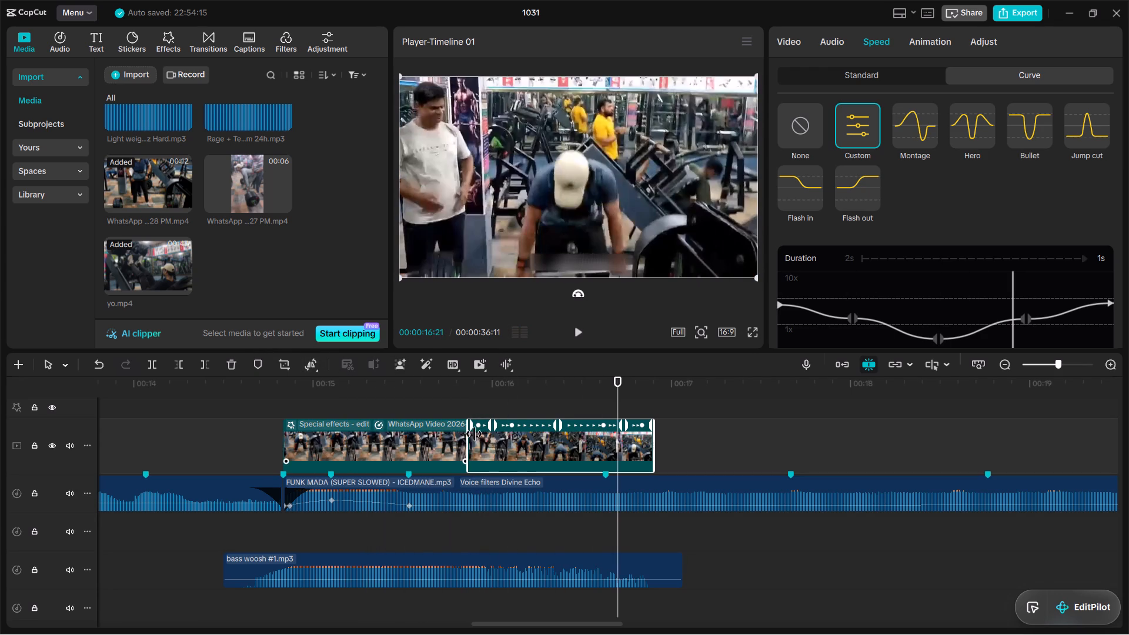
Scrub and play through the first WhatsApp clip and its reversed duplicate to review the lift's motion.
click(484, 389)
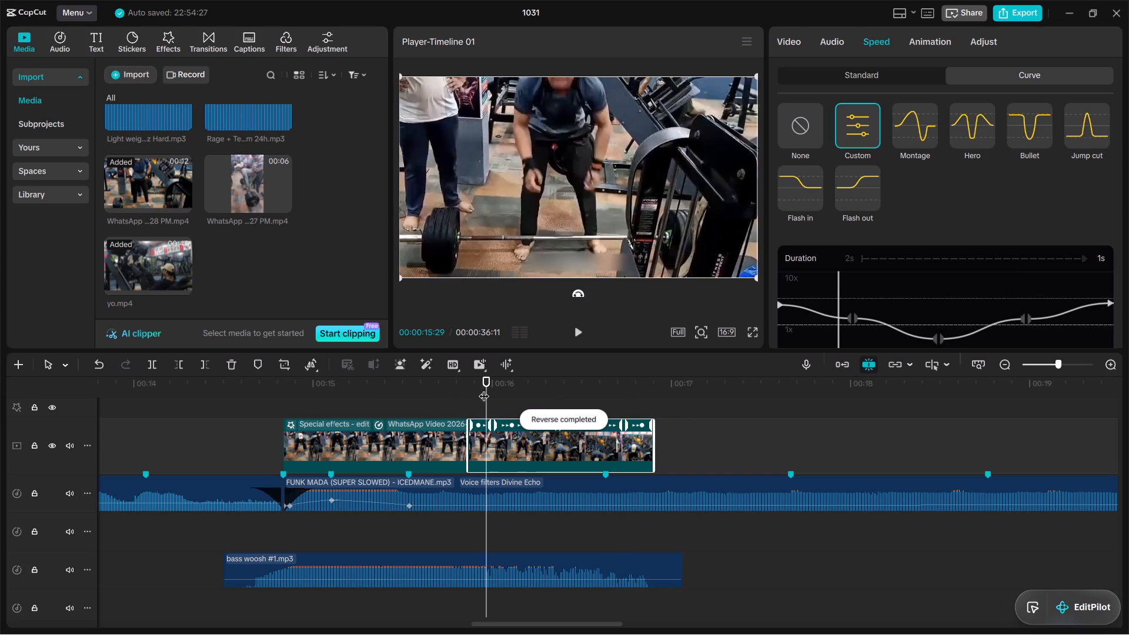
drag(484, 389, 623, 397)
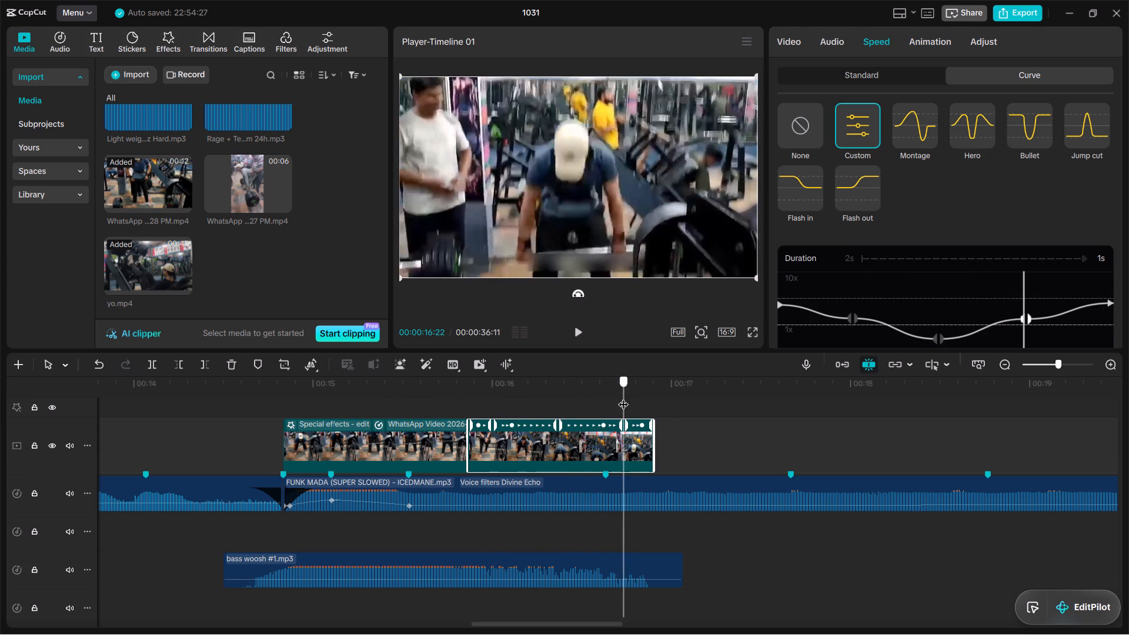
drag(623, 397, 390, 406)
click(306, 392)
key(space)
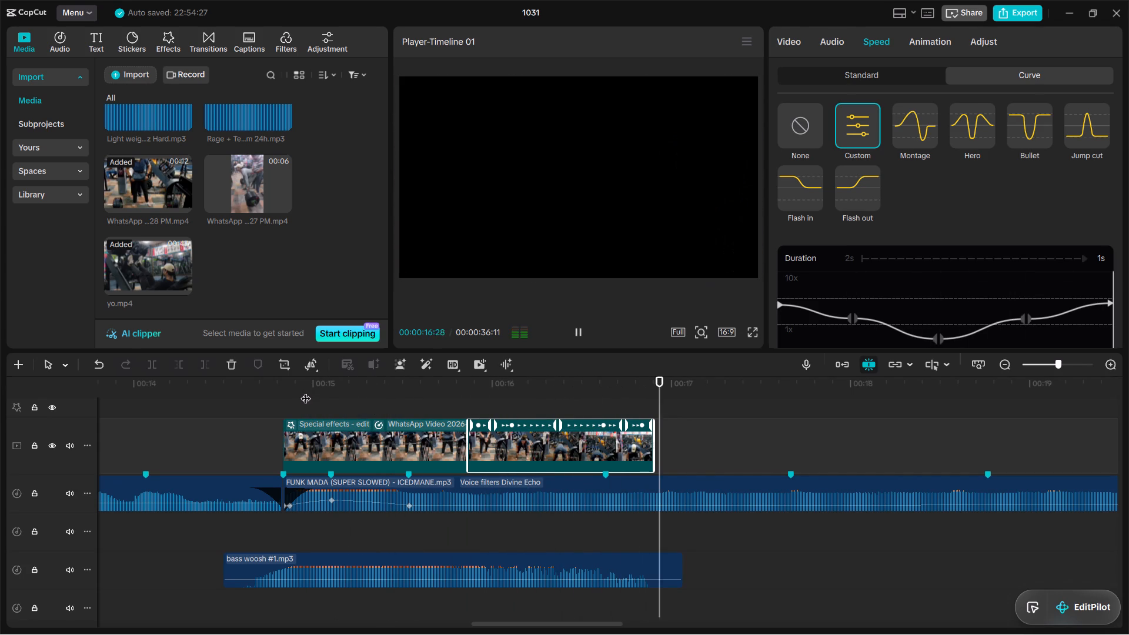
key(space)
click(473, 387)
drag(472, 387, 487, 392)
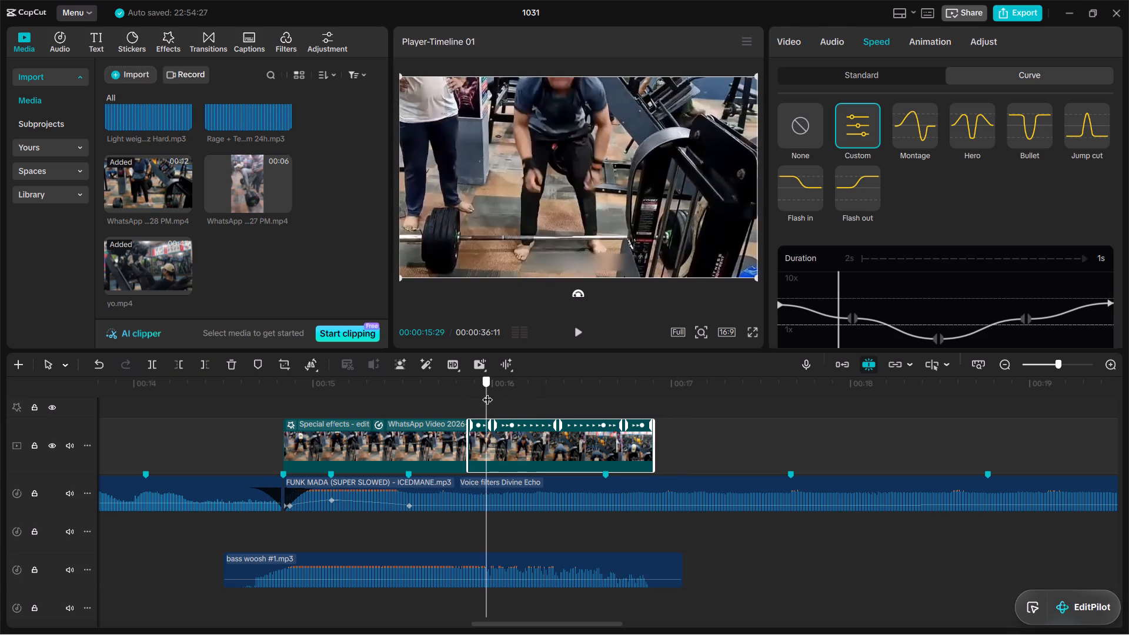
drag(487, 392, 620, 396)
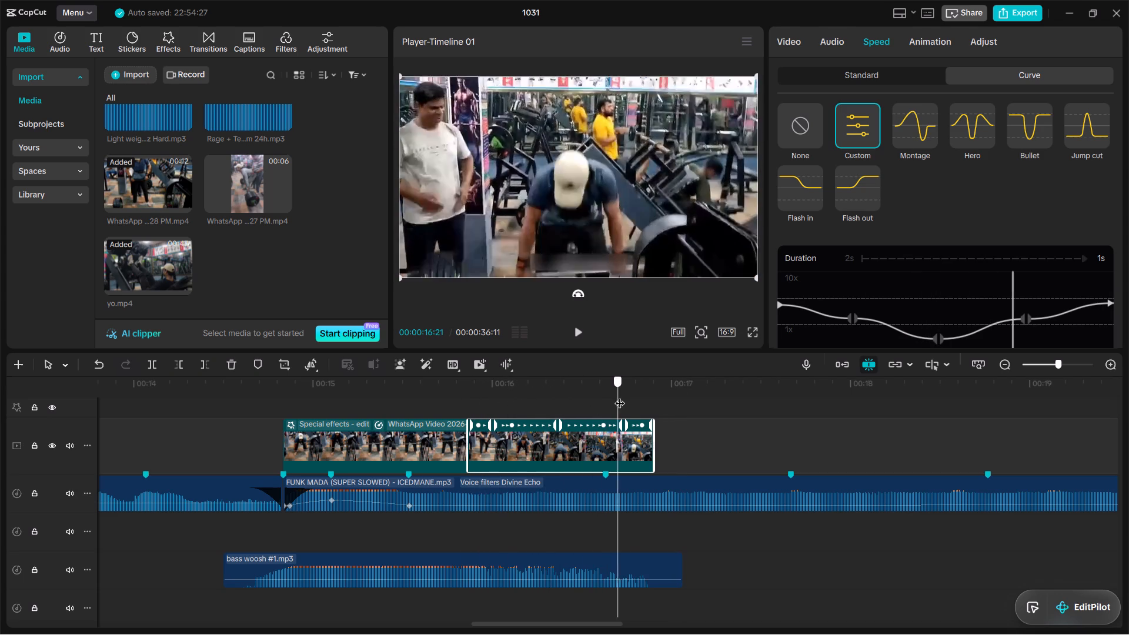
drag(620, 396, 515, 409)
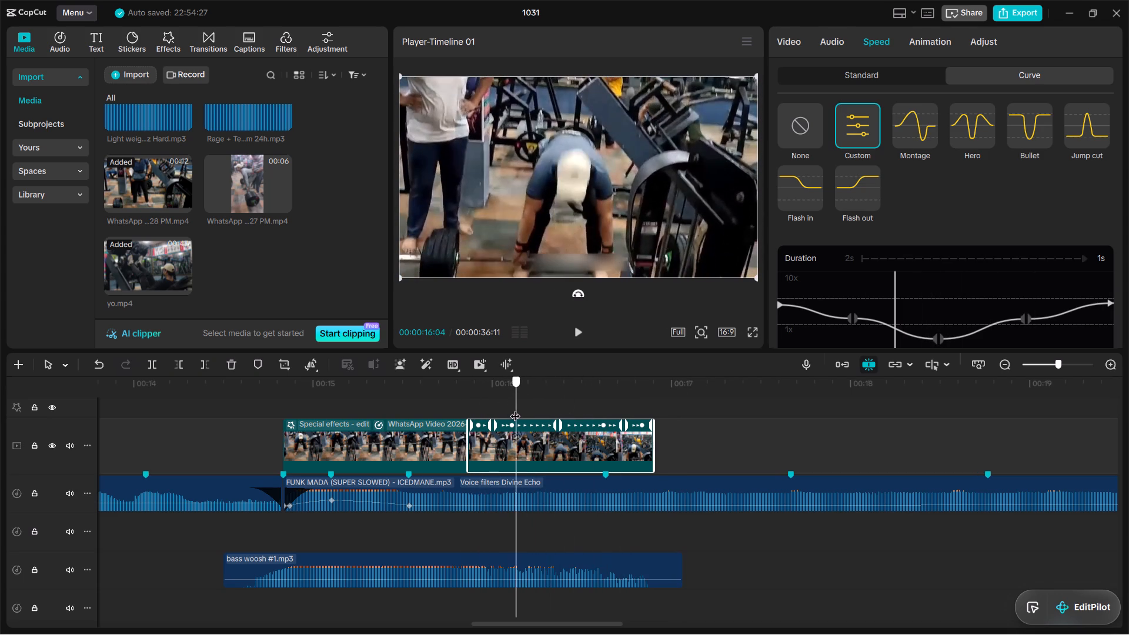
drag(515, 409, 514, 409)
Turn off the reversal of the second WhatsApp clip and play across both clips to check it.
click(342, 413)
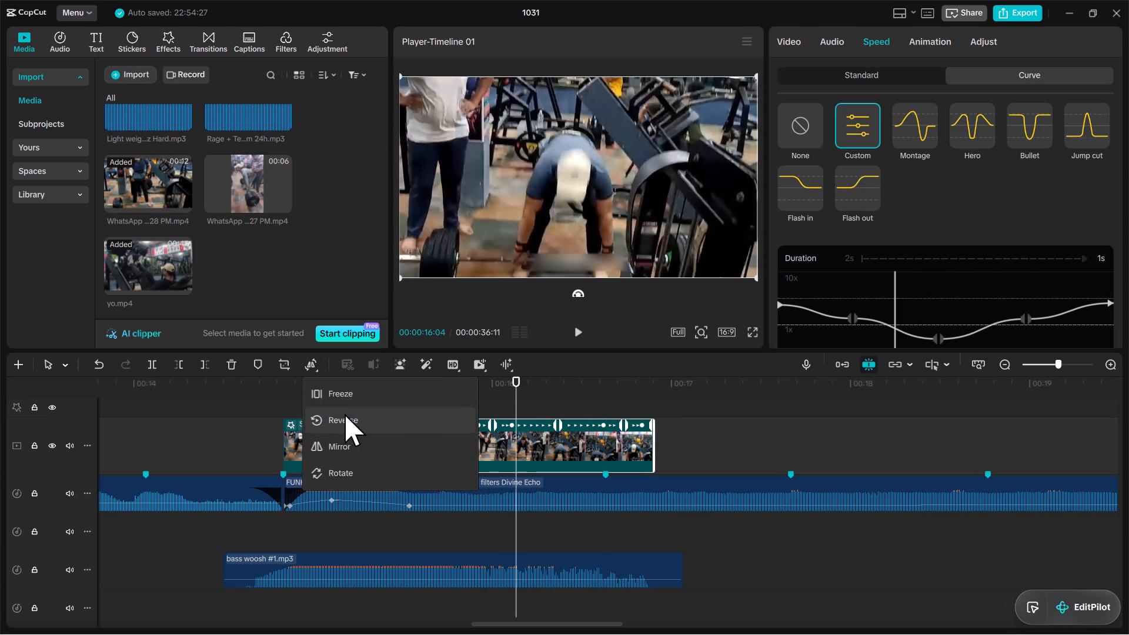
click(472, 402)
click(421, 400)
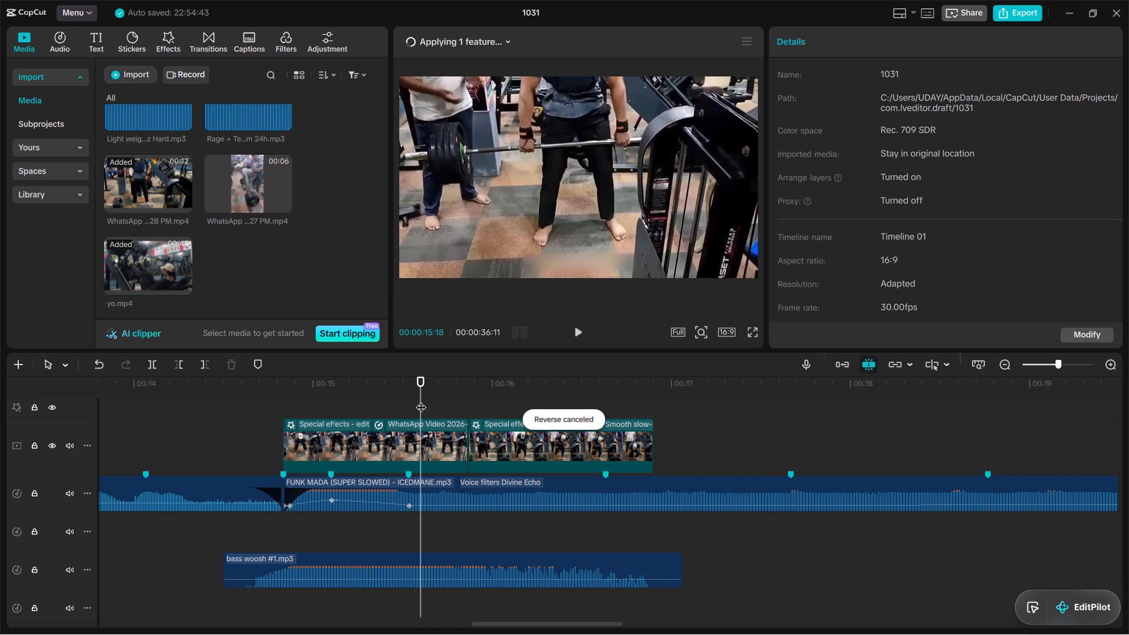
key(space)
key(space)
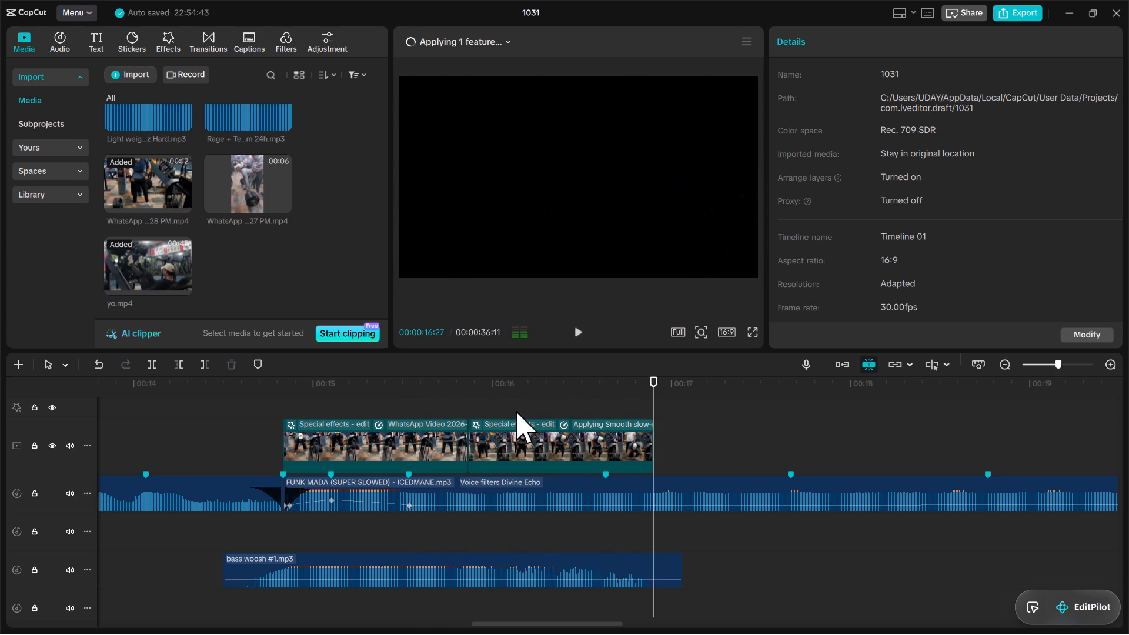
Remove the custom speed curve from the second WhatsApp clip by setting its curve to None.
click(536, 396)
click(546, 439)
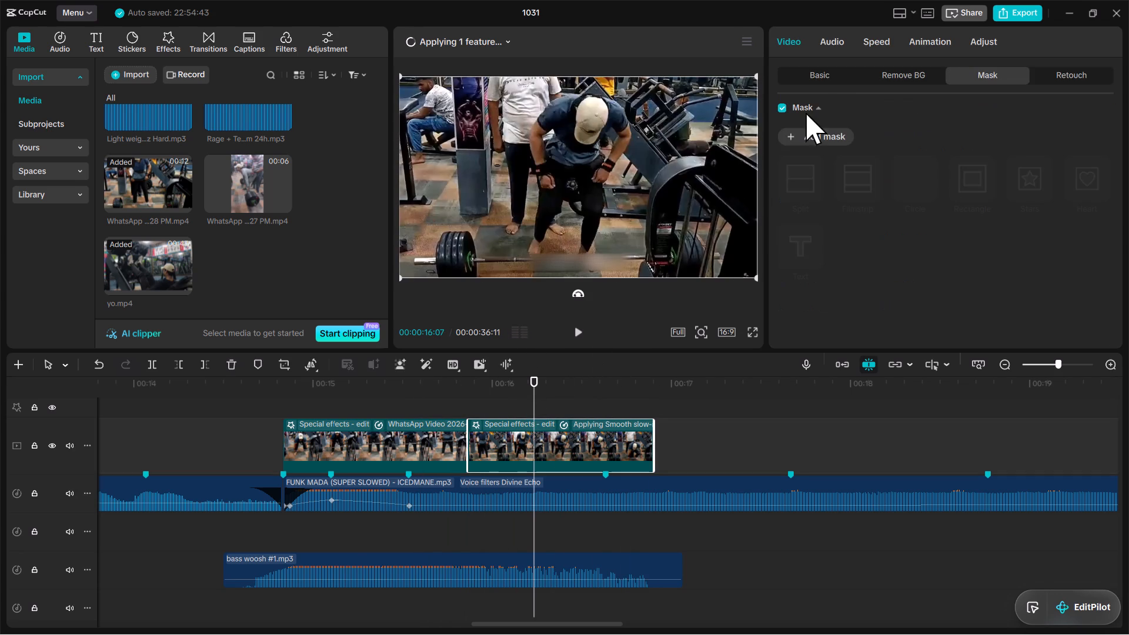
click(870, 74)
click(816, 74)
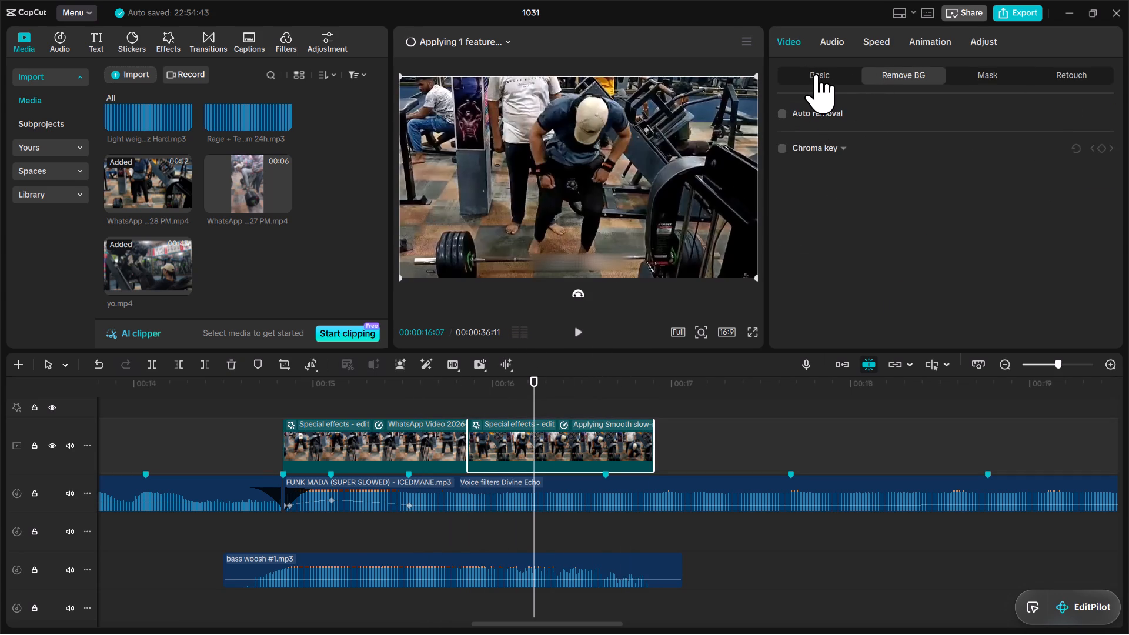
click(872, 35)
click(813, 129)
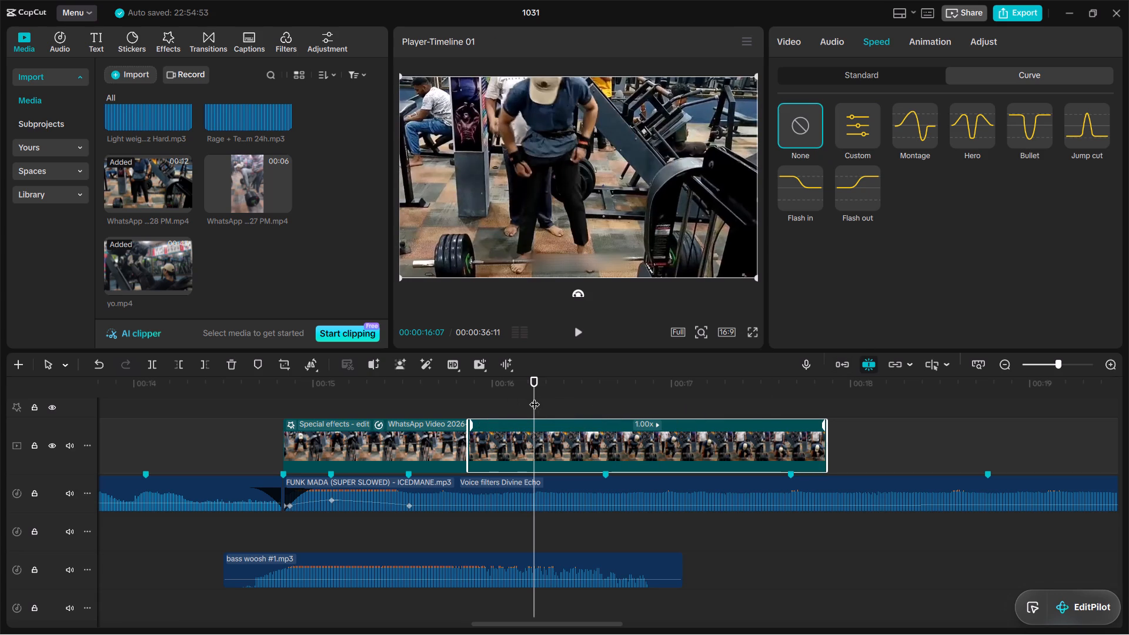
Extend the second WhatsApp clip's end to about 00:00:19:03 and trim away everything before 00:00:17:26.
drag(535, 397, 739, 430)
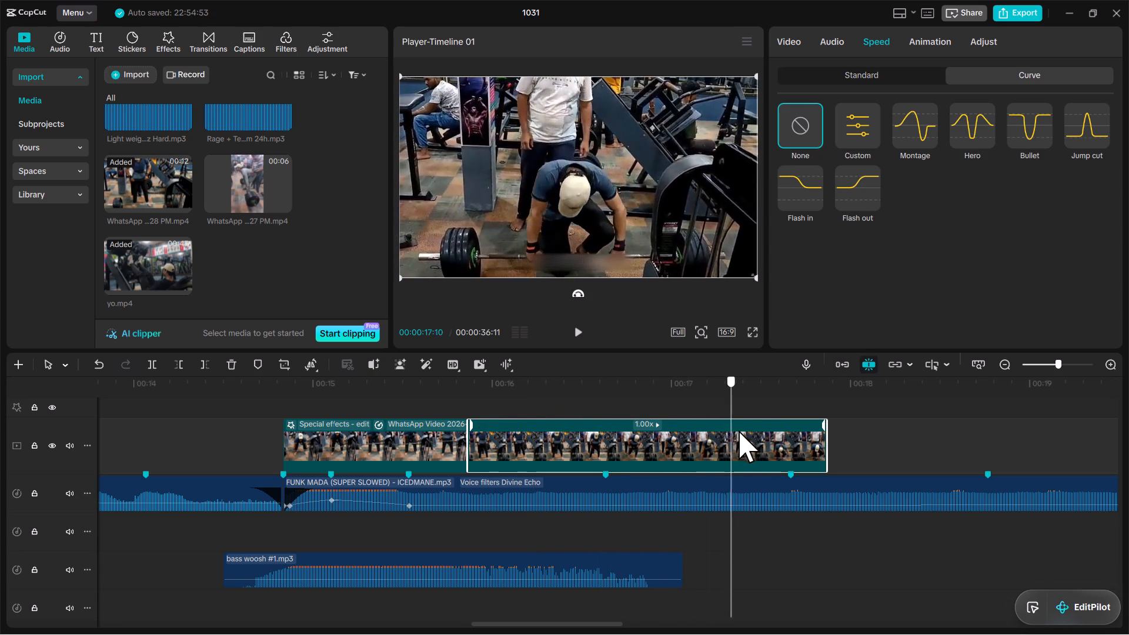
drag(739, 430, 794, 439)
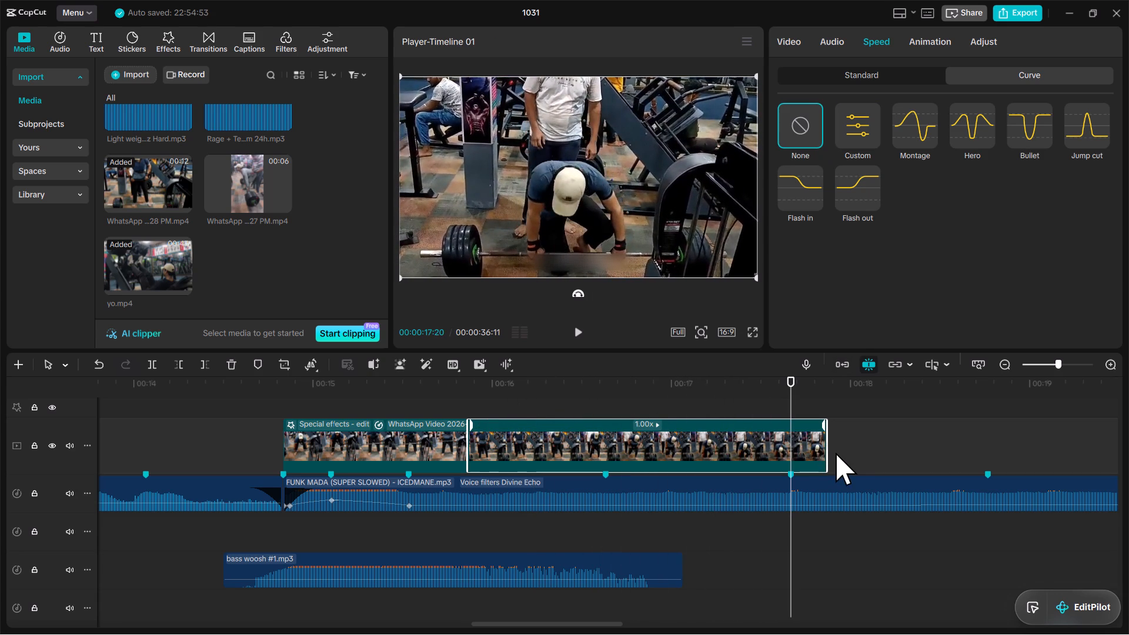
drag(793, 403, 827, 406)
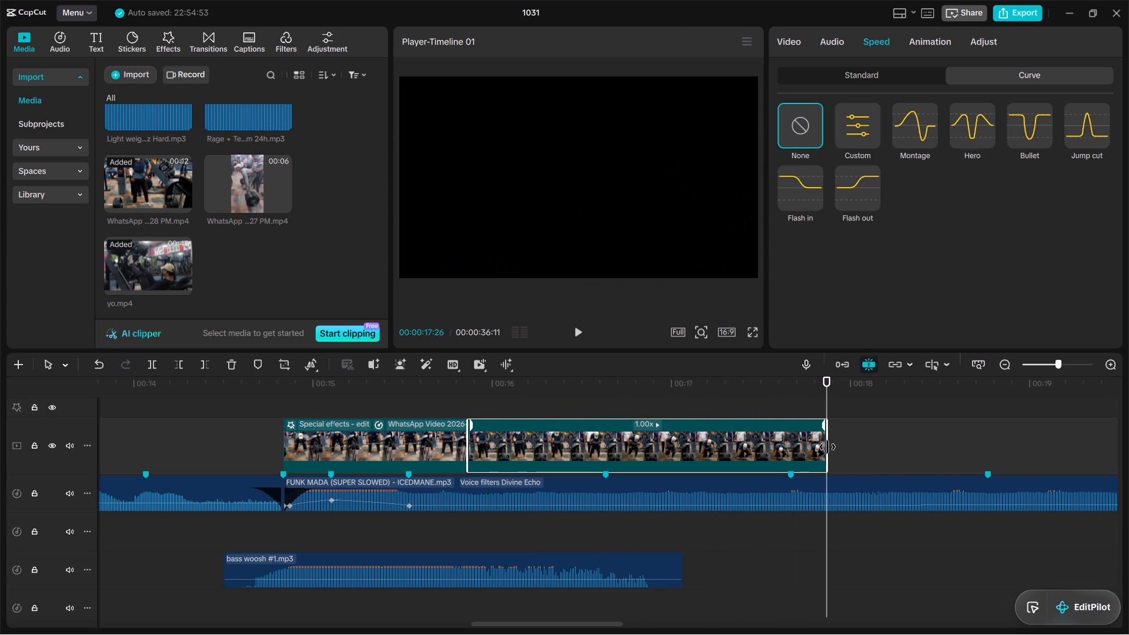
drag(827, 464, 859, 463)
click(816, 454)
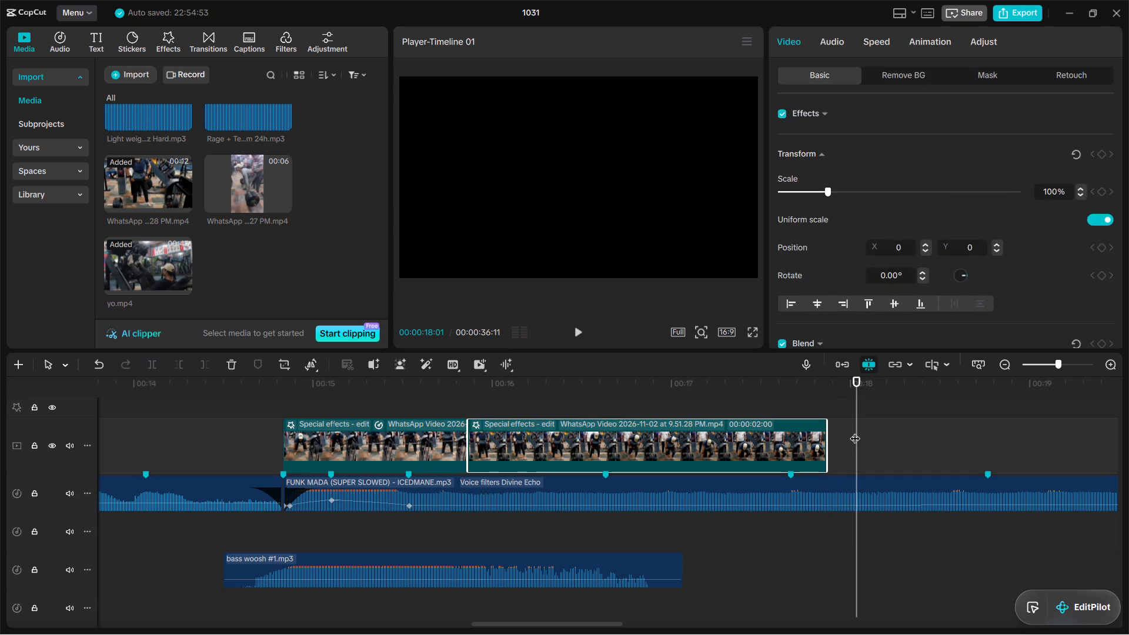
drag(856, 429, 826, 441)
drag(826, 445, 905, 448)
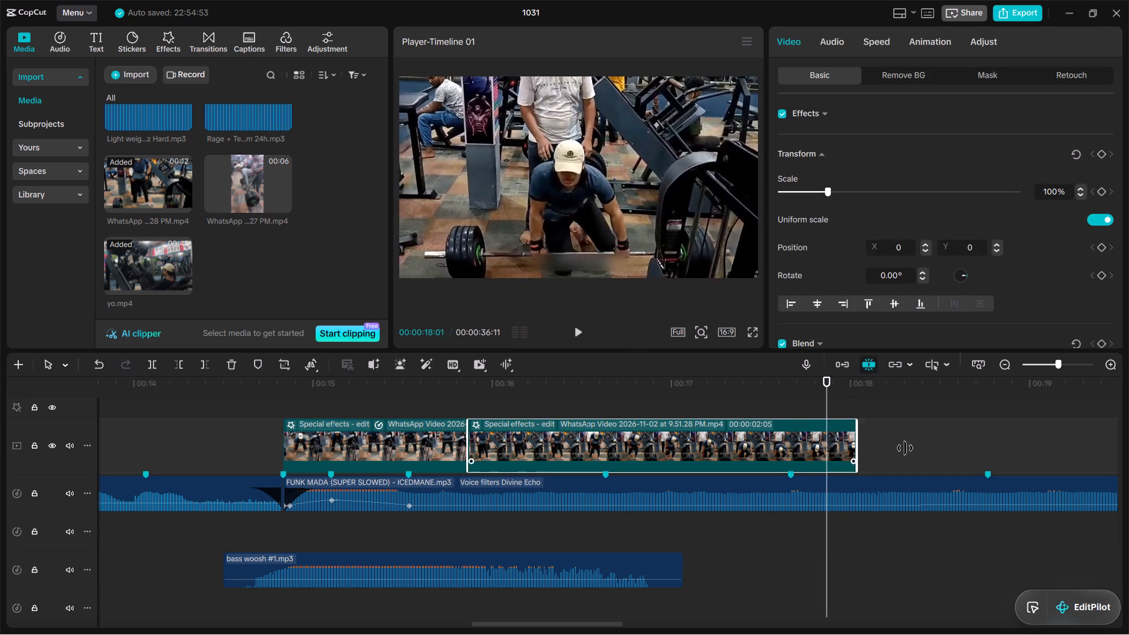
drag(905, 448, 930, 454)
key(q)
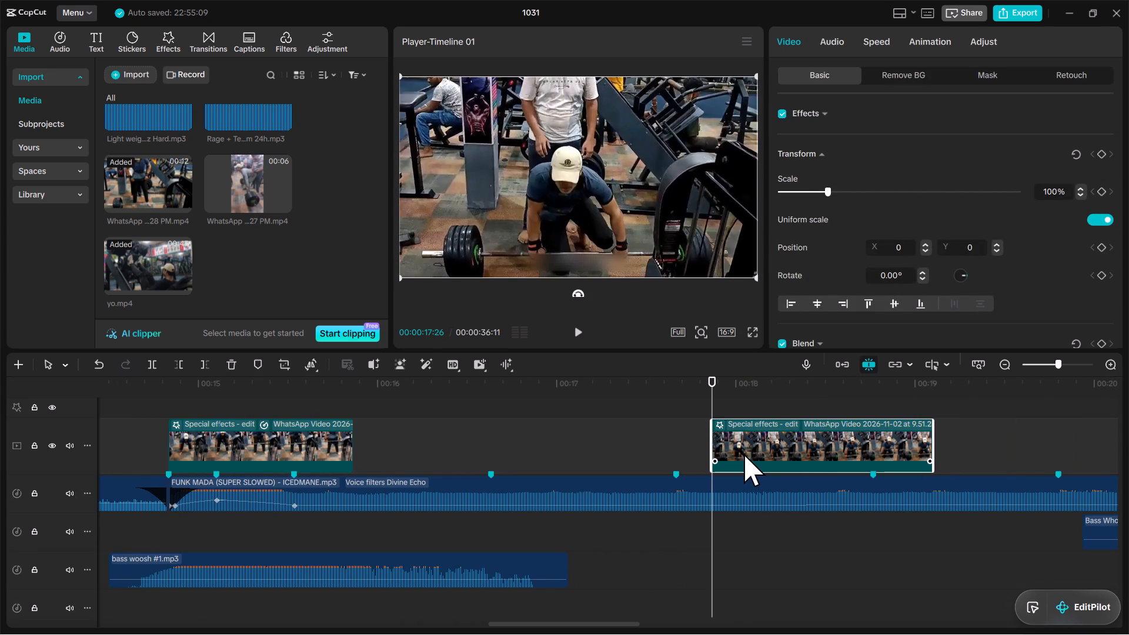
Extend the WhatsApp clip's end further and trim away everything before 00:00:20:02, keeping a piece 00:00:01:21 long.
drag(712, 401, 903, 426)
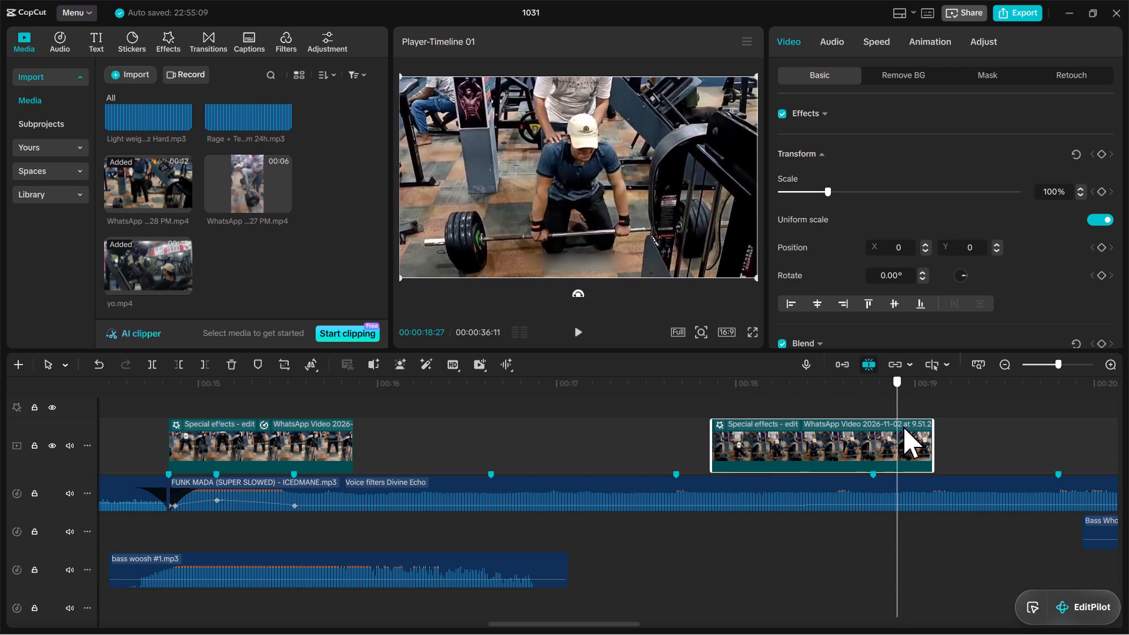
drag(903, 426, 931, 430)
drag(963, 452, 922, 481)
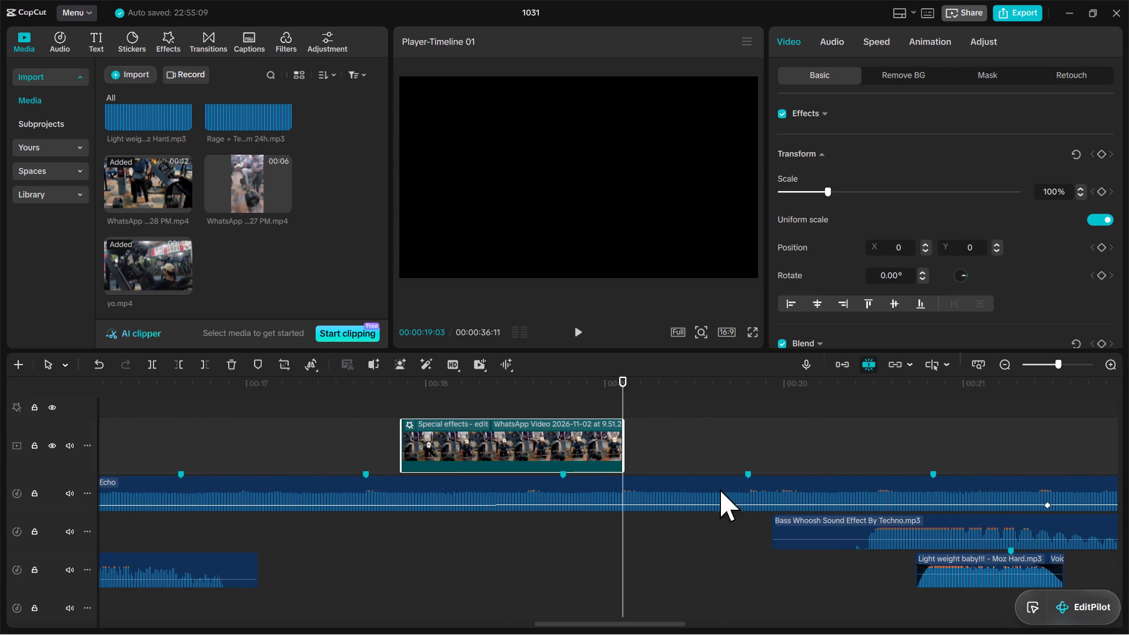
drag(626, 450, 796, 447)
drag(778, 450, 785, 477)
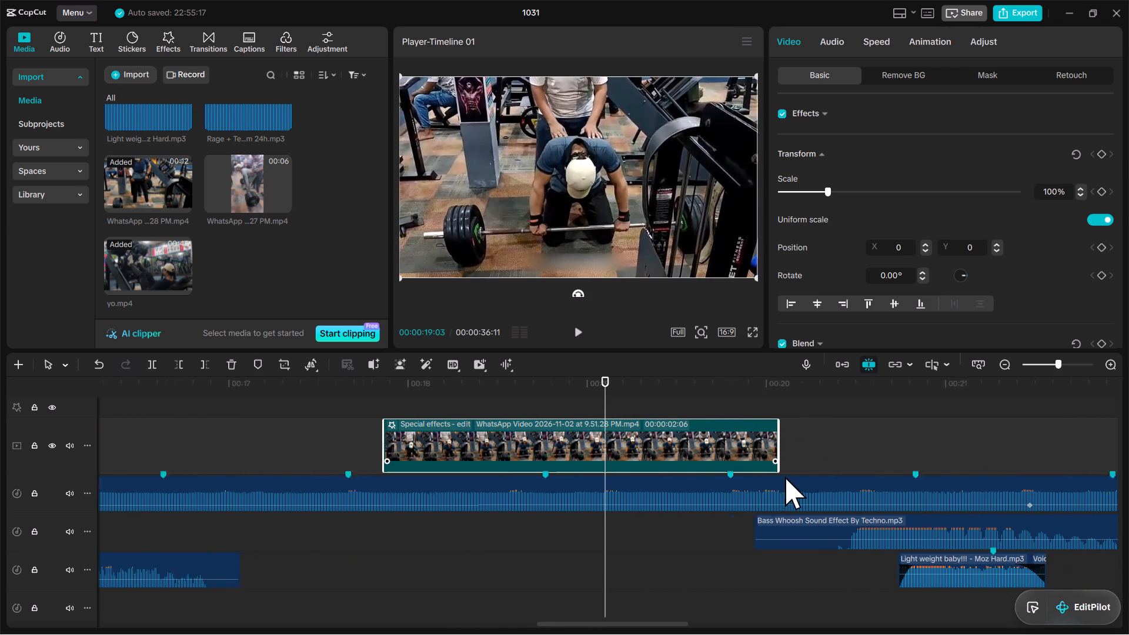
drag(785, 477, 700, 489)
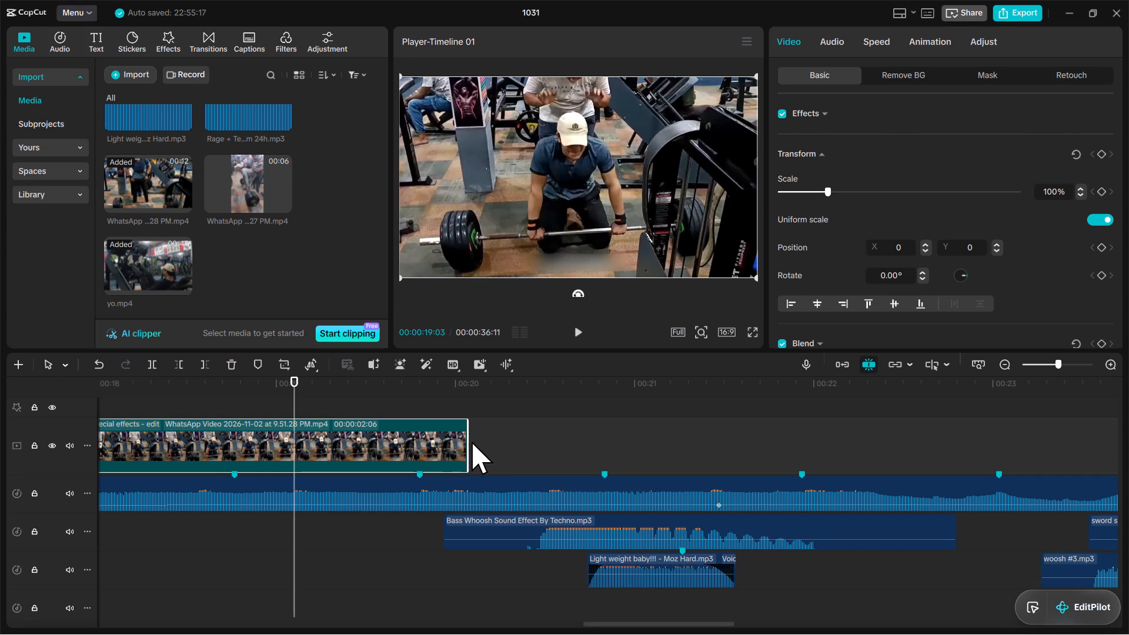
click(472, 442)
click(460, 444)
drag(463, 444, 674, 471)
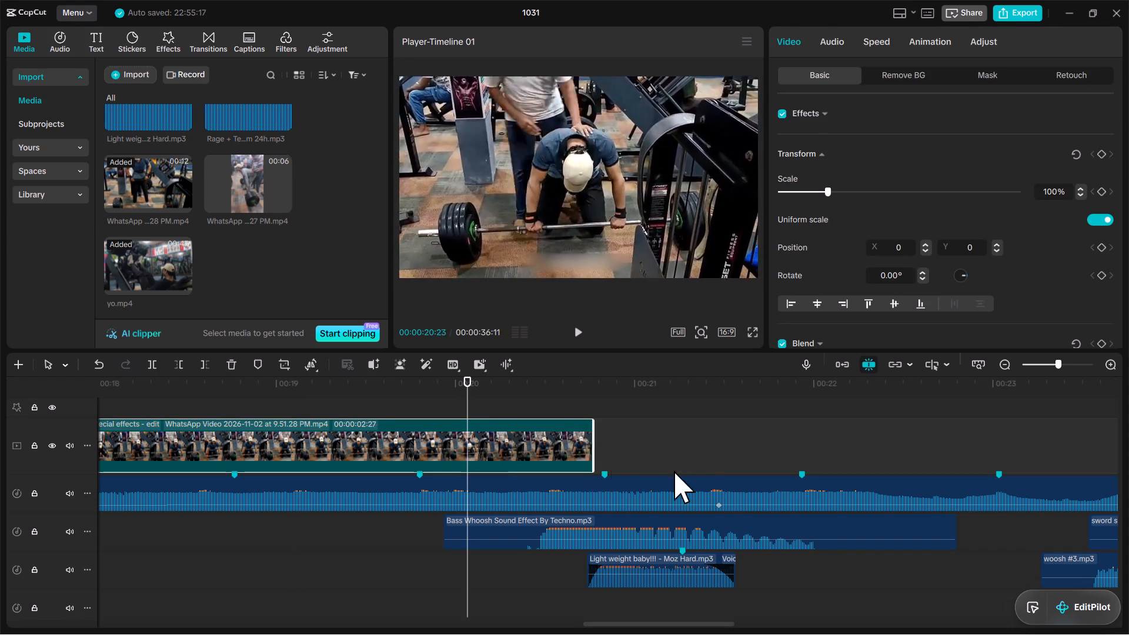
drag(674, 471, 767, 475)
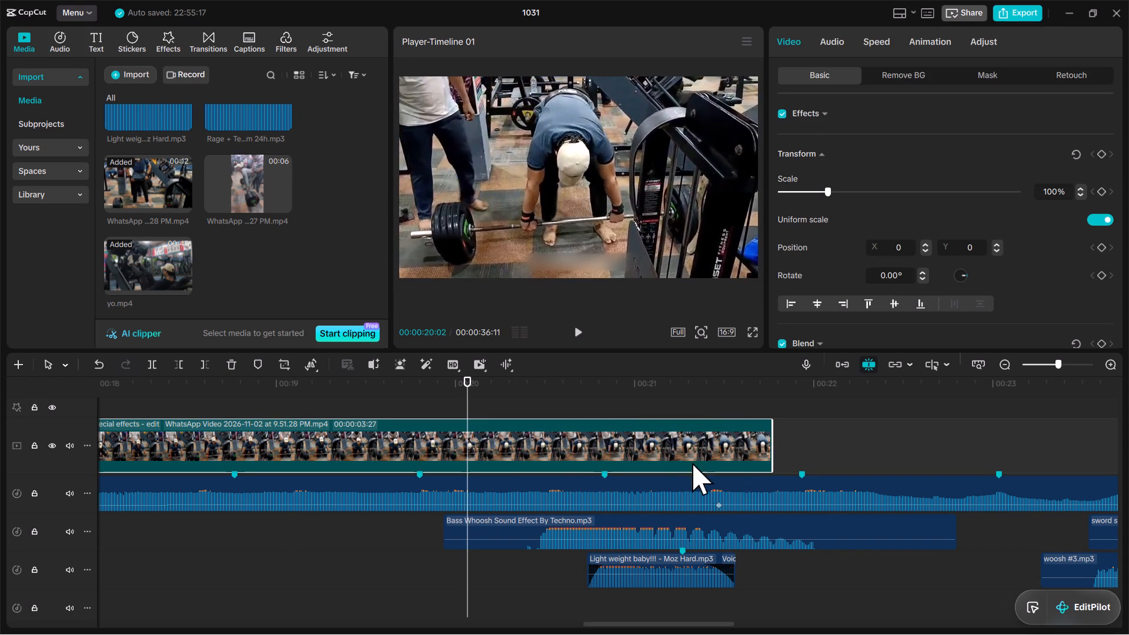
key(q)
Scrub through the trimmed WhatsApp clip starting at 00:00:20:02 and delete it.
drag(556, 452, 576, 466)
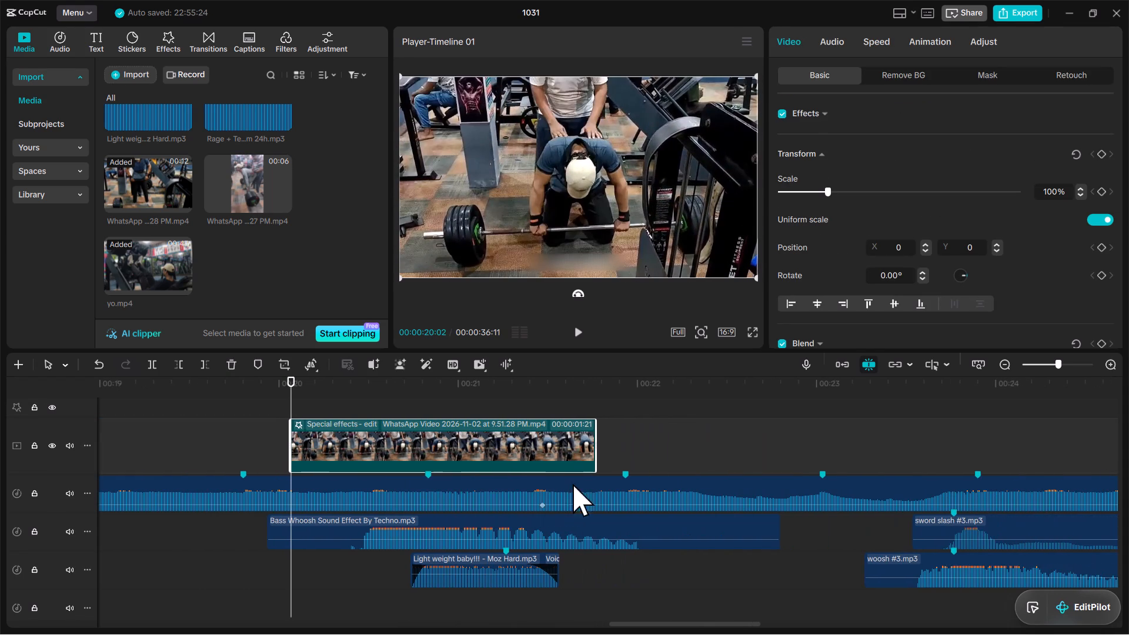
drag(291, 399, 460, 399)
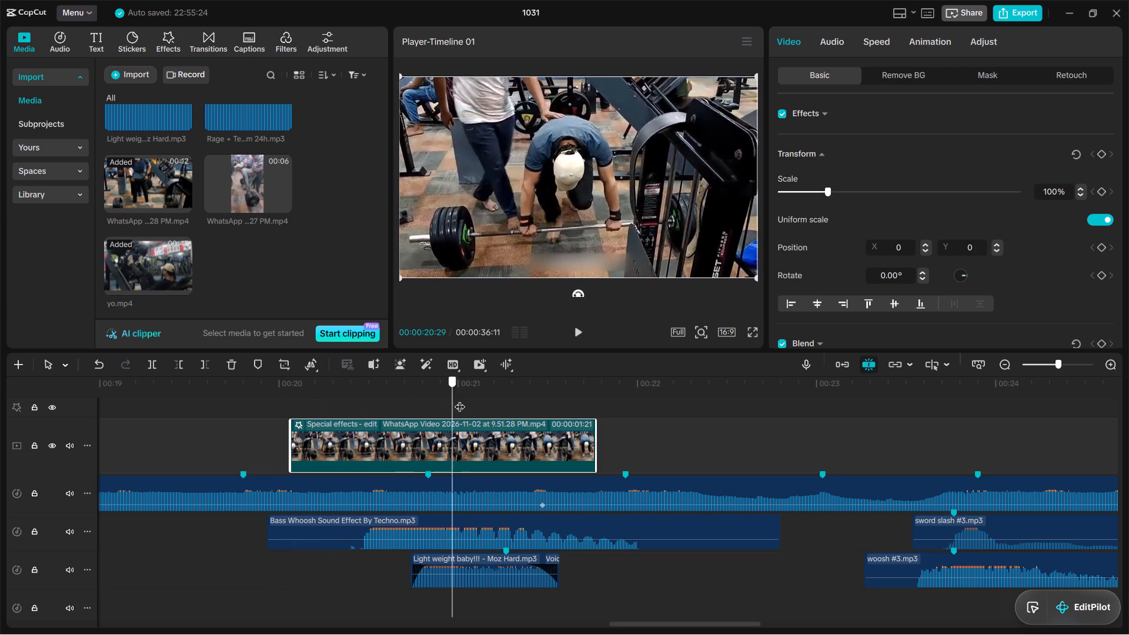
drag(460, 399, 538, 400)
key(BackSpace)
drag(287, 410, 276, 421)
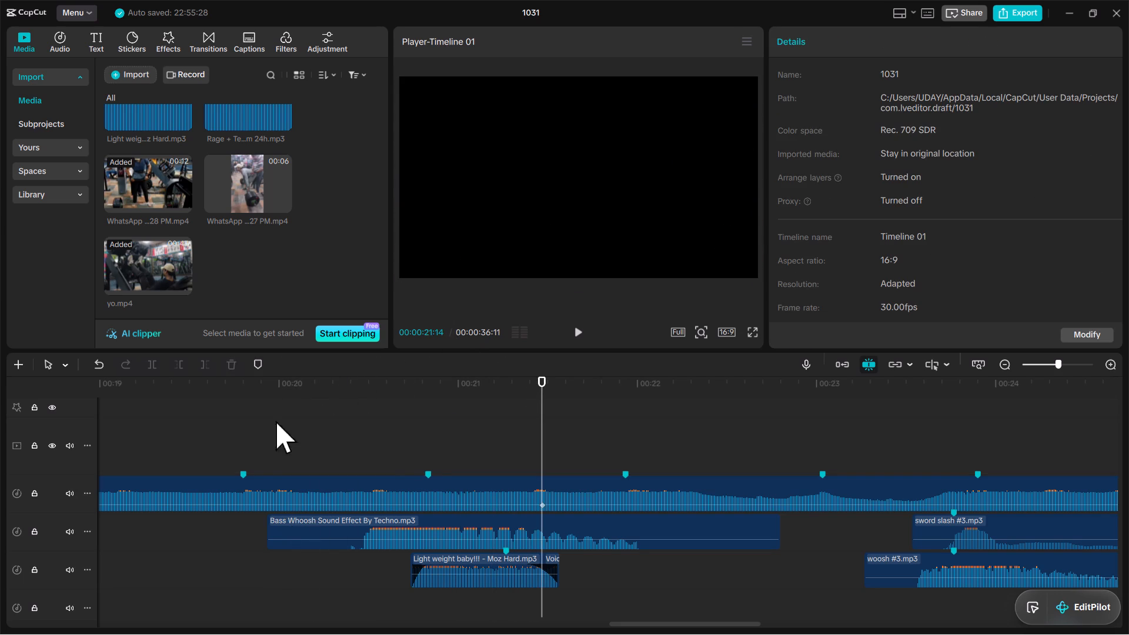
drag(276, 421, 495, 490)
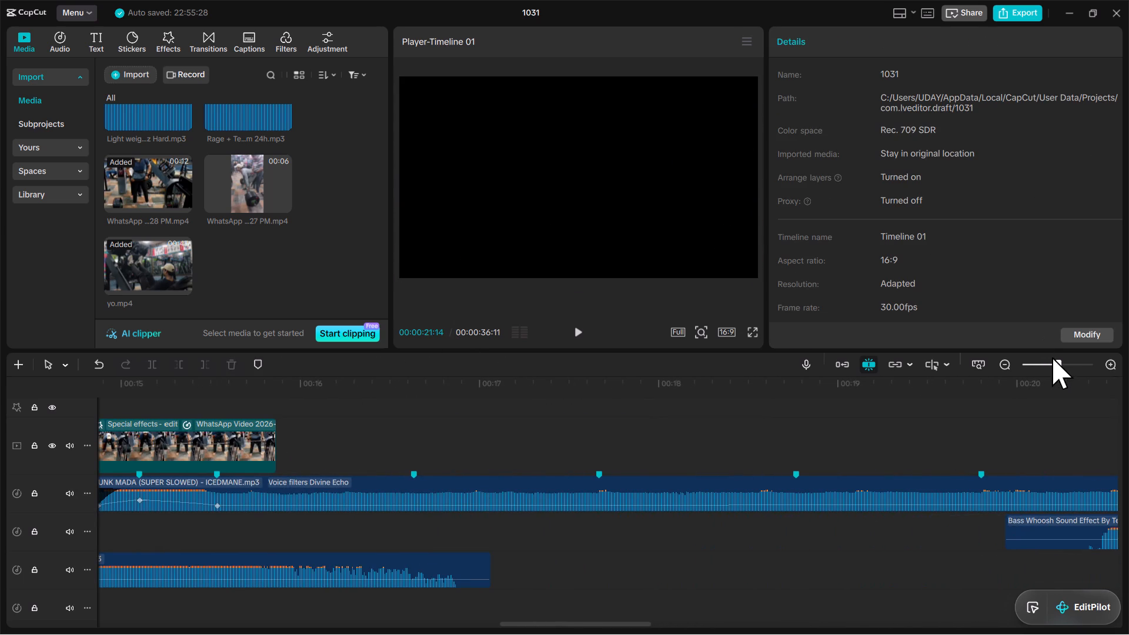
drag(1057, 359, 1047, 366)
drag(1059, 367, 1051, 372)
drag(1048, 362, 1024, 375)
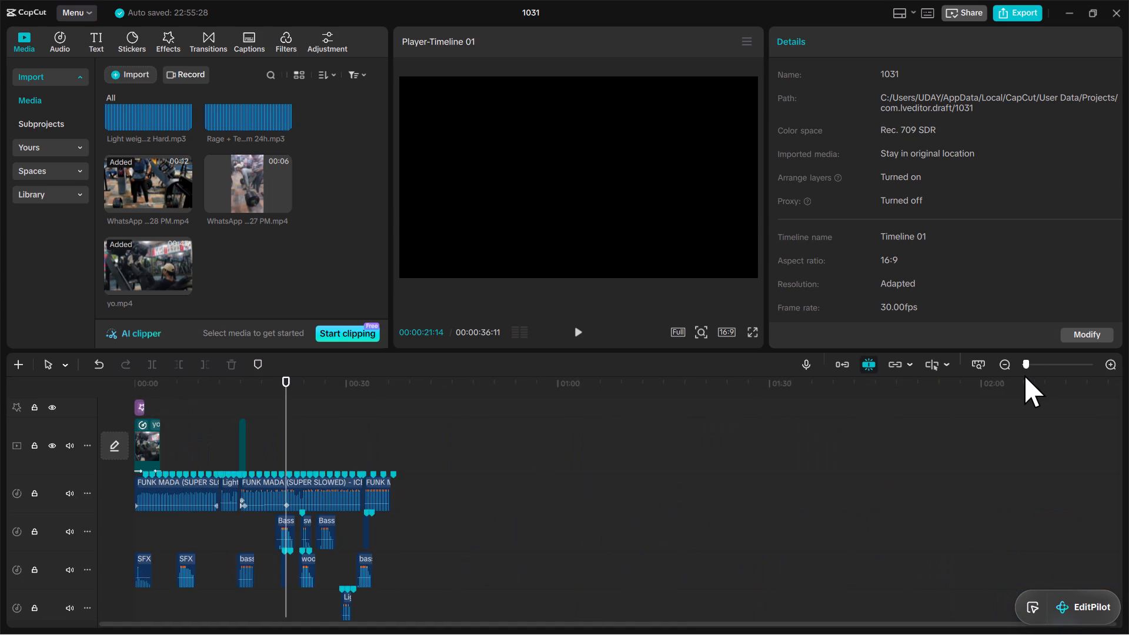
Play a short stretch of the timeline from about 00:00:21:14 to review the soundtrack.
drag(1024, 375, 1027, 386)
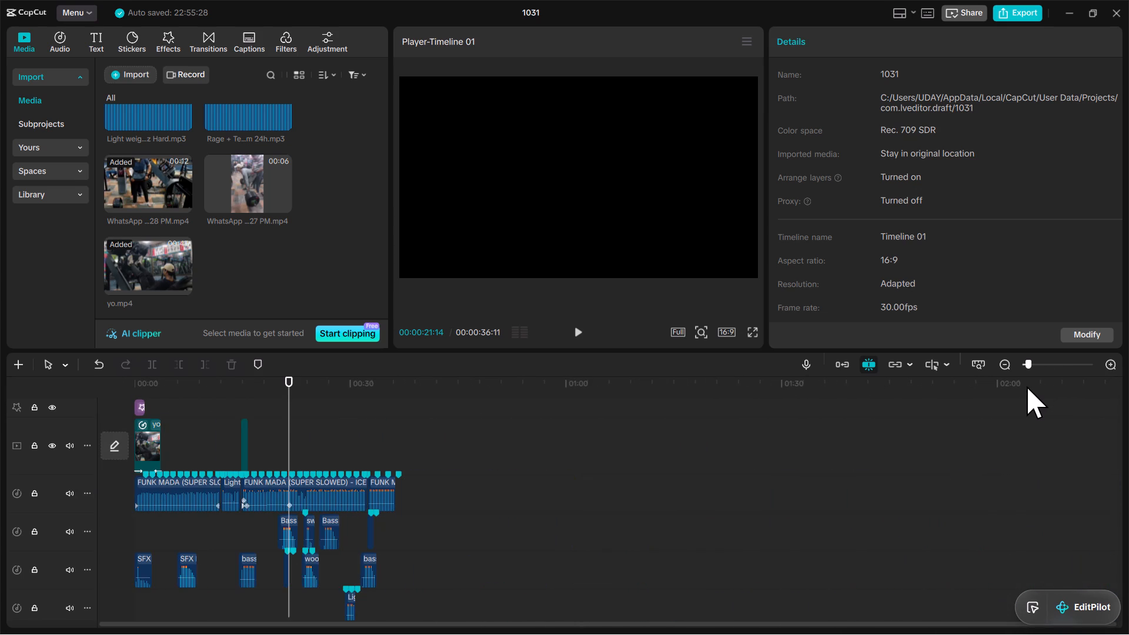
drag(1027, 386, 1033, 386)
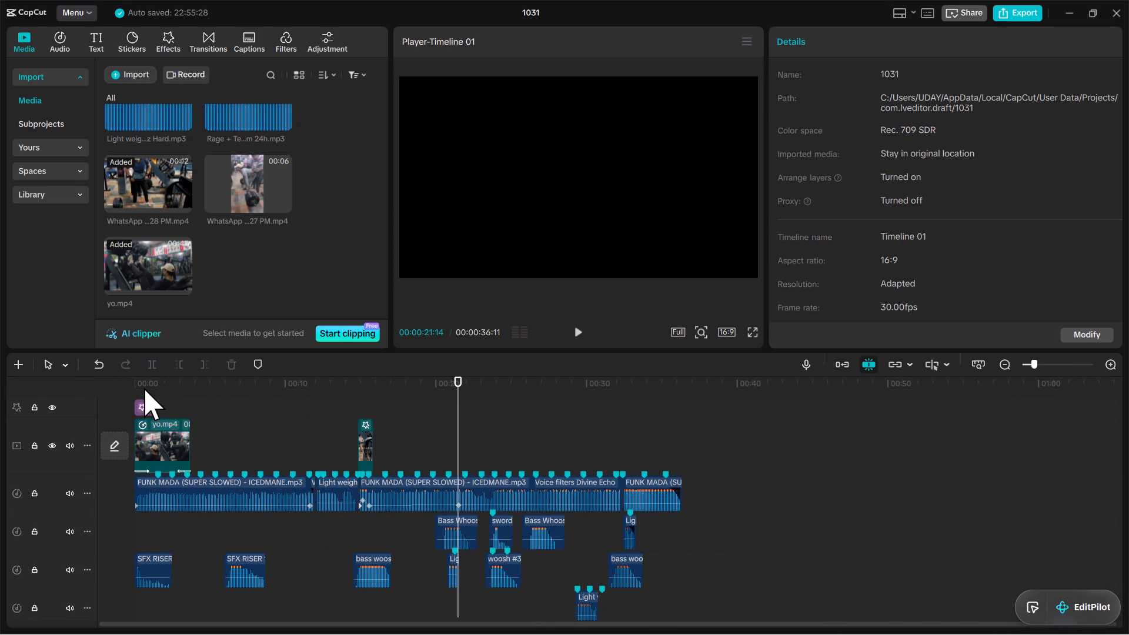
click(136, 385)
key(space)
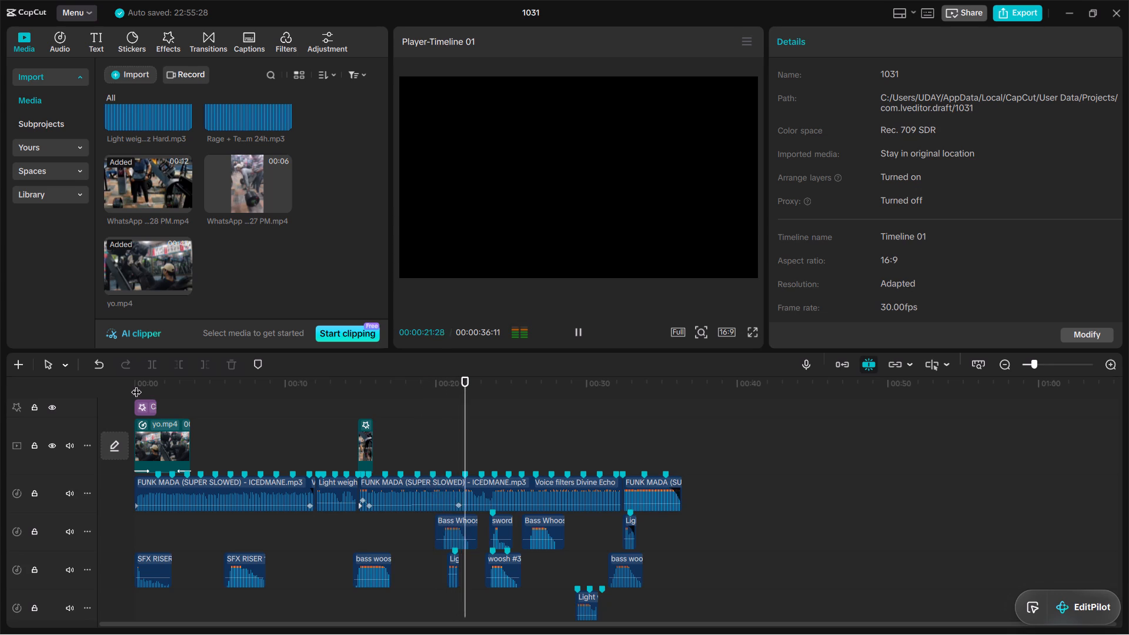
key(space)
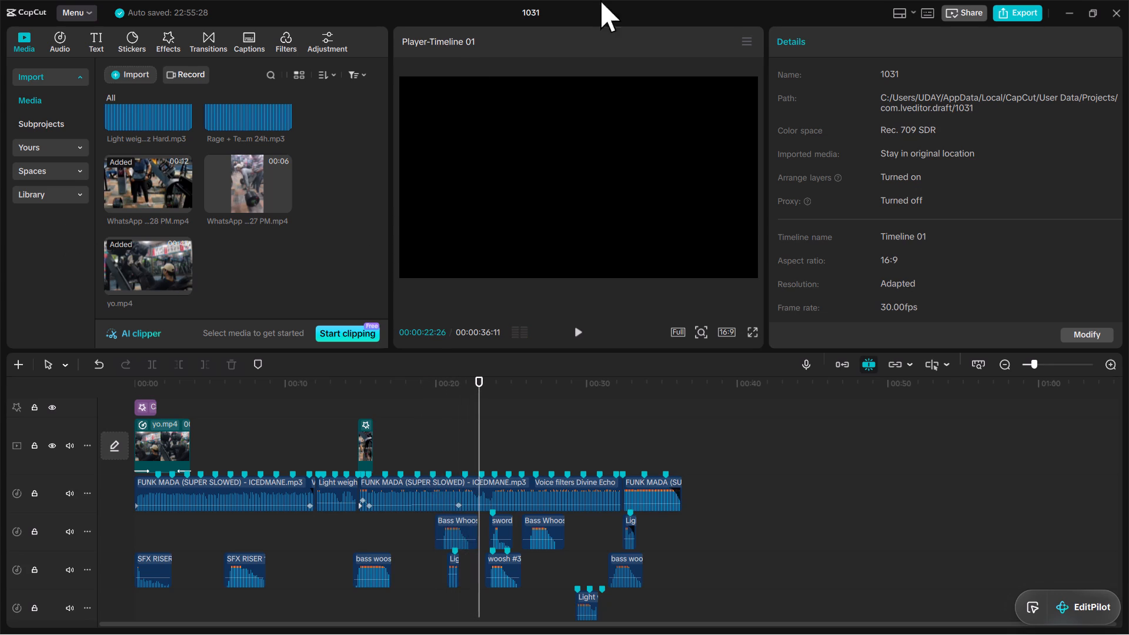
Export project 1031 as audio only in MP3 format, with video export turned off.
click(1008, 6)
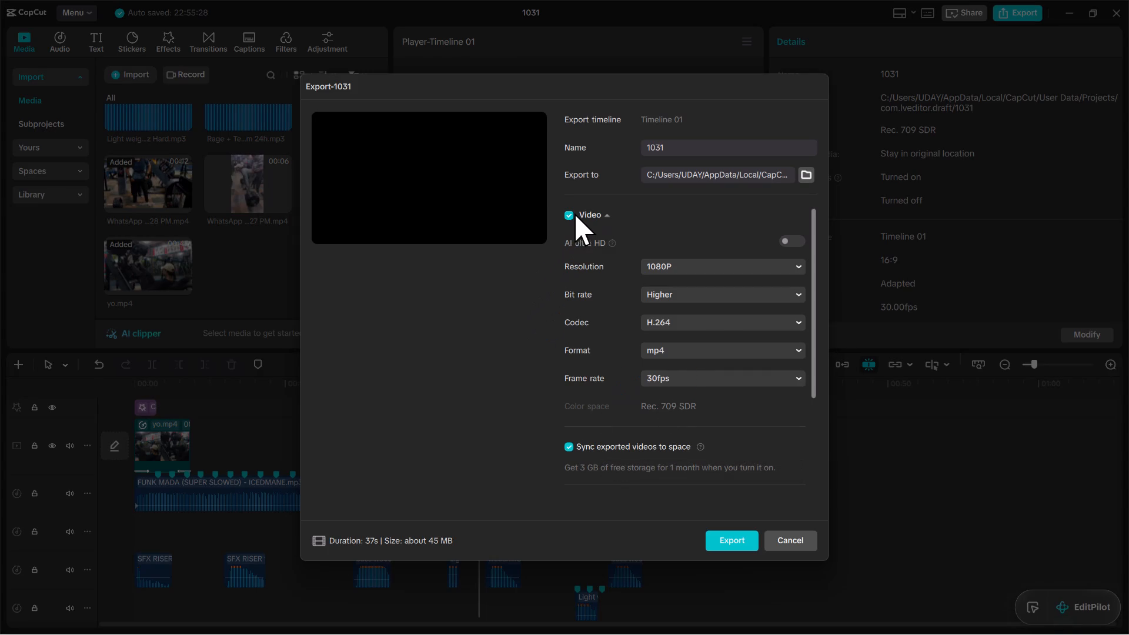
click(572, 214)
scroll(642, 331, down, 5)
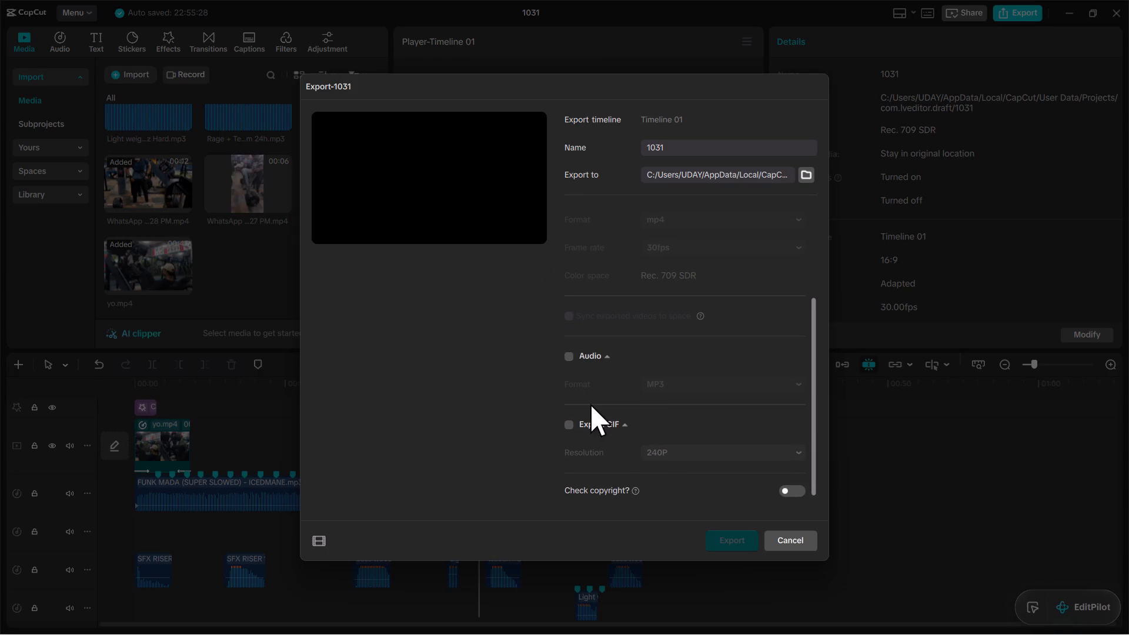
scroll(593, 413, down, 2)
click(570, 356)
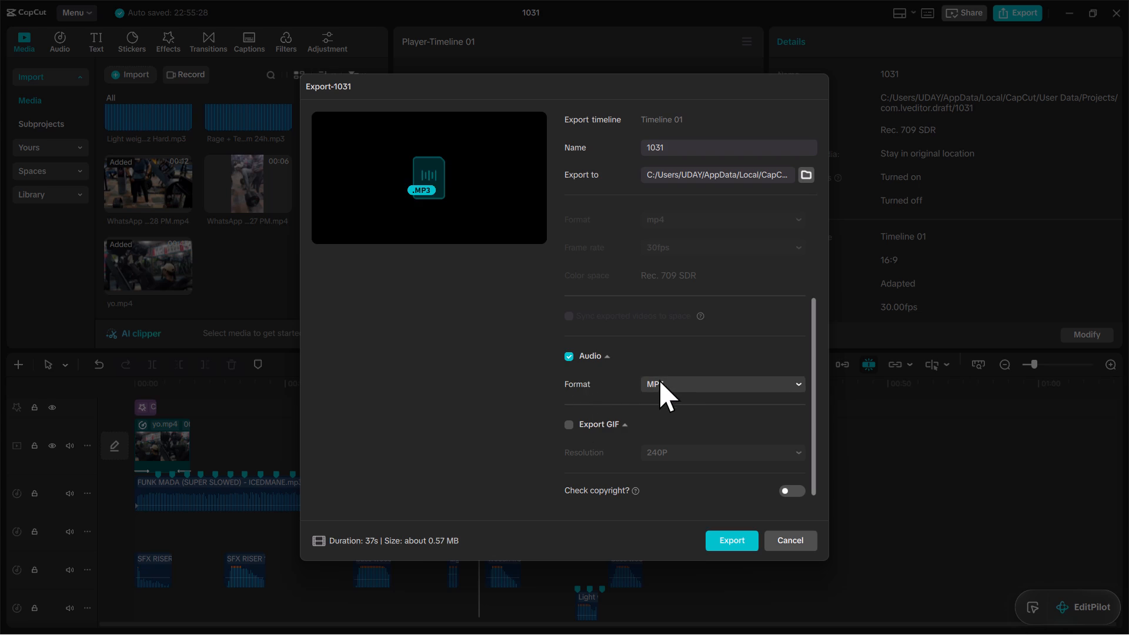
click(679, 389)
drag(675, 388, 659, 379)
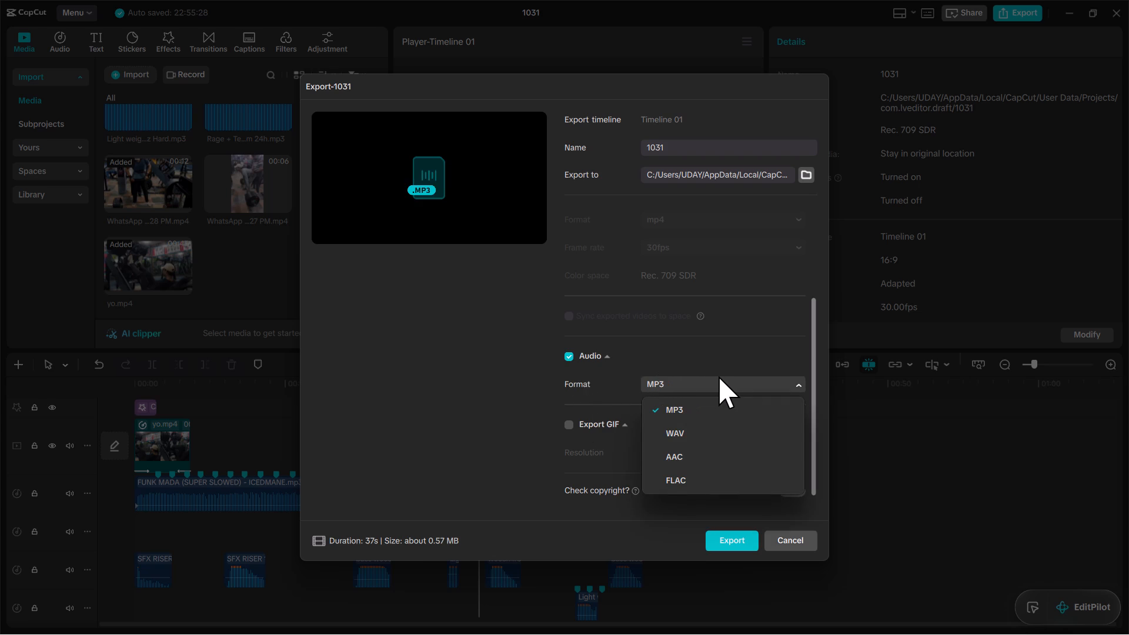
click(719, 376)
click(730, 354)
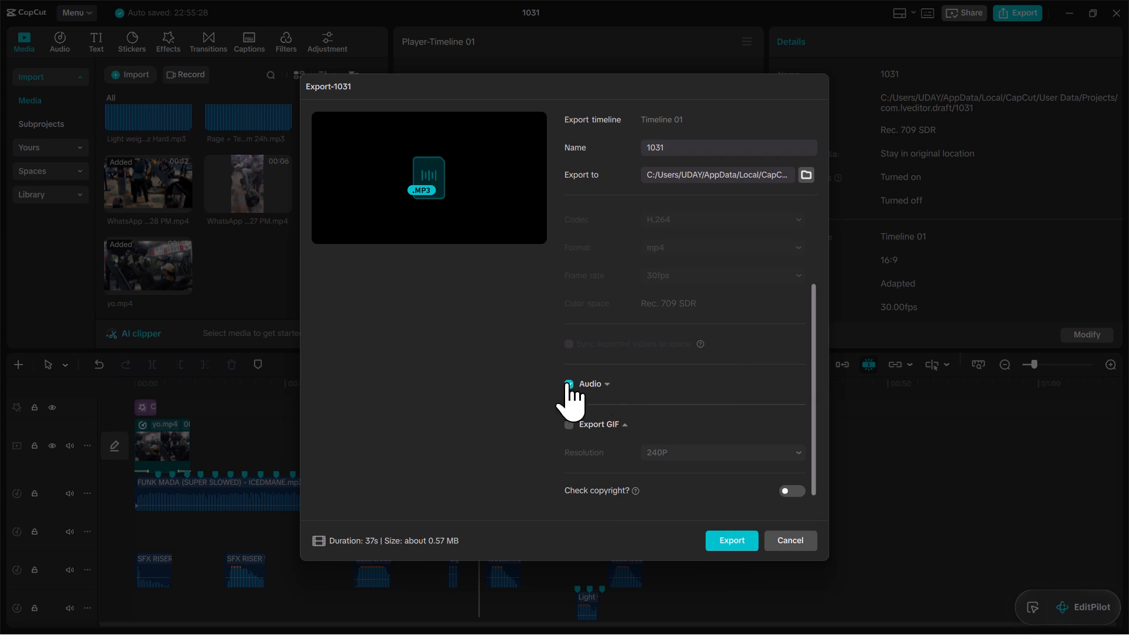
click(610, 381)
scroll(720, 433, down, 5)
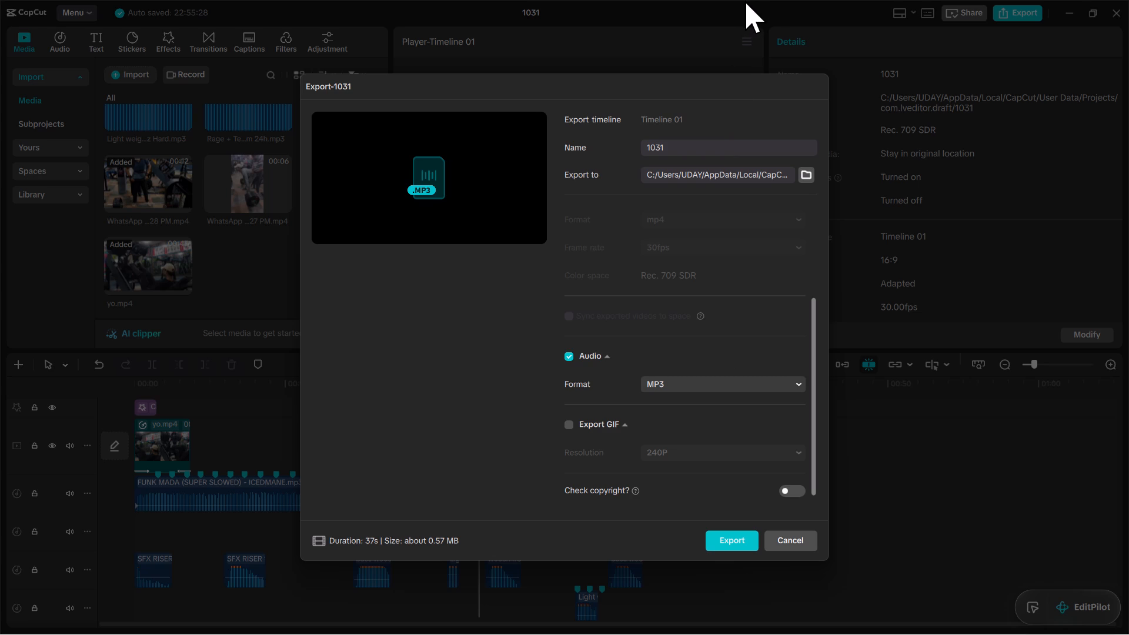
click(750, 534)
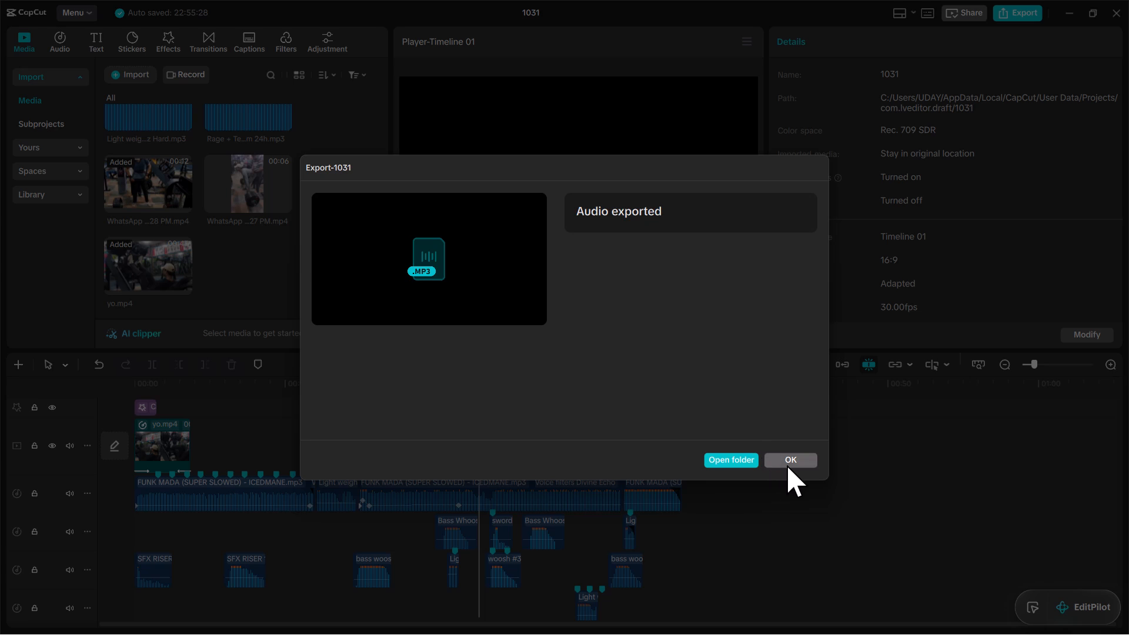
Open the export folder in File Explorer to view the exported 1031.MP3 file.
click(753, 463)
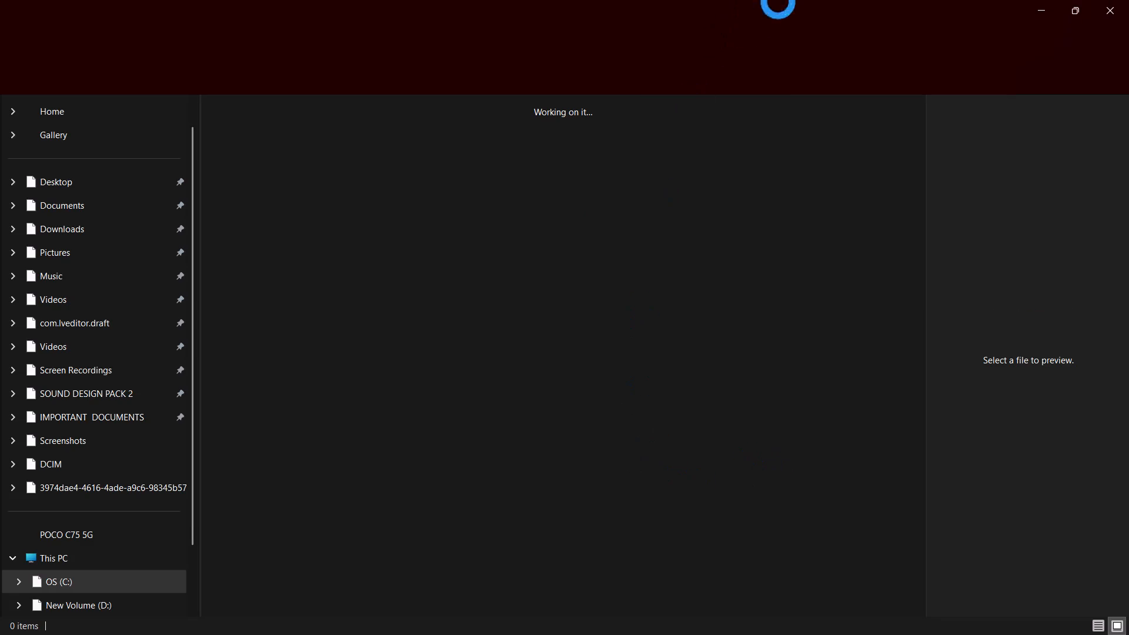
click(566, 224)
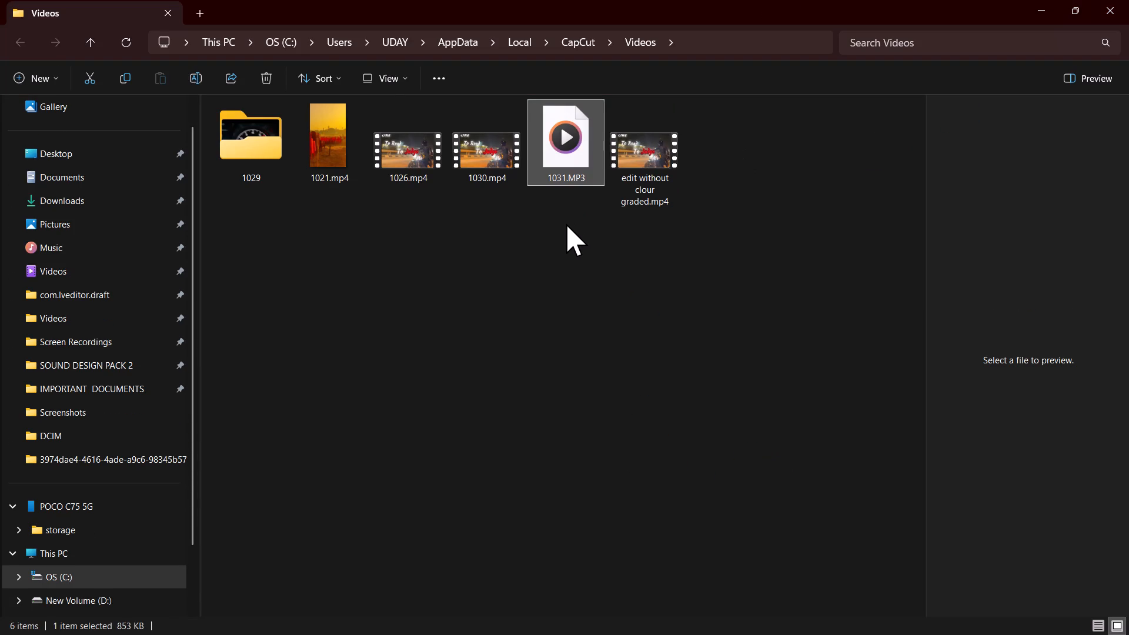
Switch to WhatsApp.
click(481, 623)
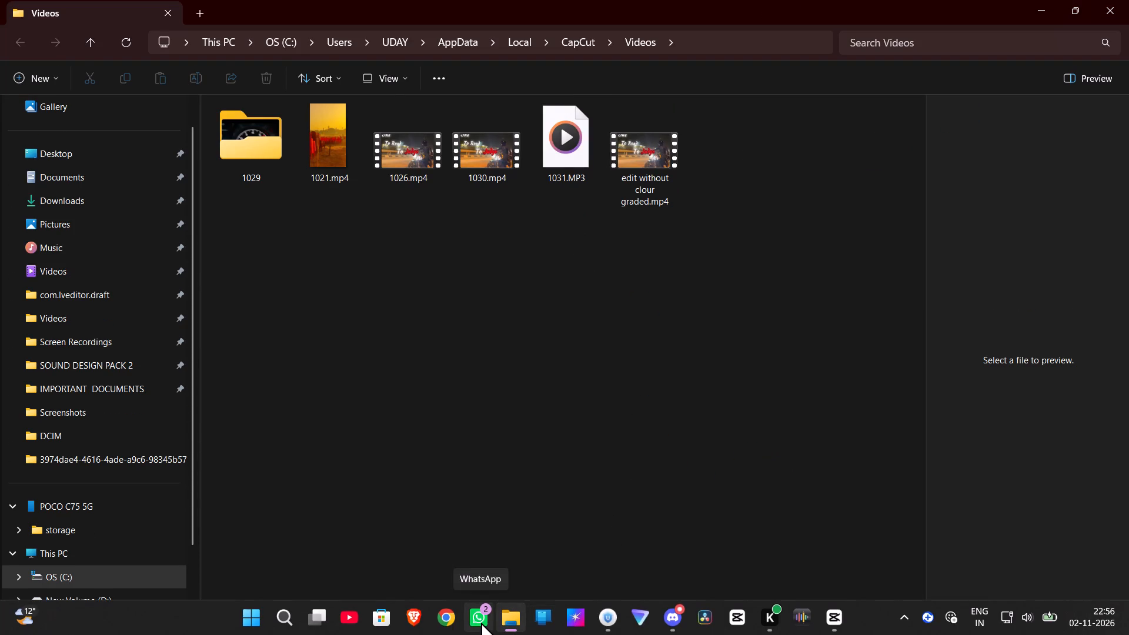